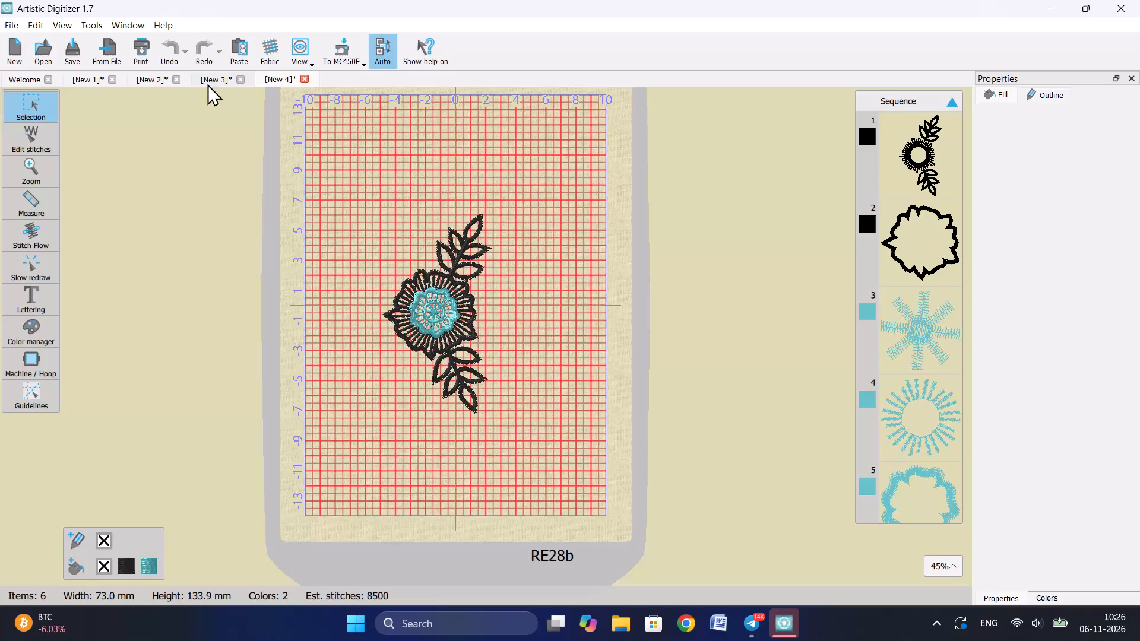
# Look through the open floral embroidery designs New 3 and New 2, and return to New 4.
pyautogui.click(207, 82)
pyautogui.click(150, 78)
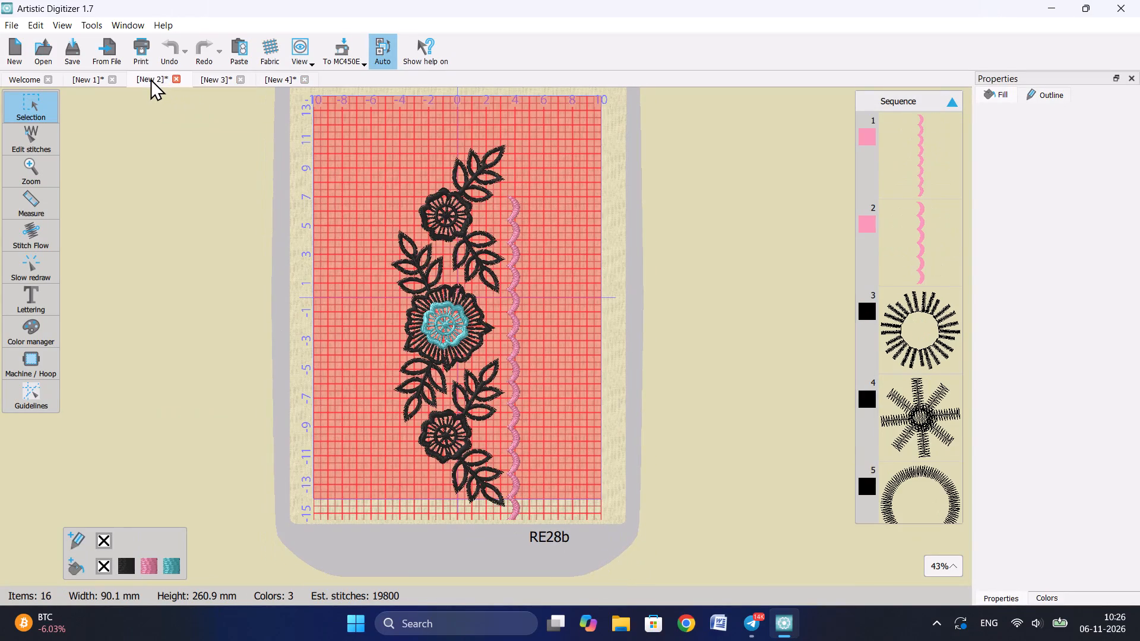
pyautogui.click(201, 76)
pyautogui.click(277, 75)
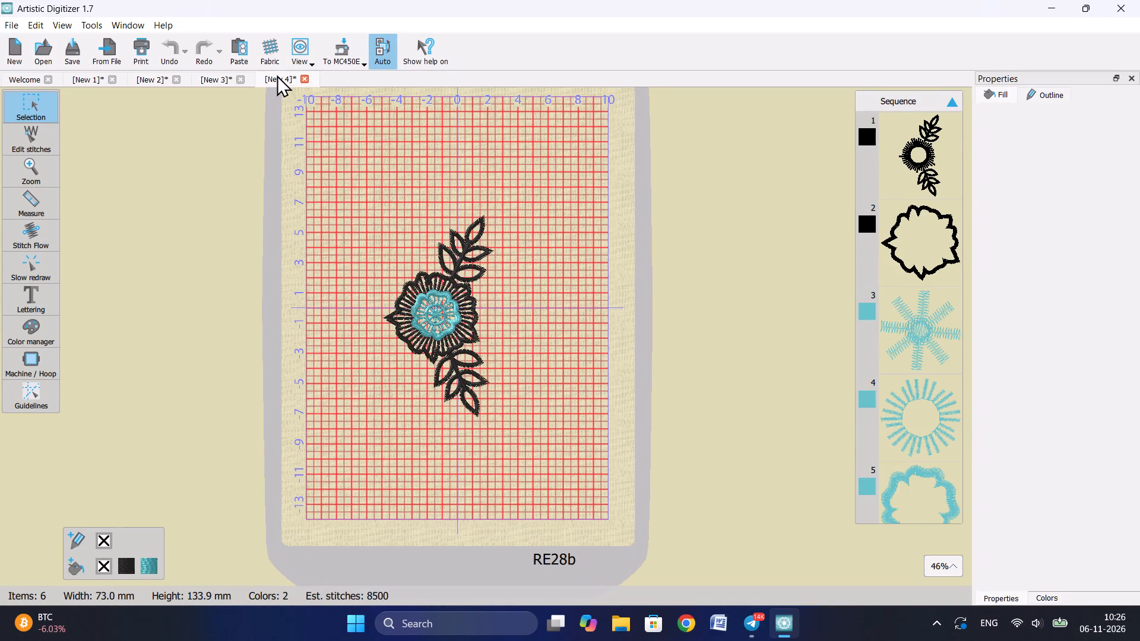
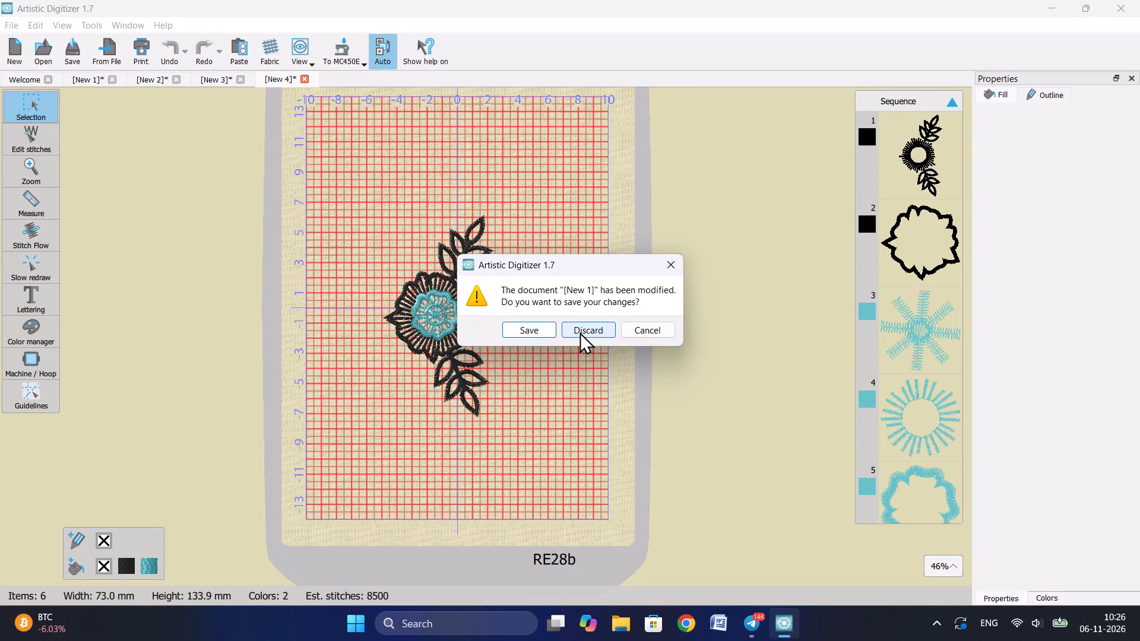
# Keep the New 1 design open and close the New 2, New 3 and New 4 designs, discarding their changes.
pyautogui.click(652, 325)
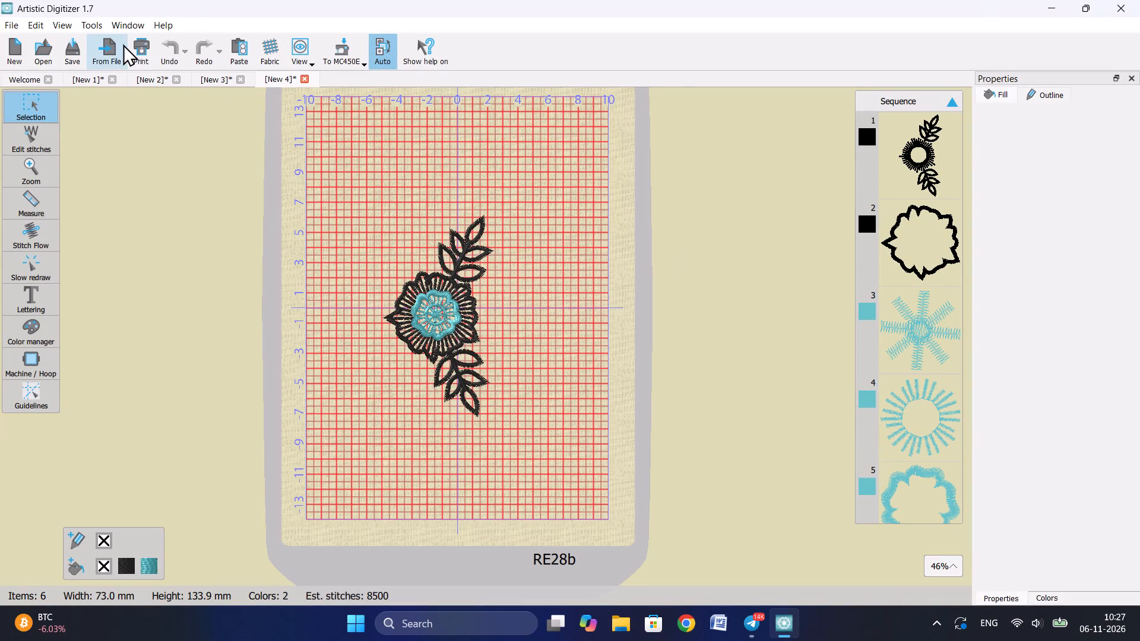
pyautogui.click(179, 78)
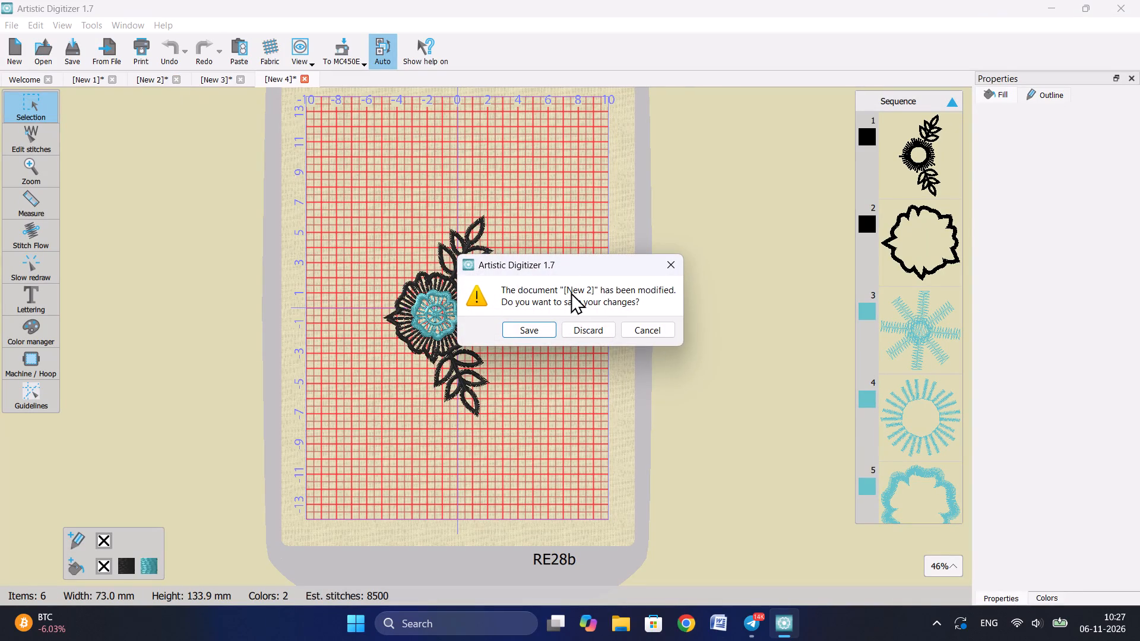
pyautogui.click(587, 328)
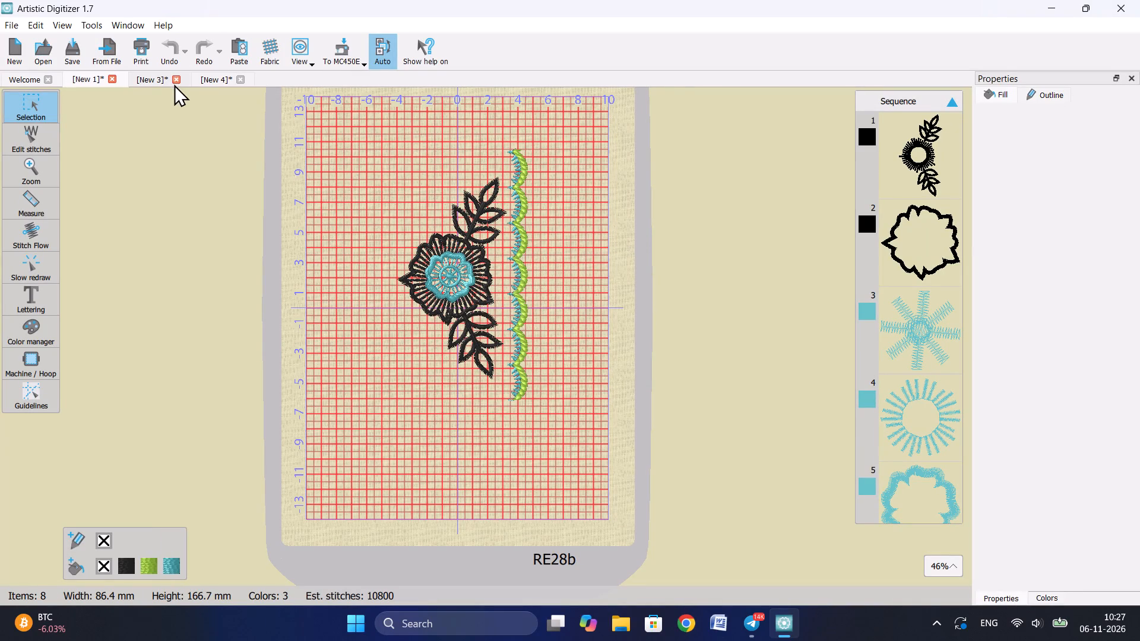
pyautogui.click(182, 80)
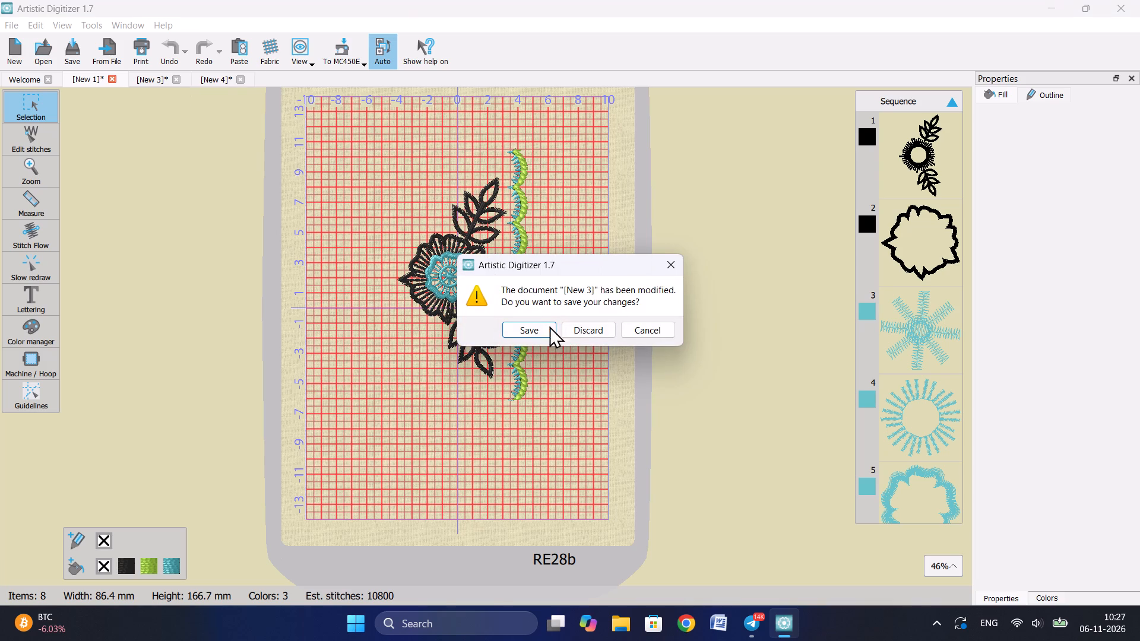
pyautogui.click(577, 325)
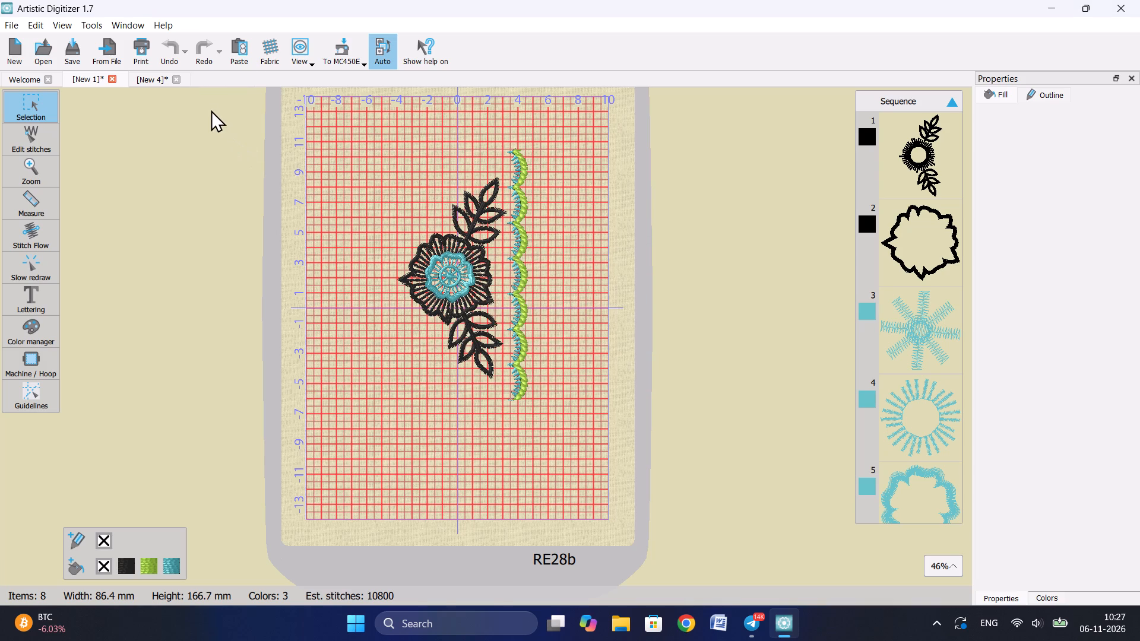
pyautogui.click(176, 80)
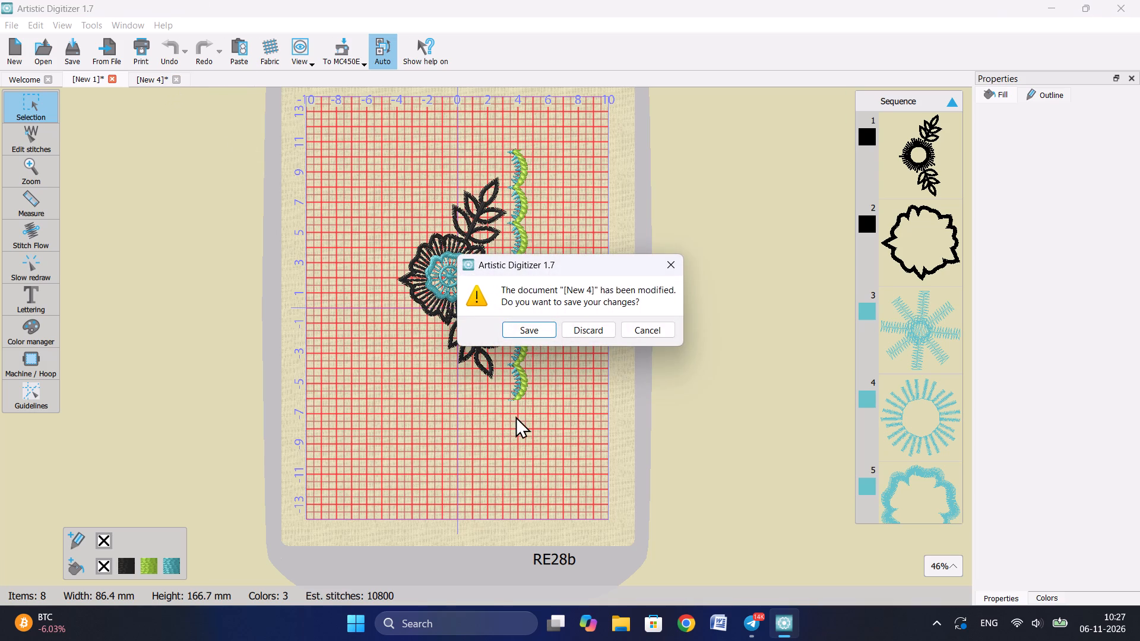
pyautogui.click(588, 336)
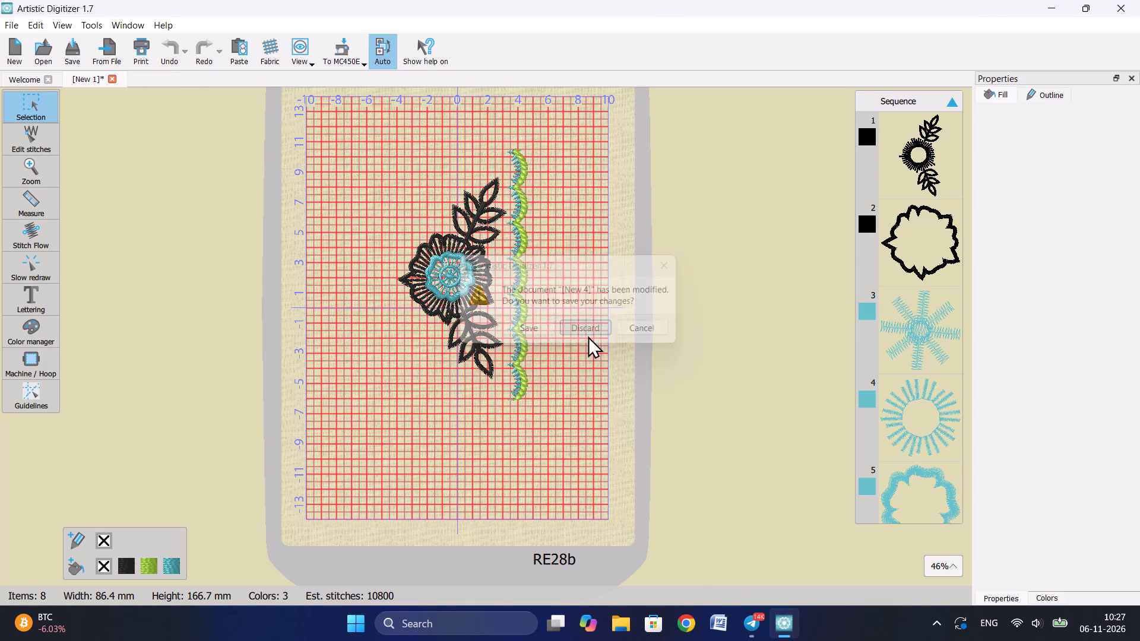
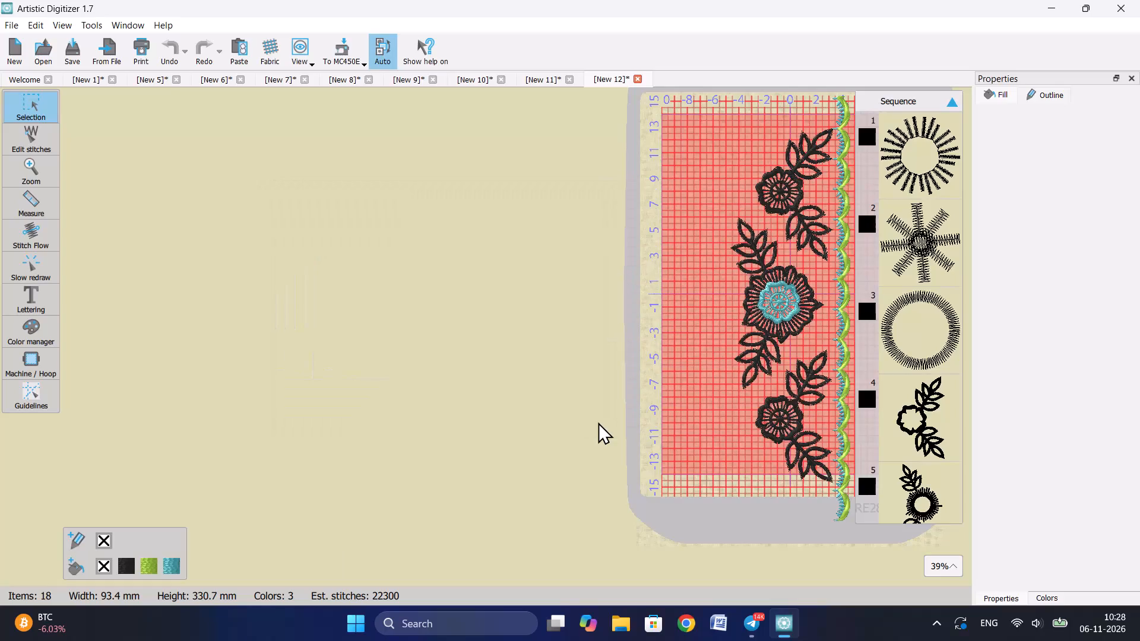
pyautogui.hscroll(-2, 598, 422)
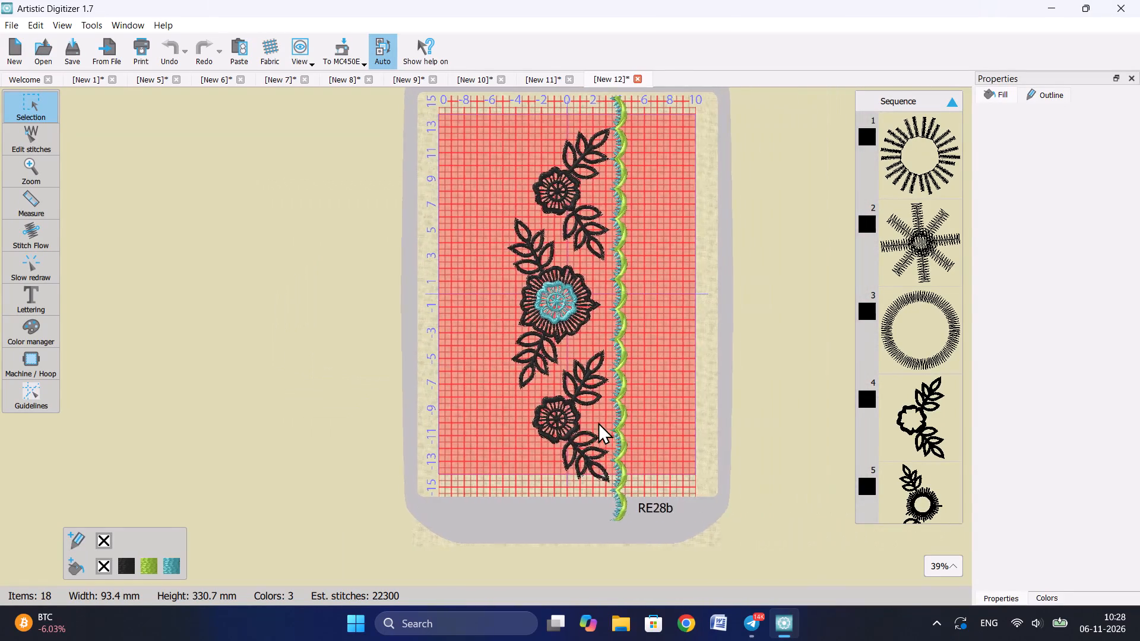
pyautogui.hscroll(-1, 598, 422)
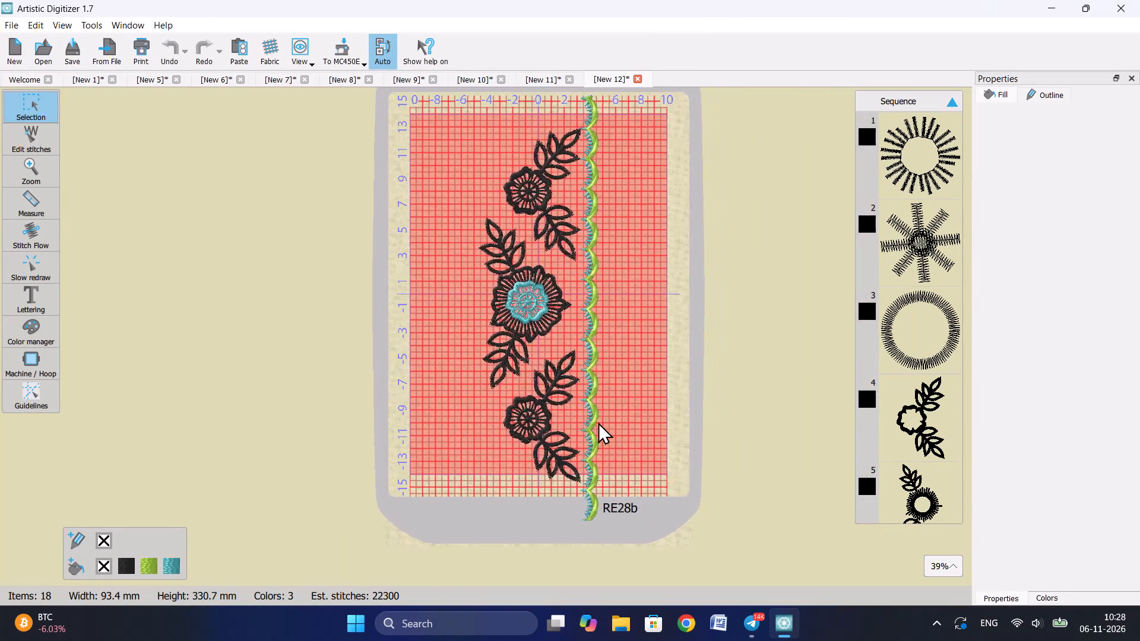
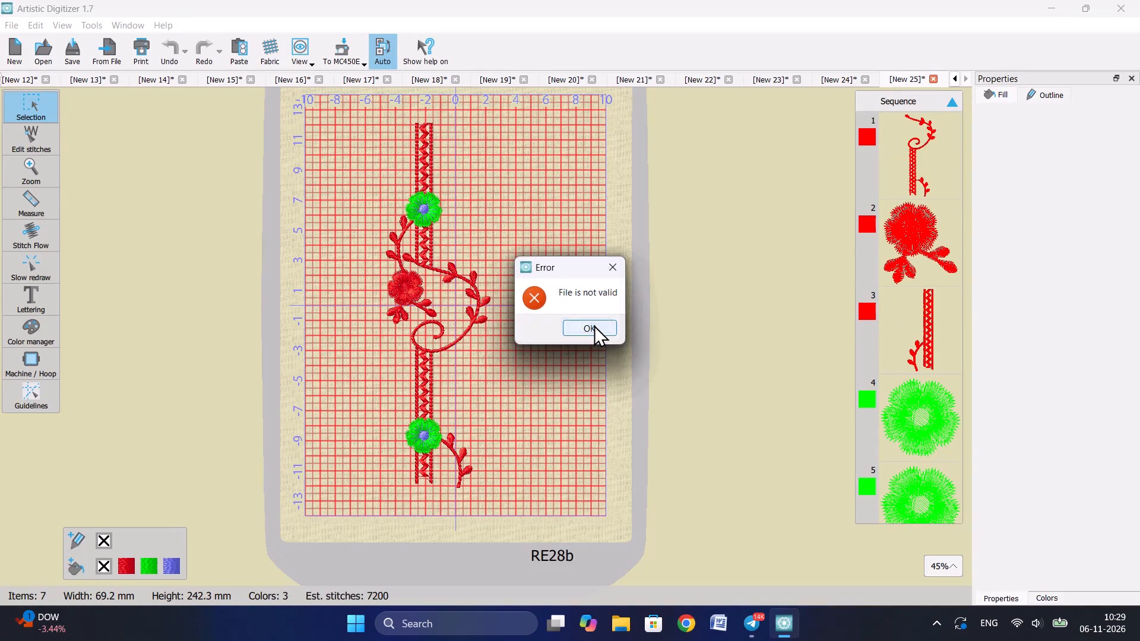
# Dismiss all of the successive invalid-file error messages over the New 25 floral design.
pyautogui.click(594, 325)
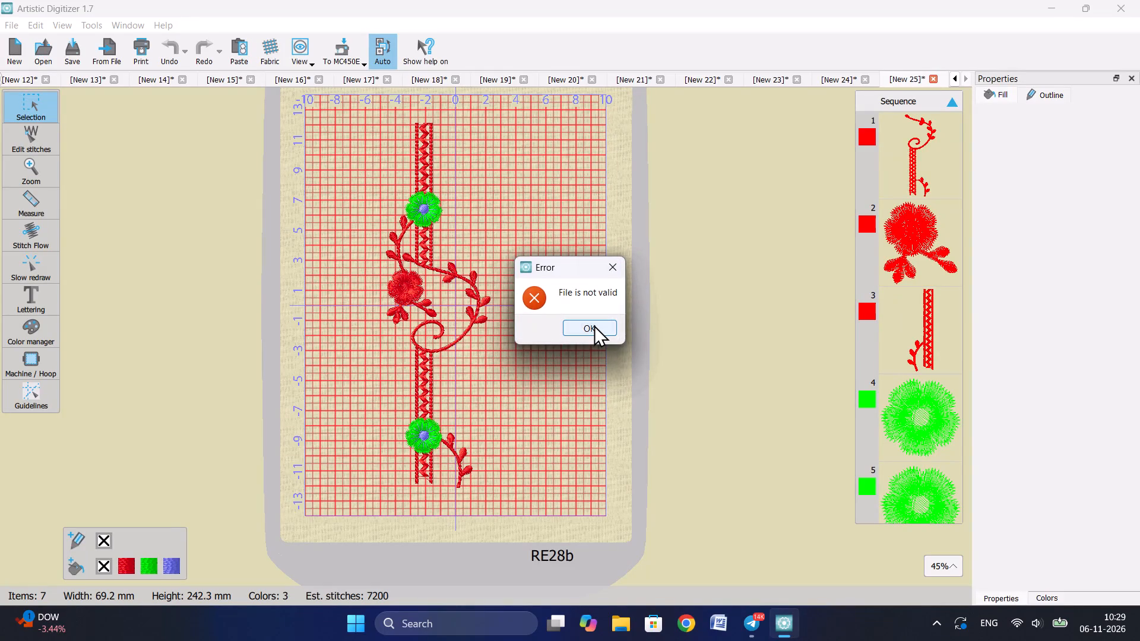
pyautogui.click(594, 325)
pyautogui.click(594, 325)
pyautogui.click(594, 325)
pyautogui.click(594, 325)
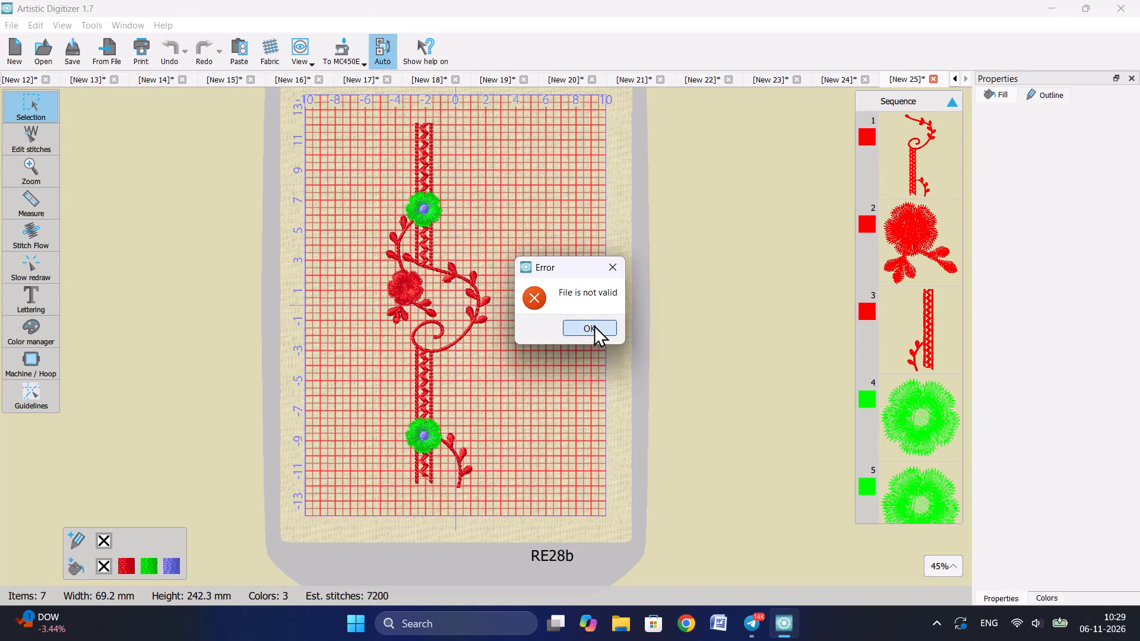
pyautogui.click(594, 325)
pyautogui.click(594, 325)
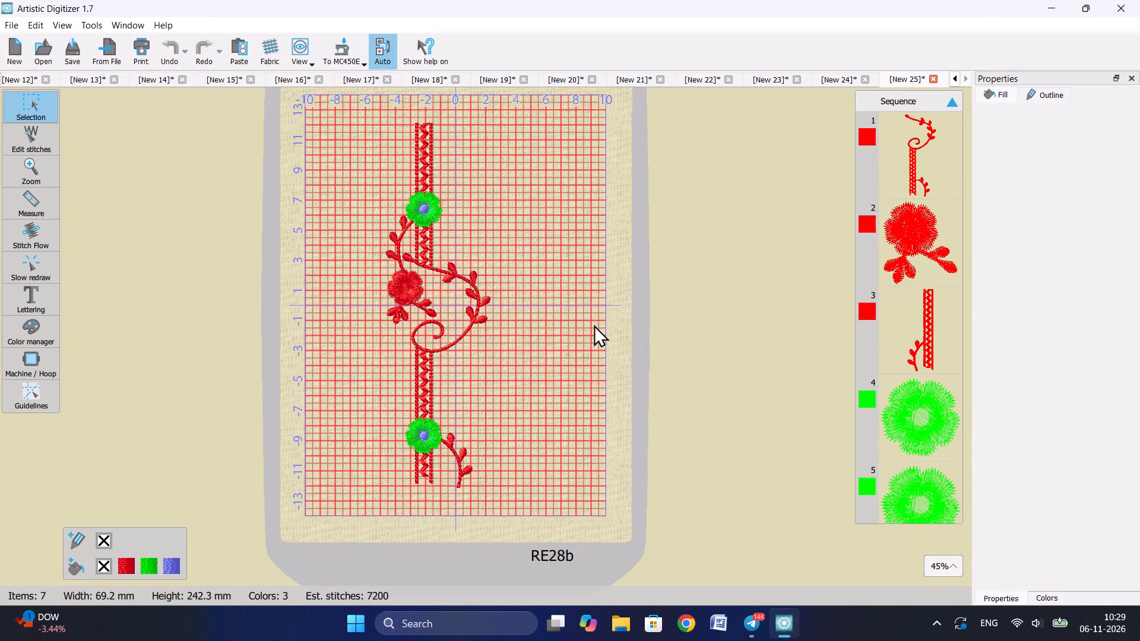
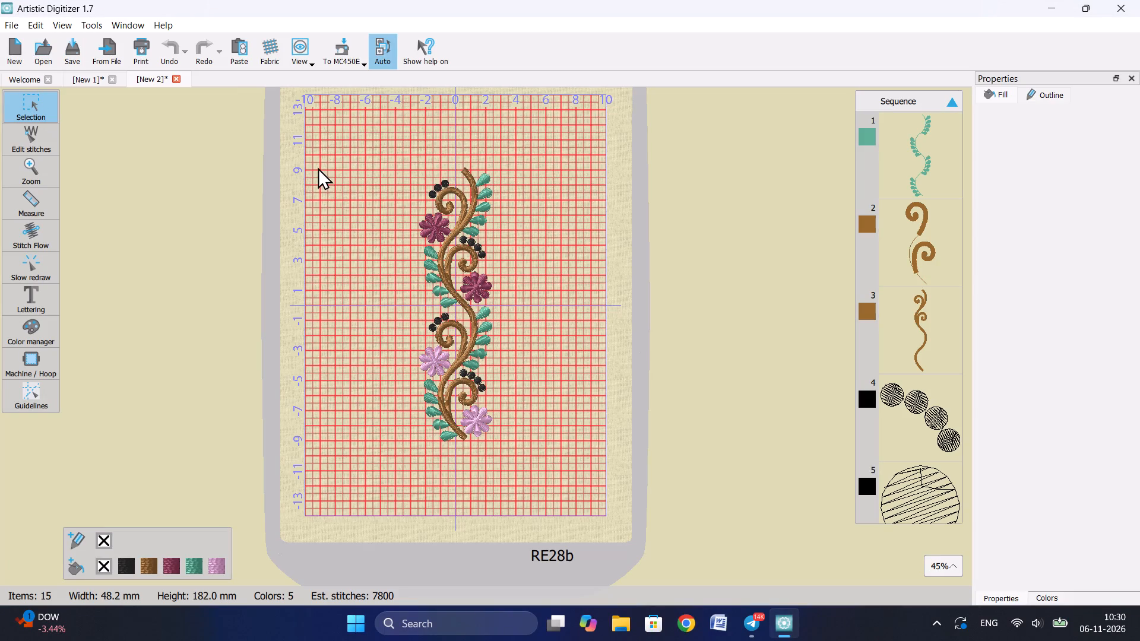
# Close the New 2 floral border design, discarding its changes.
pyautogui.click(178, 77)
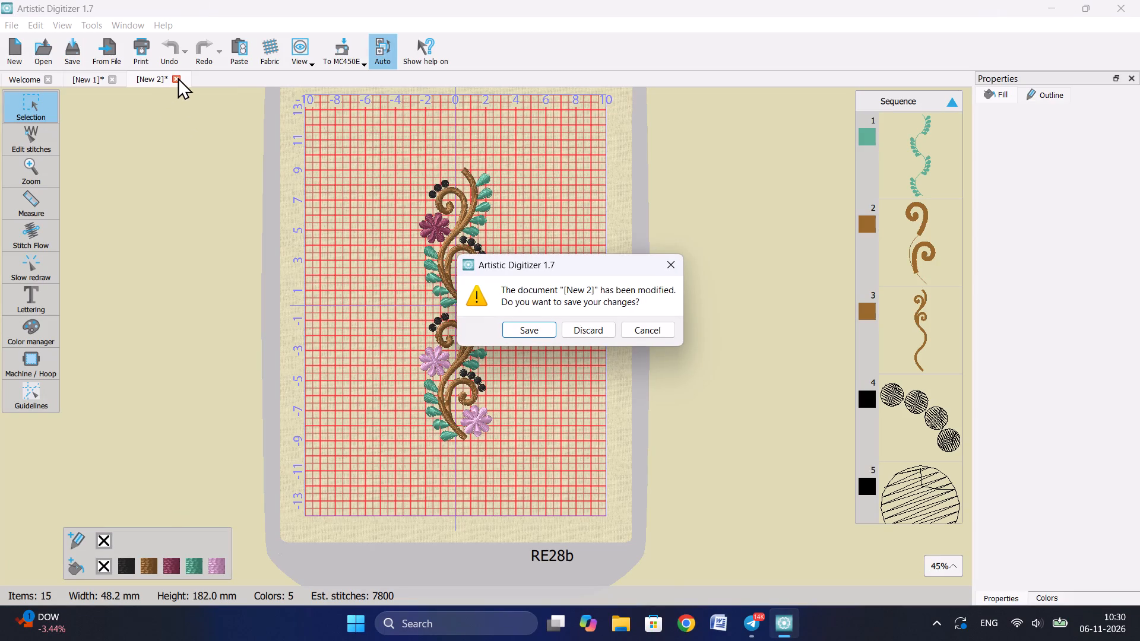
pyautogui.click(592, 328)
pyautogui.click(1136, 0)
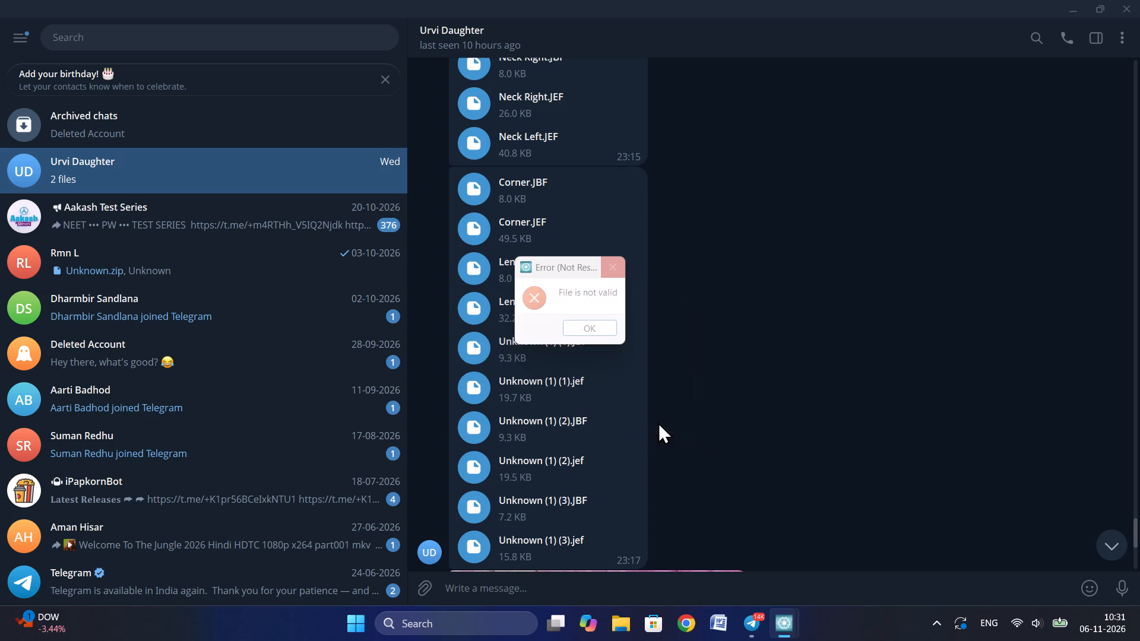
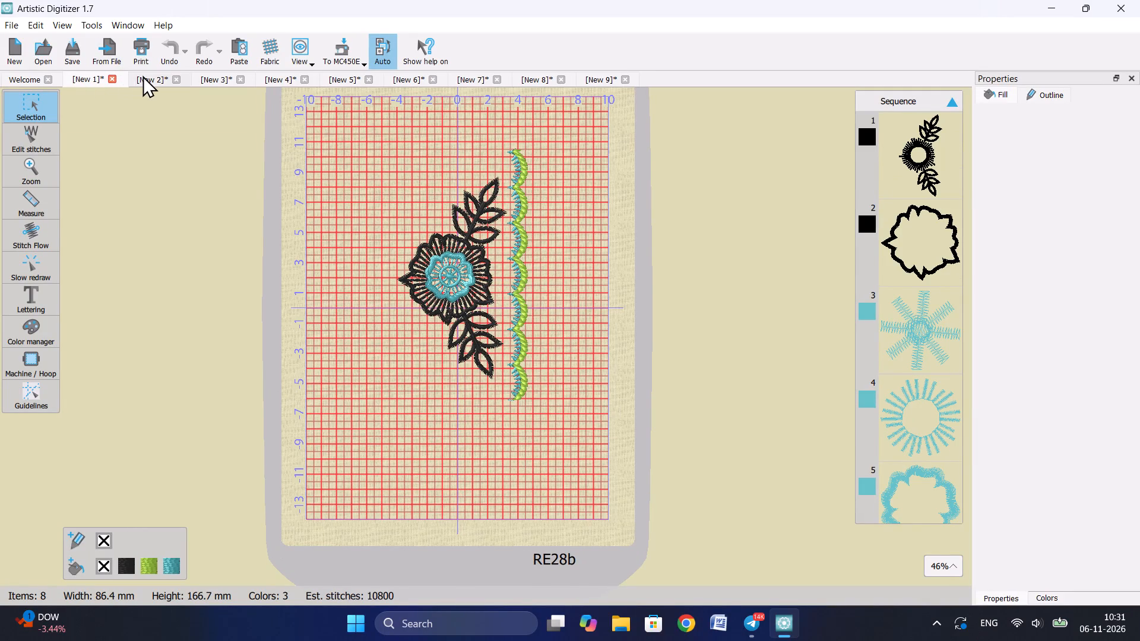
# In the New 2 design, select all the floral and border items and nudge them upward within the hoop to Y -4.1 mm.
pyautogui.click(142, 75)
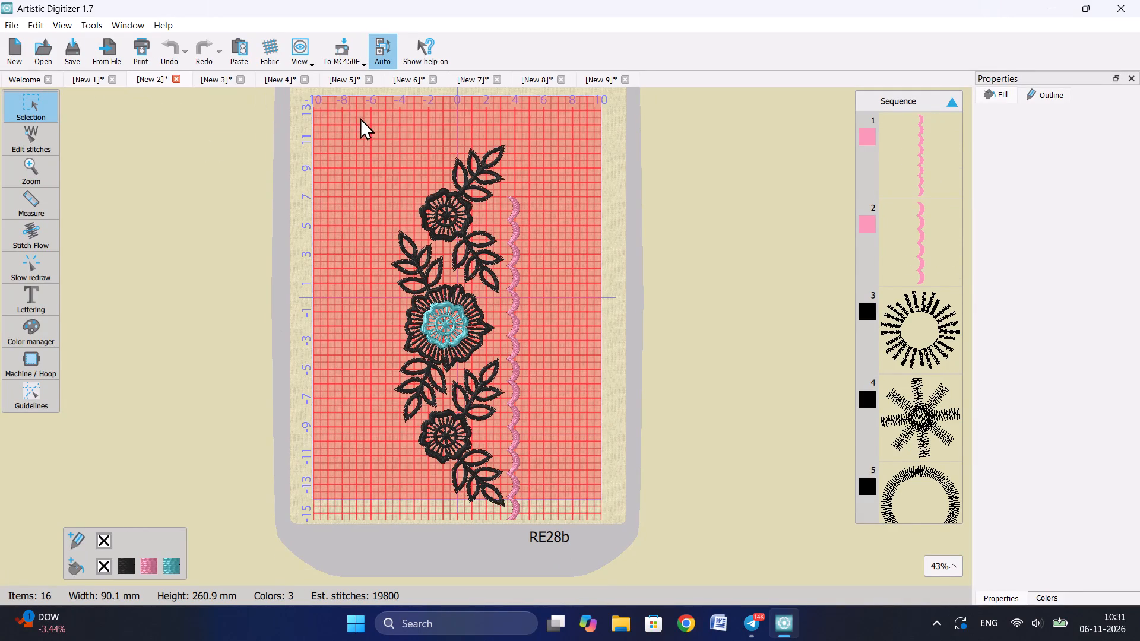
pyautogui.moveTo(365, 120); pyautogui.dragTo(530, 574)
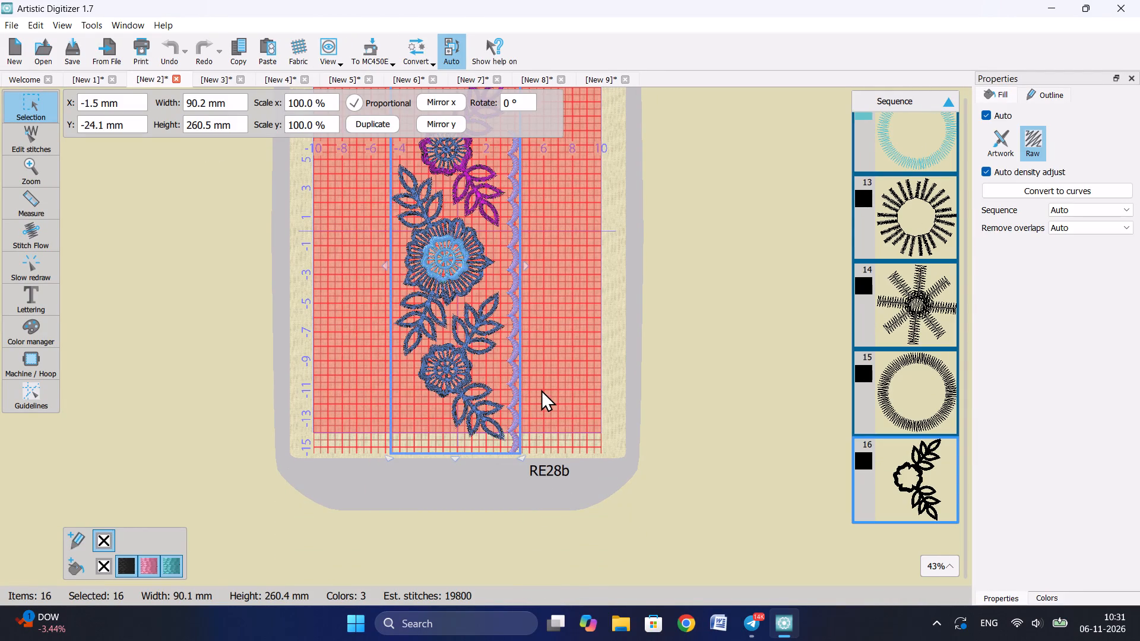
pyautogui.press('Up')
pyautogui.press('Up')
pyautogui.press('Up')
pyautogui.press('Up')
pyautogui.press('Up')
pyautogui.press('Up')
pyautogui.press('Up')
pyautogui.press('Up')
pyautogui.press('Up')
pyautogui.press('Up')
pyautogui.press('Up')
pyautogui.press('Up')
pyautogui.press('Up')
pyautogui.press('Up')
pyautogui.press('Up')
pyautogui.press('Up')
pyautogui.press('Up')
pyautogui.press('Up')
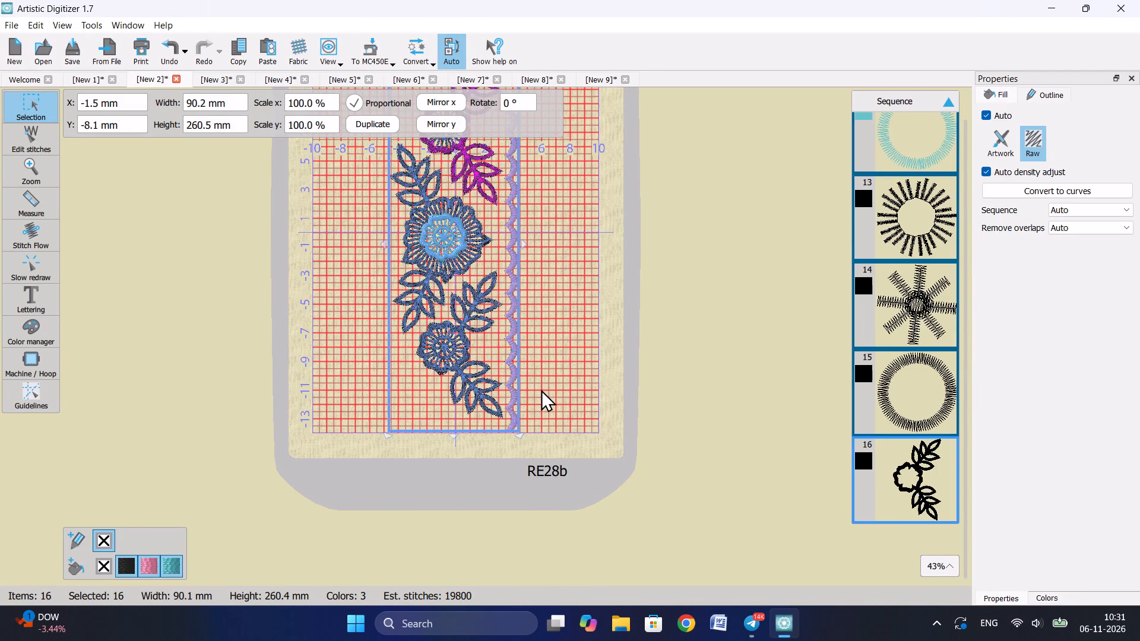
pyautogui.scroll(1, 541, 389)
pyautogui.press('Up')
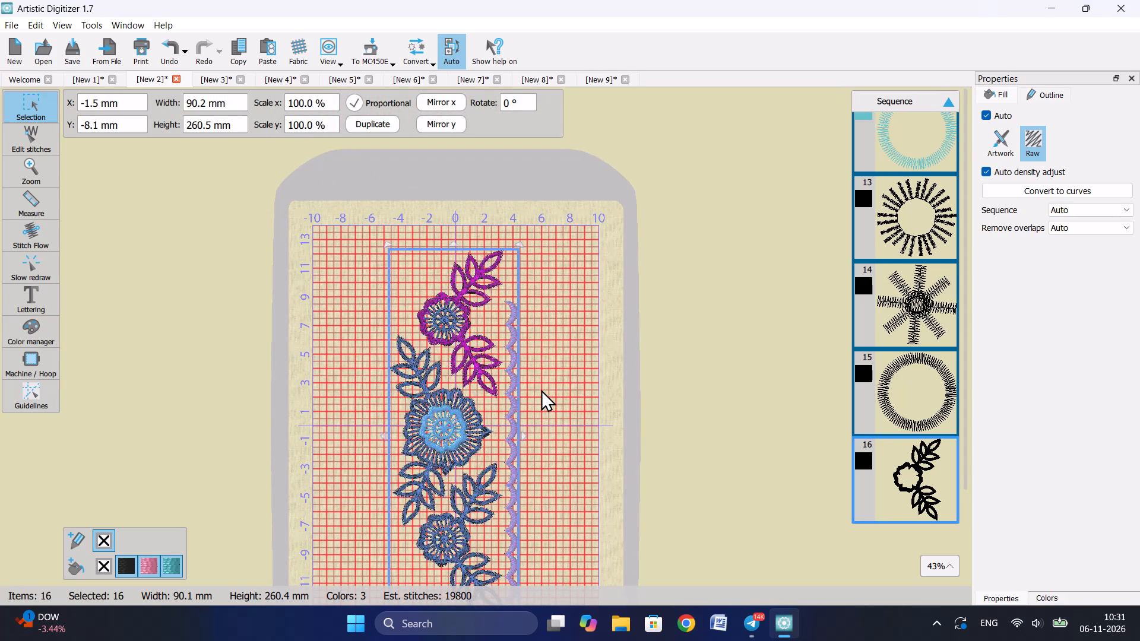
pyautogui.press('Up')
pyautogui.press('Up')
pyautogui.press('Up')
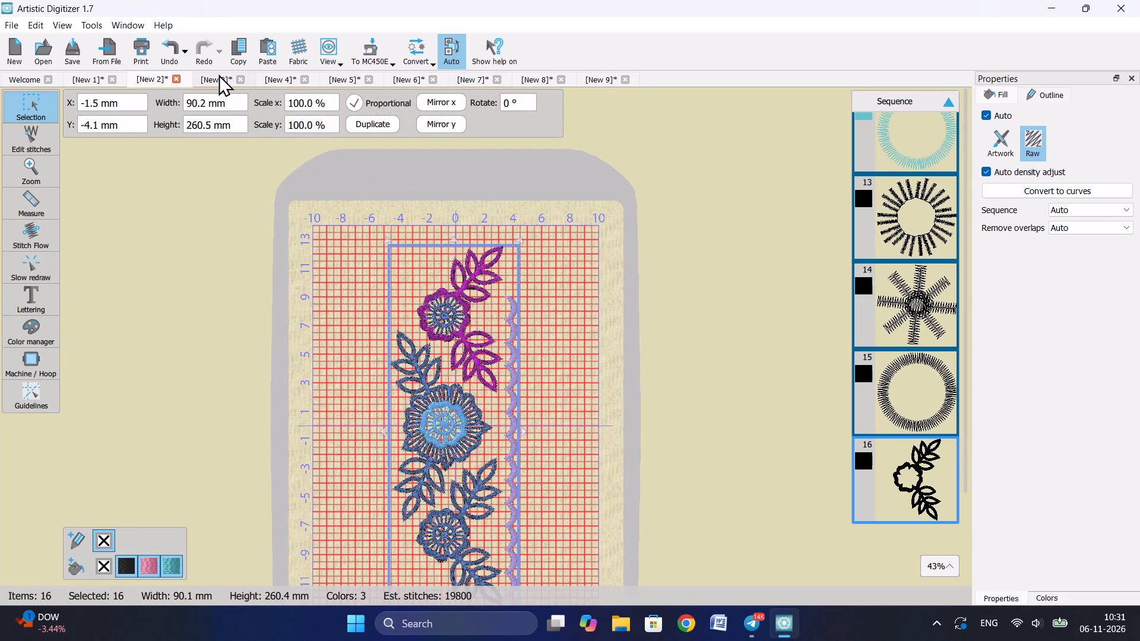
# Look through the open designs New 3, New 4 and New 5.
pyautogui.click(218, 74)
pyautogui.click(283, 74)
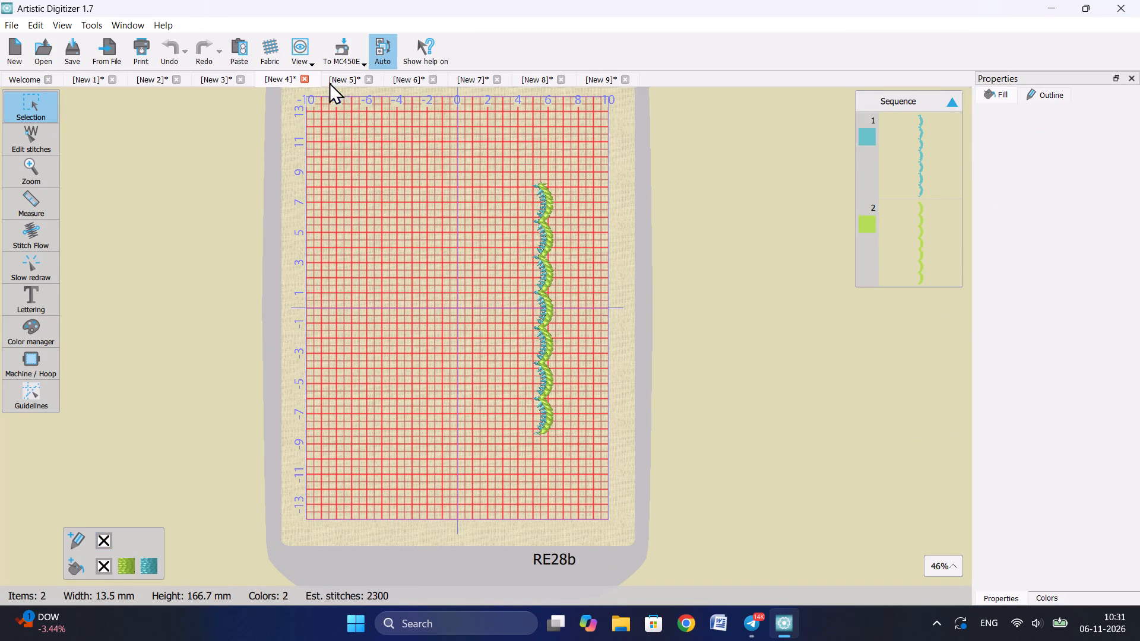
pyautogui.click(352, 84)
# Close the New 6 design.
pyautogui.click(430, 81)
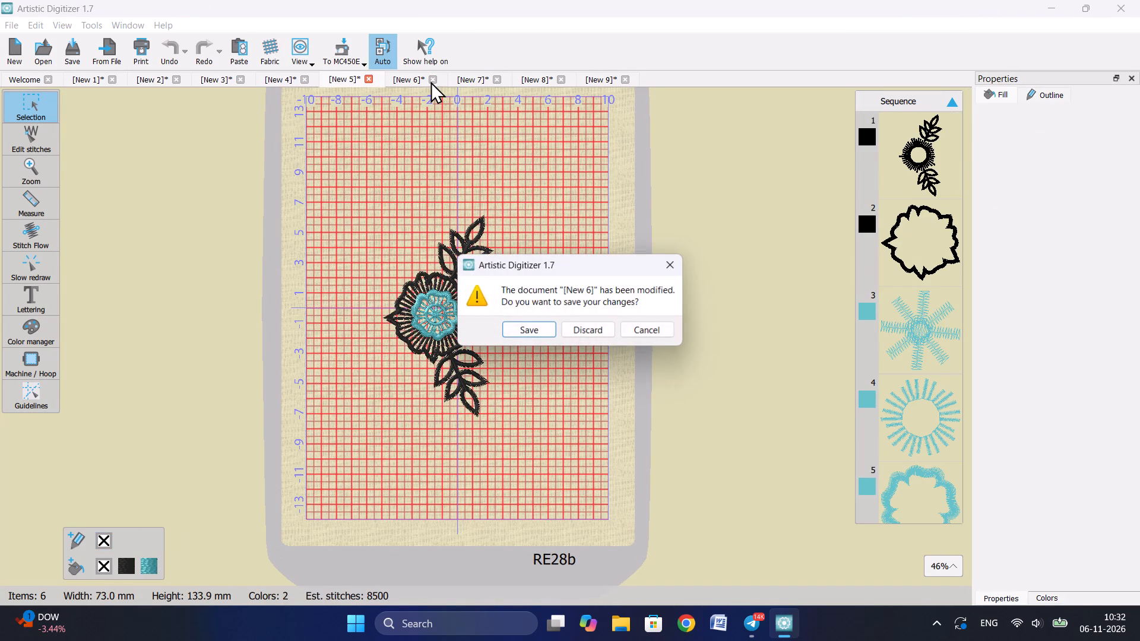
# Cancel closing the modified New 6 document.
pyautogui.click(641, 324)
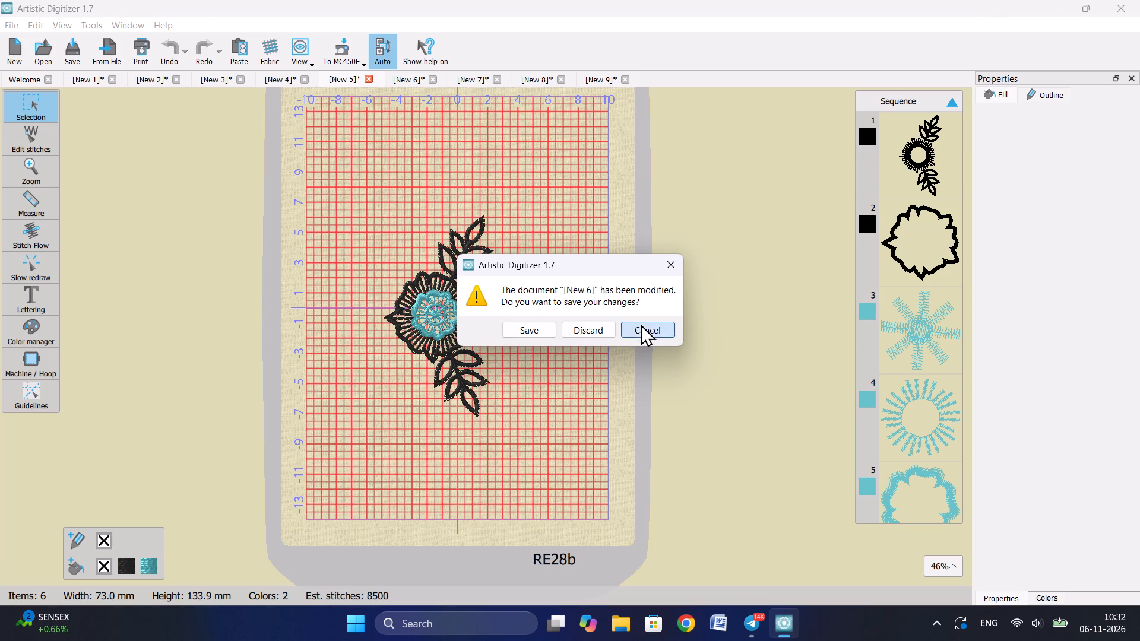
# In New 6, select the whole floral design with its pink scalloped border and reduce its height to about 274.3 mm at unchanged width.
pyautogui.click(402, 75)
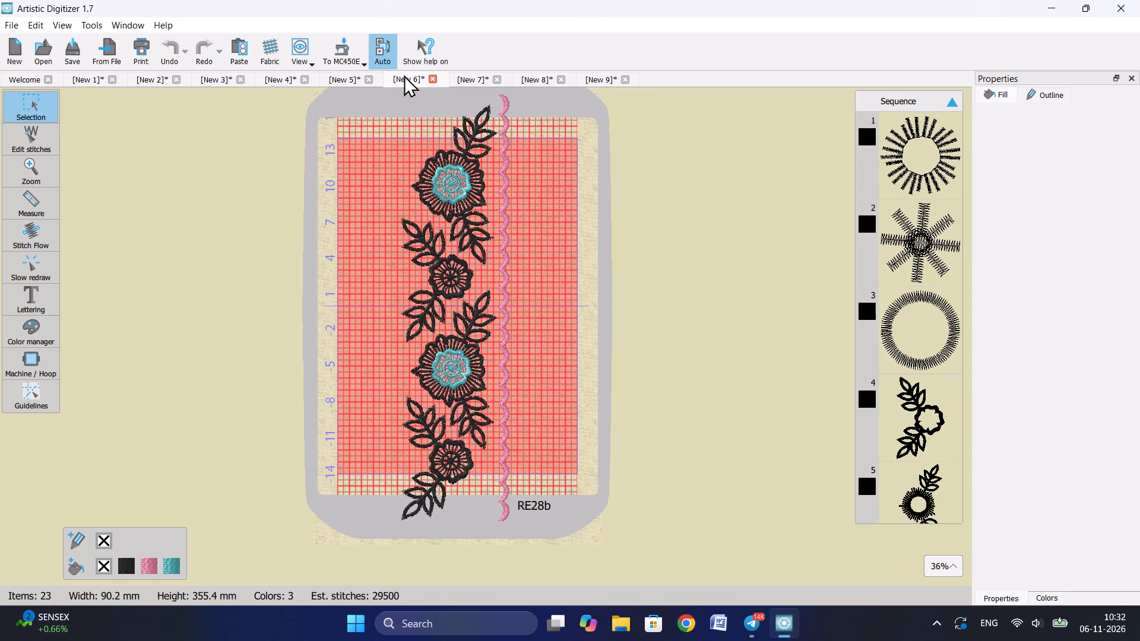
pyautogui.keyDown('ctrl'); pyautogui.scroll(-2, 449, 141); pyautogui.keyUp('ctrl')
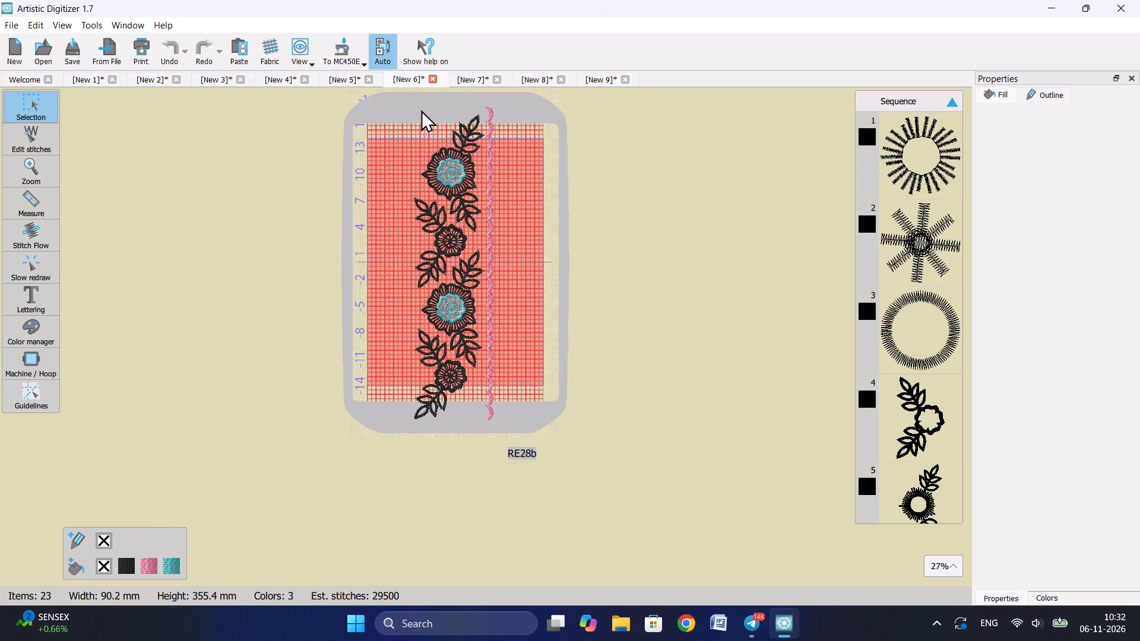
pyautogui.moveTo(394, 100); pyautogui.dragTo(528, 470)
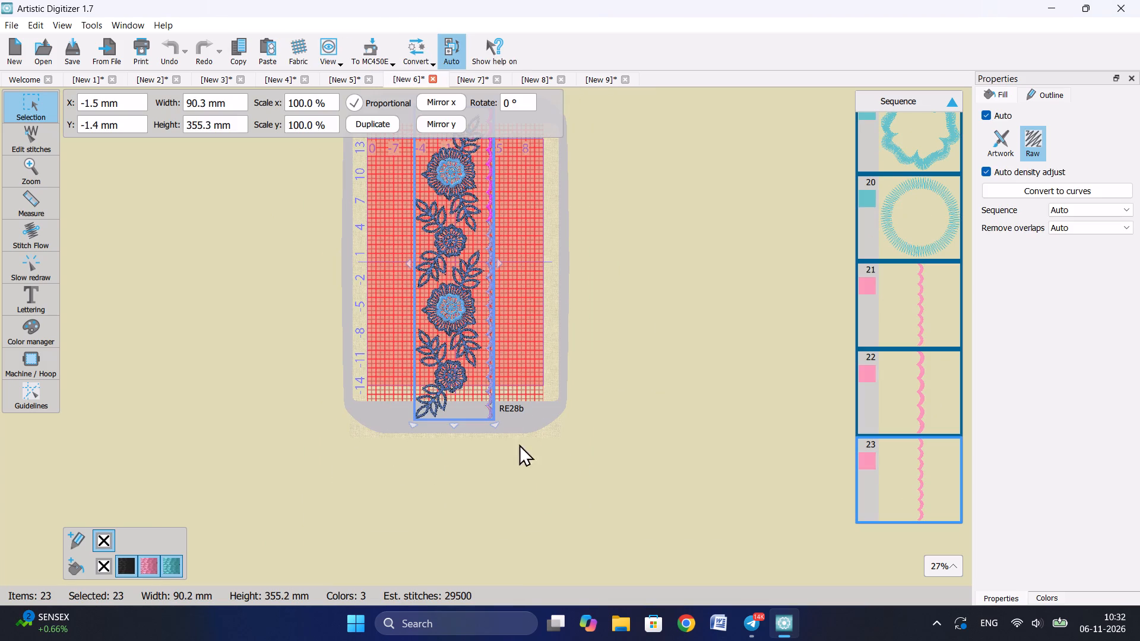
pyautogui.scroll(1, 443, 429)
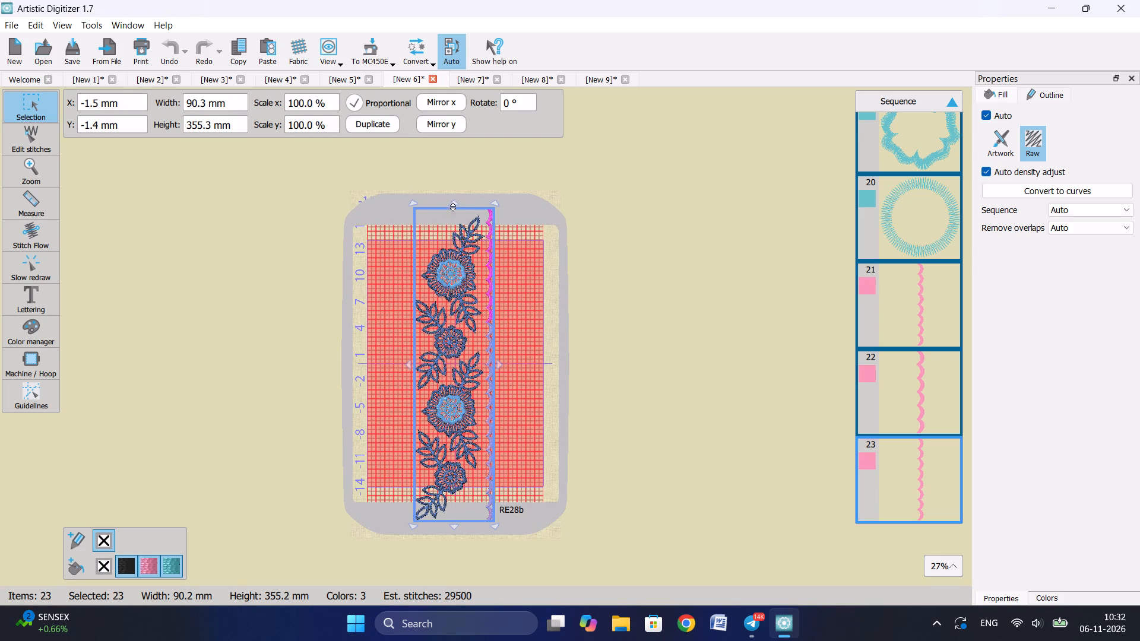
pyautogui.moveTo(455, 202); pyautogui.dragTo(455, 232)
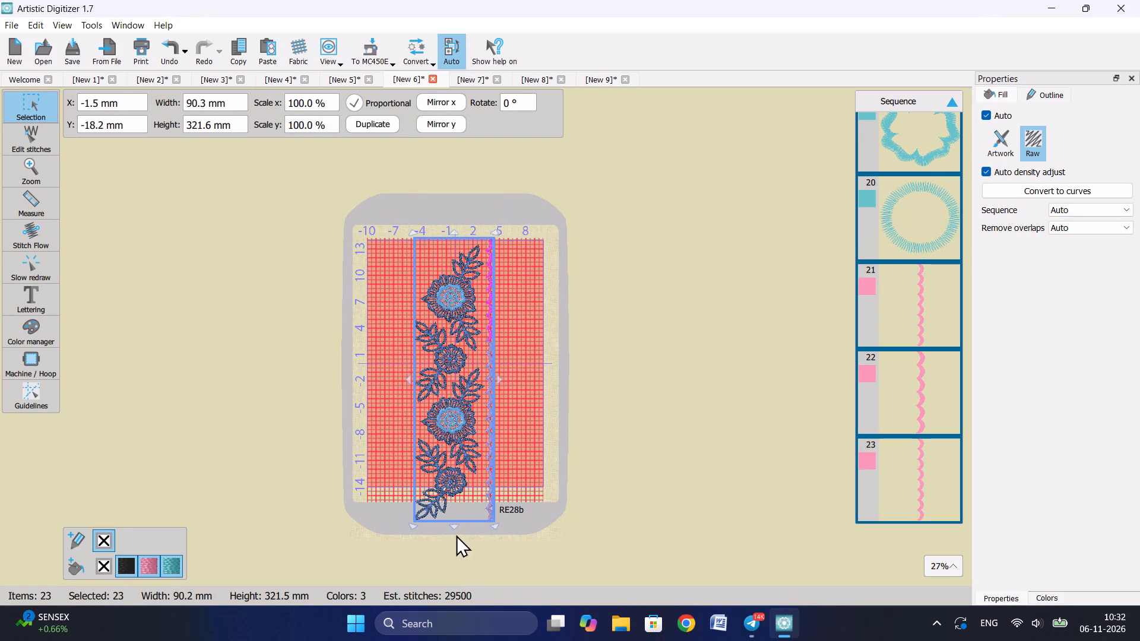
pyautogui.moveTo(454, 529); pyautogui.dragTo(455, 494)
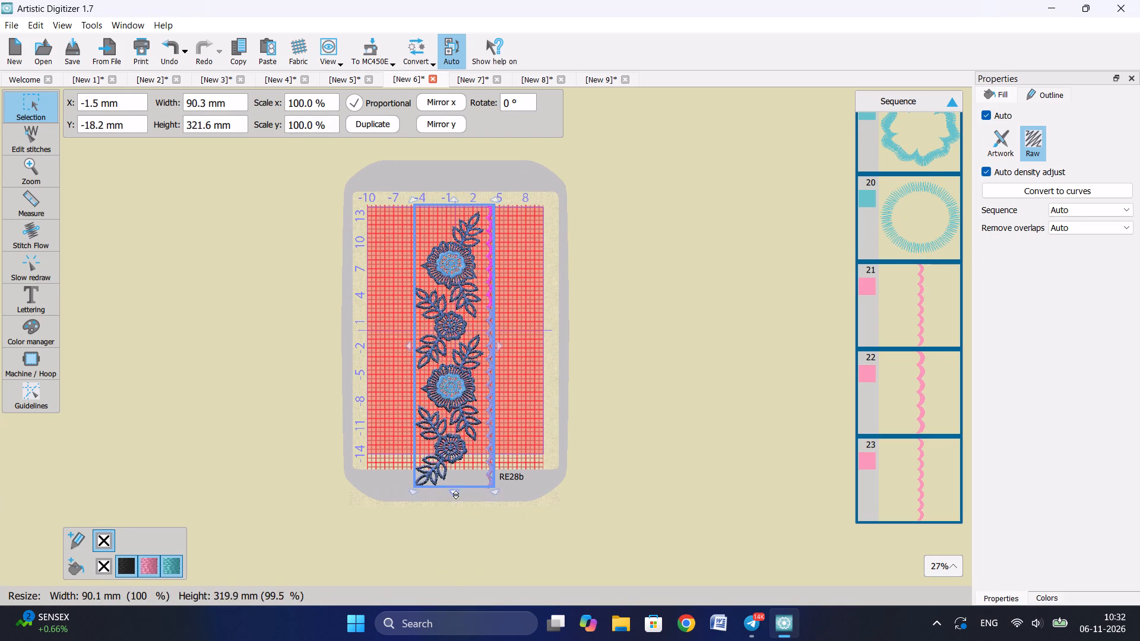
pyautogui.moveTo(455, 494); pyautogui.dragTo(458, 485)
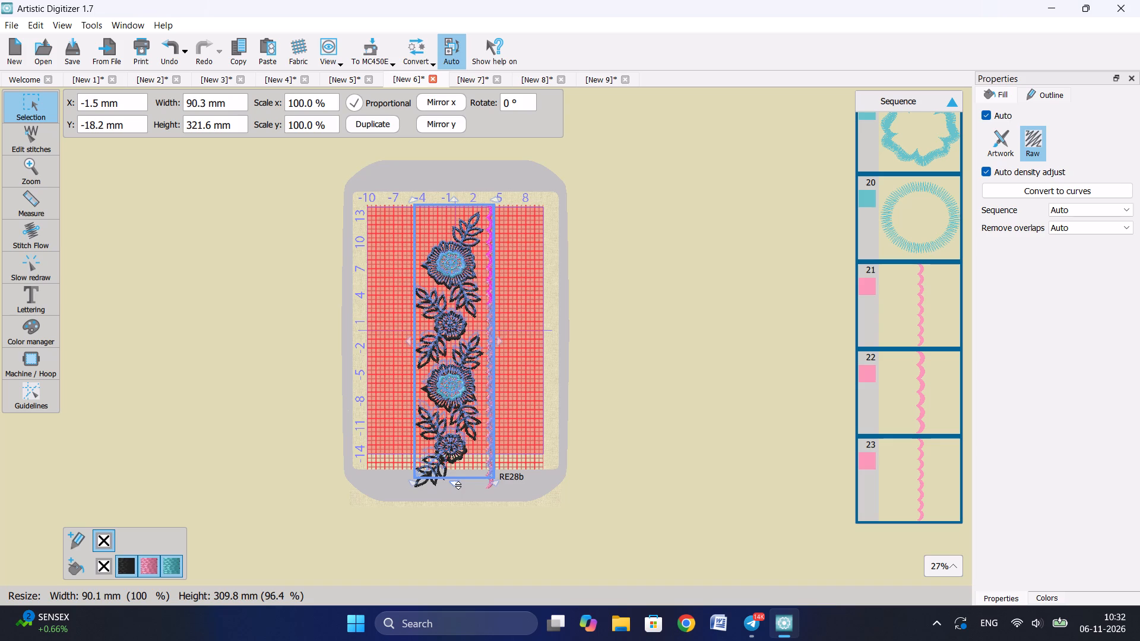
pyautogui.moveTo(458, 485); pyautogui.dragTo(471, 409)
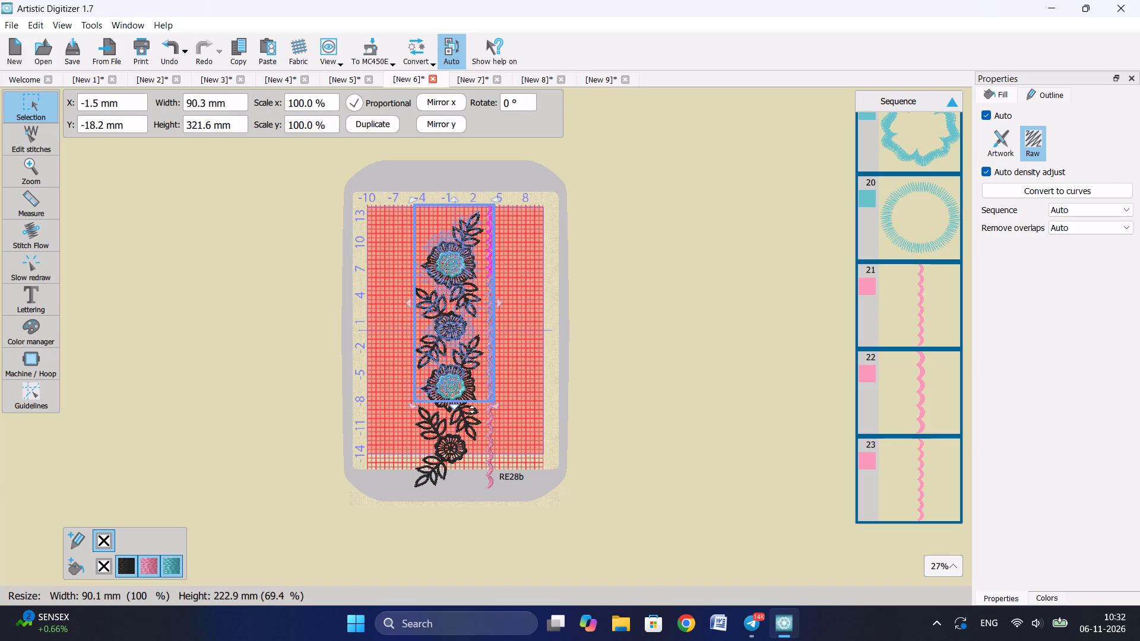
pyautogui.moveTo(471, 409); pyautogui.dragTo(476, 454)
pyautogui.keyDown('ctrl'); pyautogui.scroll(2, 451, 322); pyautogui.keyUp('ctrl')
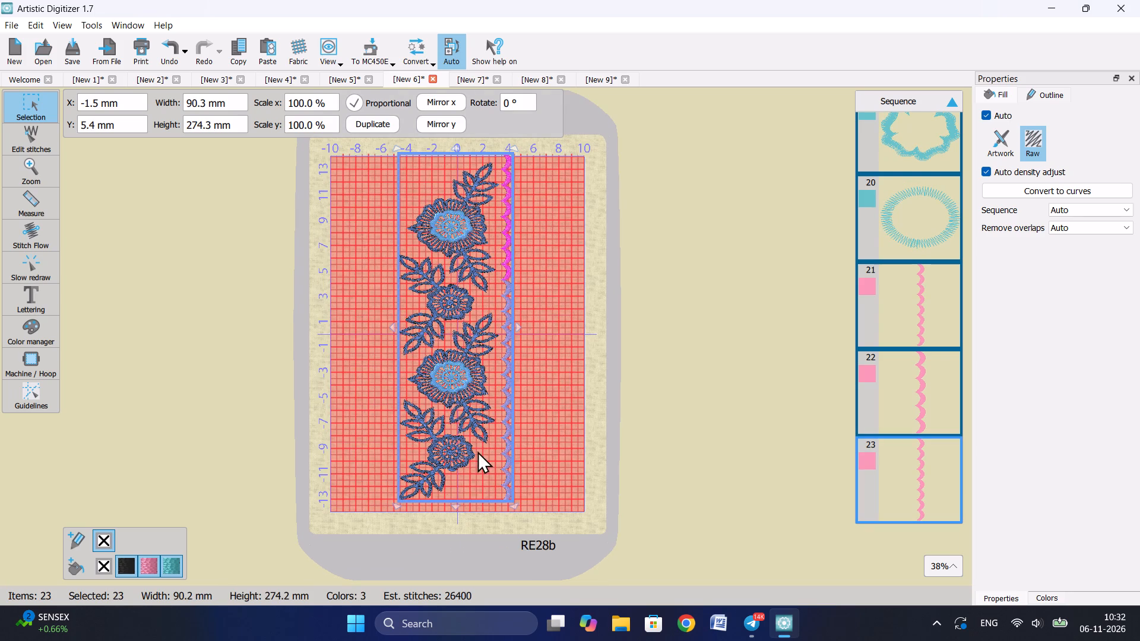
# Move the selected New 6 design down to Y 0.4 mm so it fits the hoop, and deselect it.
pyautogui.press('Down')
pyautogui.press('Down')
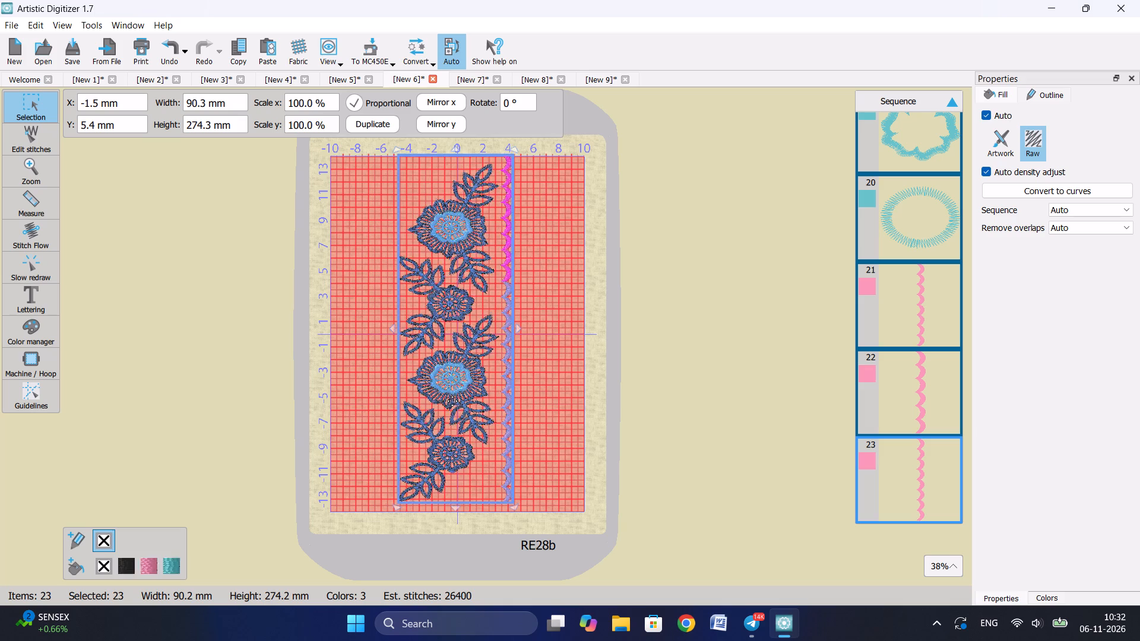
pyautogui.press('Down')
pyautogui.press('Down')
pyautogui.press('Down')
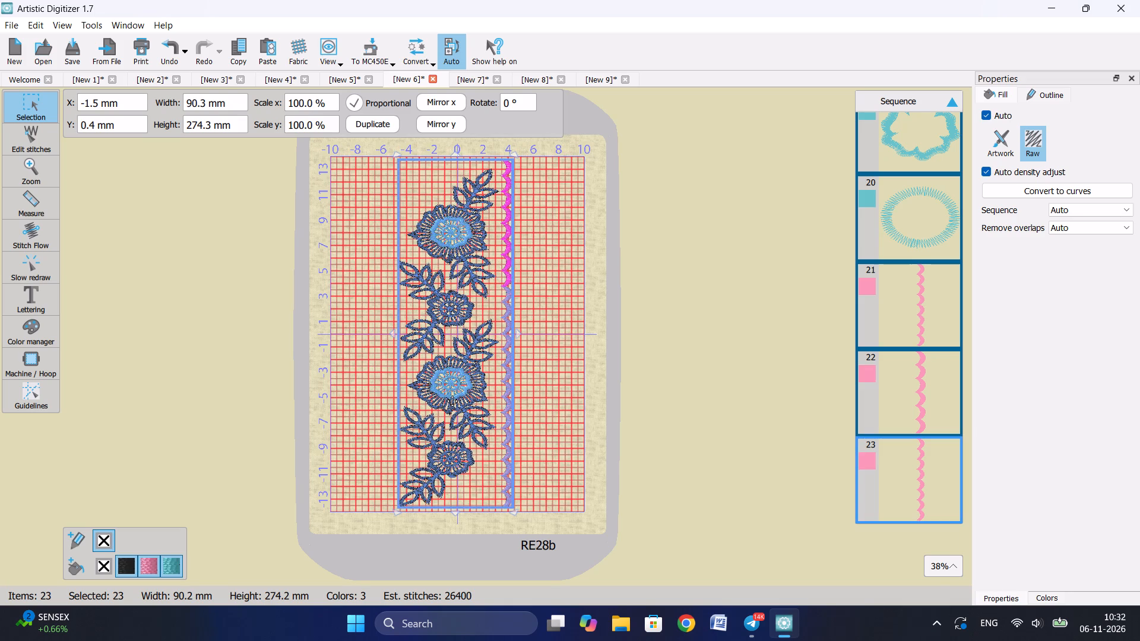
pyautogui.click(563, 371)
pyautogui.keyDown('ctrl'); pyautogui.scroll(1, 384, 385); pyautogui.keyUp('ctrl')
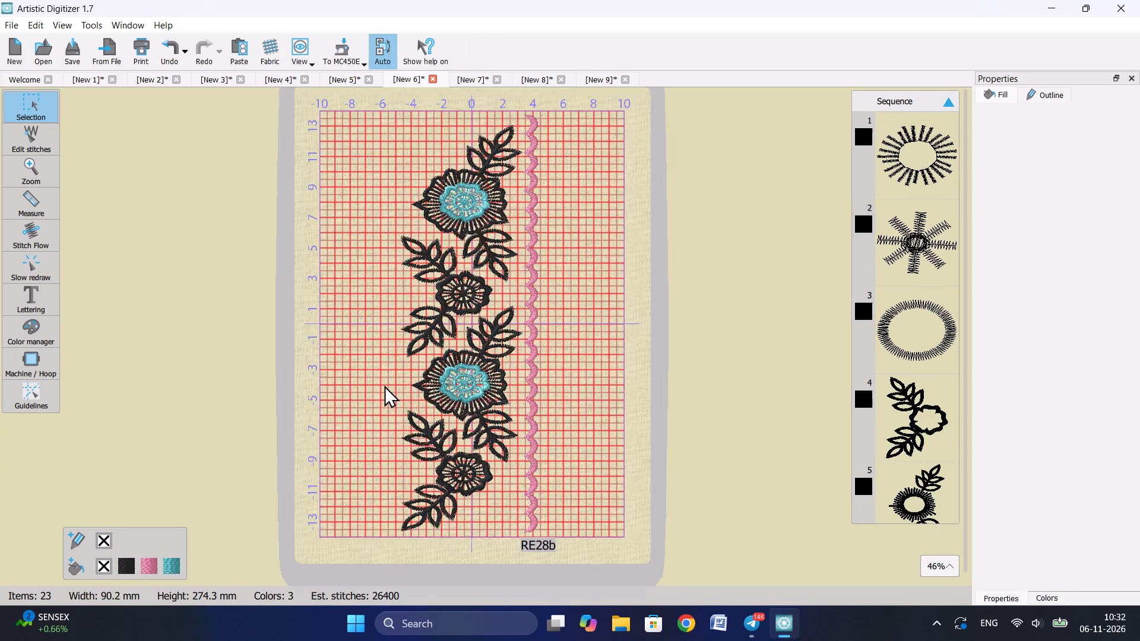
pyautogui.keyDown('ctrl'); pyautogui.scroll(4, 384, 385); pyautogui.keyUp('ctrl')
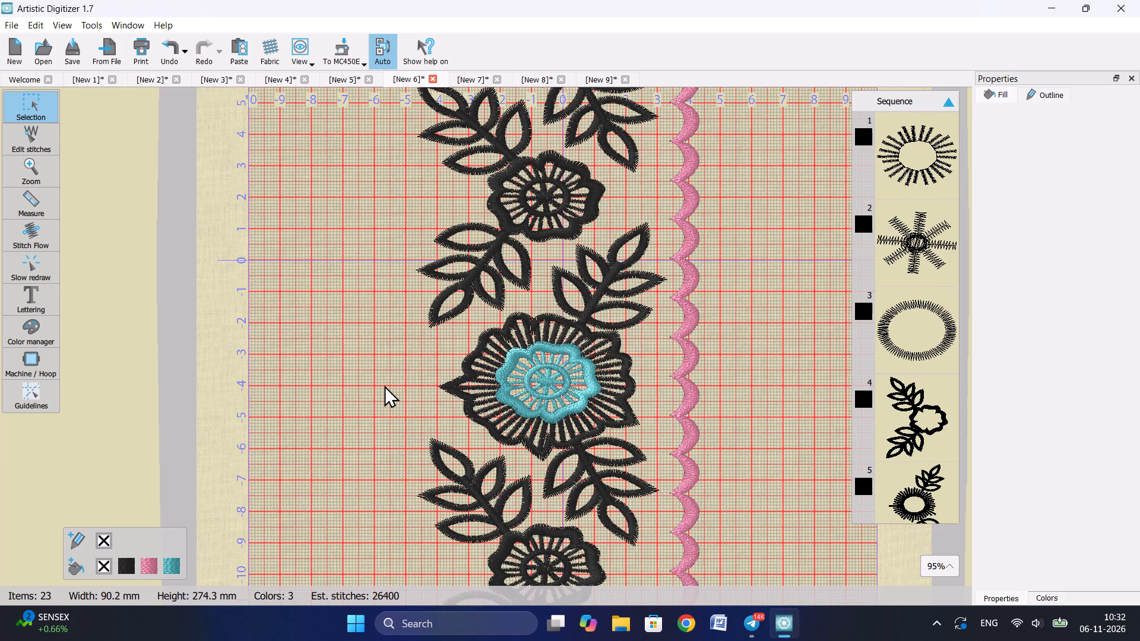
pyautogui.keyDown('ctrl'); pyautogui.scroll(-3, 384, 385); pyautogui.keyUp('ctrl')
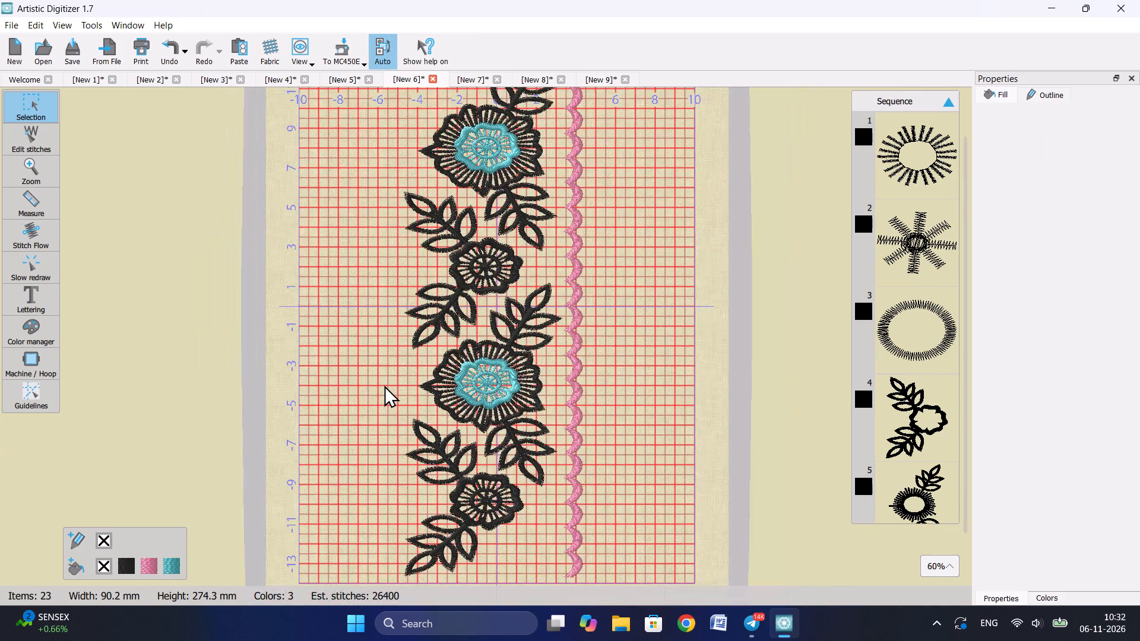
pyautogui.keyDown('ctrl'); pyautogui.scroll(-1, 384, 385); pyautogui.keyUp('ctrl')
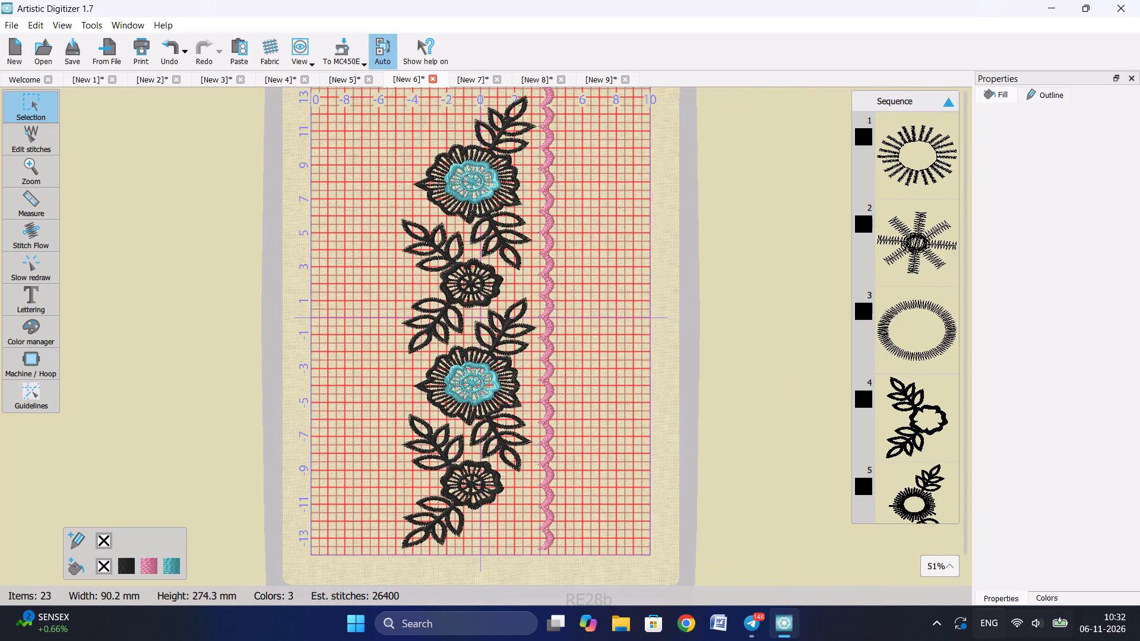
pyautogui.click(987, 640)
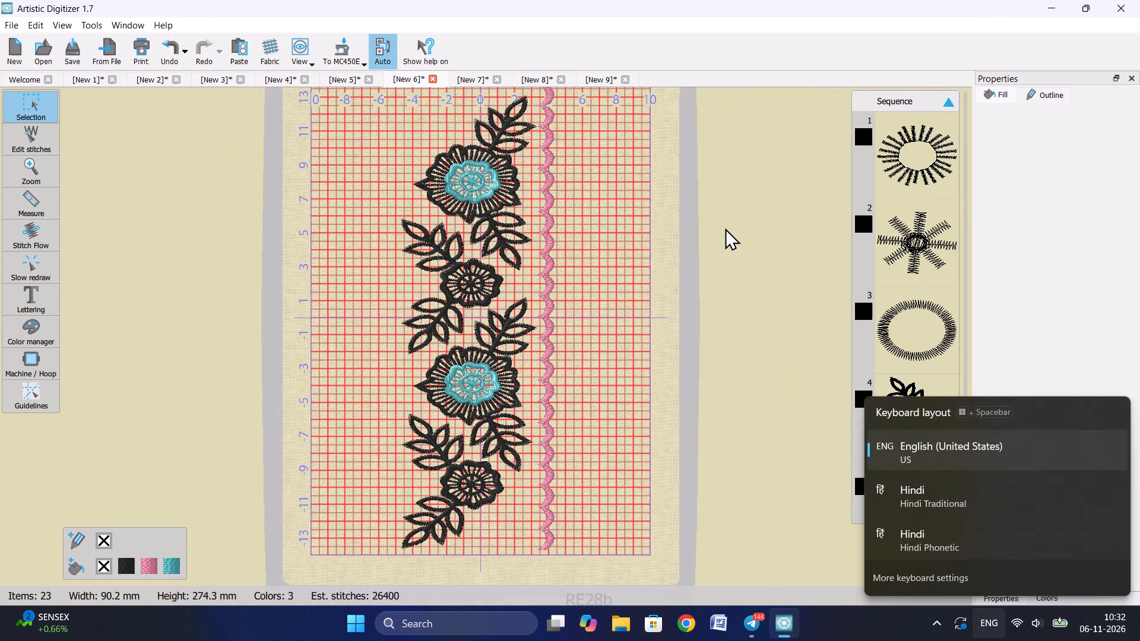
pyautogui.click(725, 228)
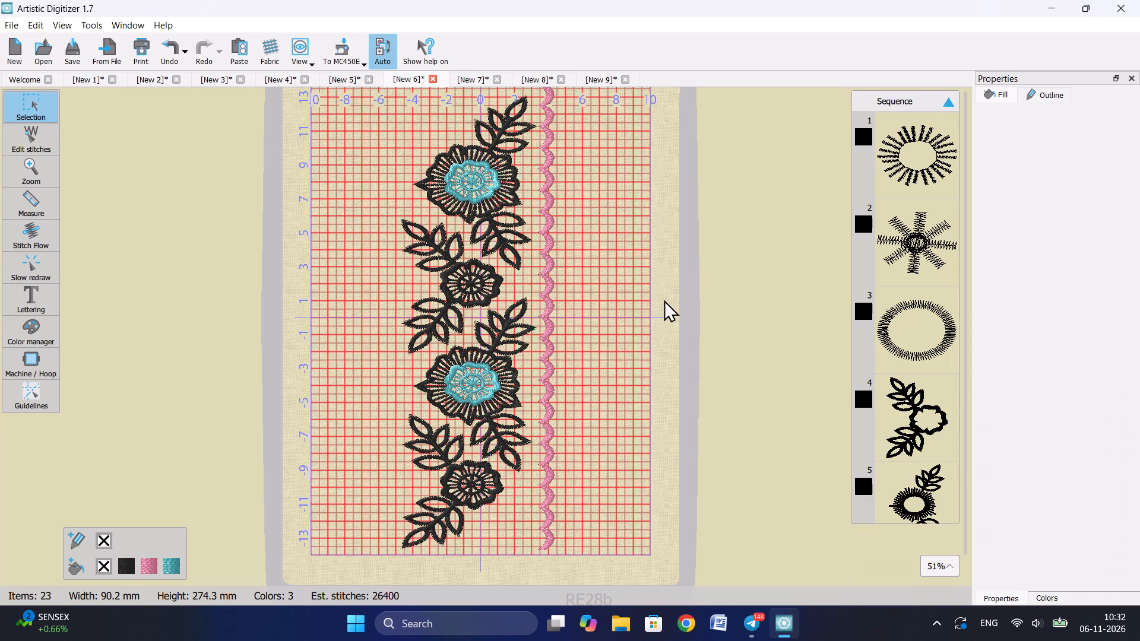
# Review the New 7 and New 8 floral border designs.
pyautogui.click(465, 78)
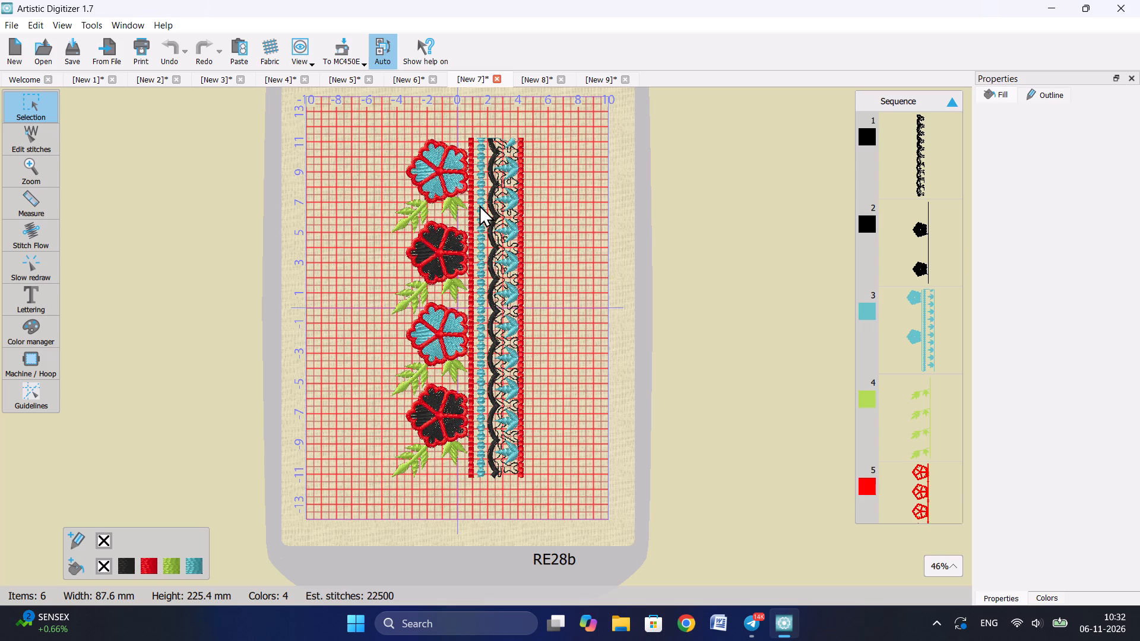
pyautogui.click(519, 74)
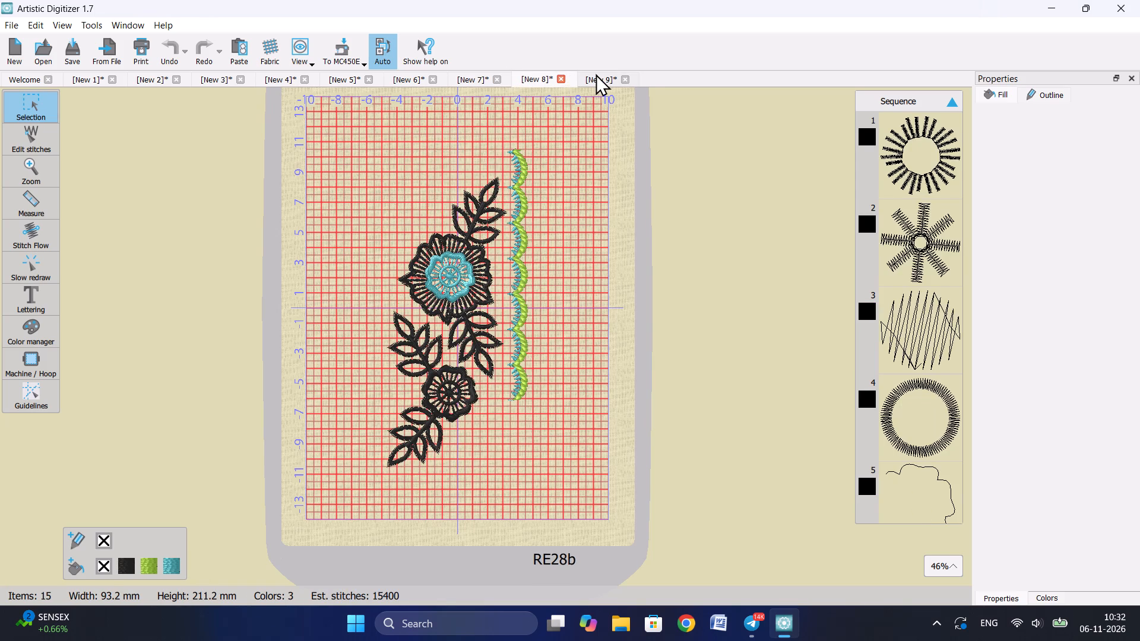
# In New 9, select the whole floral design with its green scalloped border, shorten it to about 277.2 mm high, and deselect it.
pyautogui.click(596, 74)
pyautogui.keyDown('ctrl'); pyautogui.scroll(-3, 461, 188); pyautogui.keyUp('ctrl')
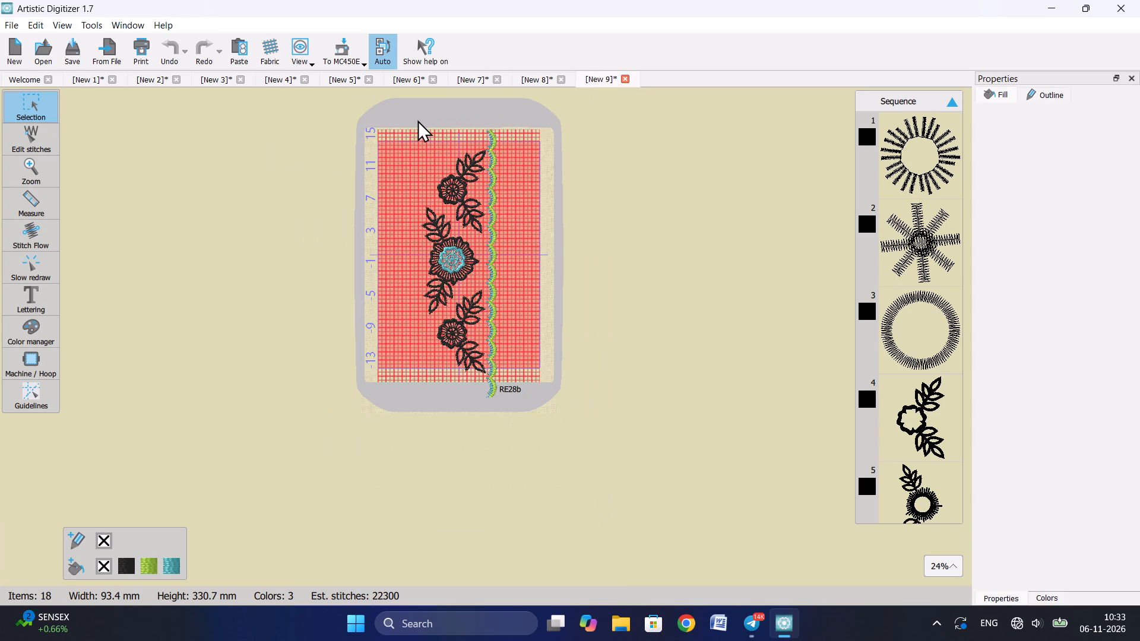
pyautogui.moveTo(415, 118); pyautogui.dragTo(537, 501)
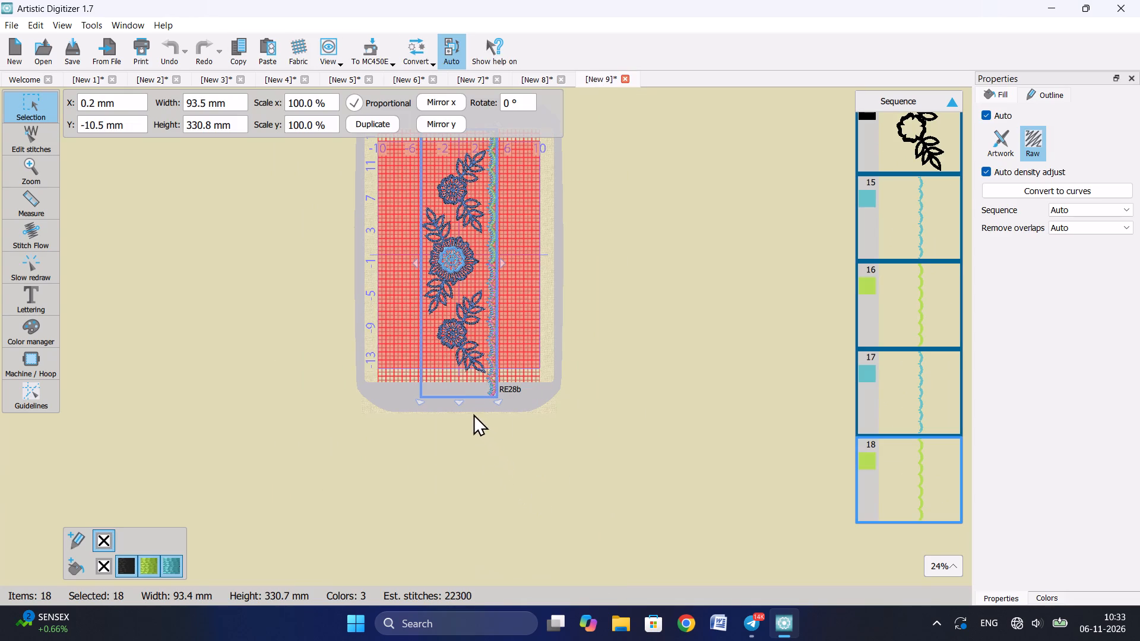
pyautogui.moveTo(461, 401); pyautogui.dragTo(463, 372)
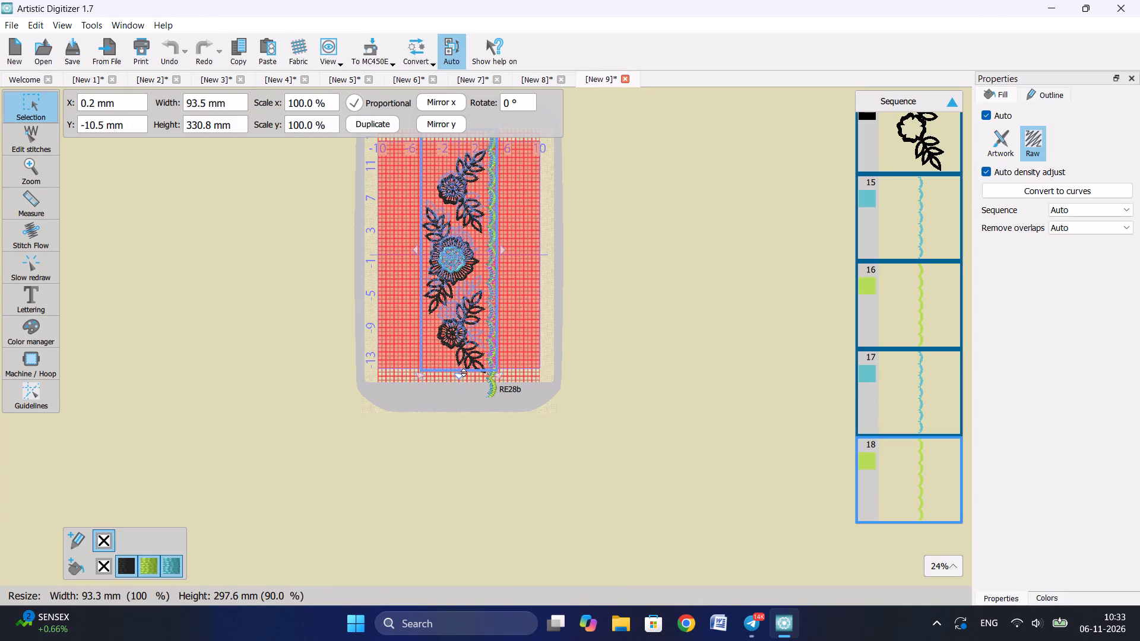
pyautogui.moveTo(463, 372); pyautogui.dragTo(463, 372)
pyautogui.scroll(1, 463, 372)
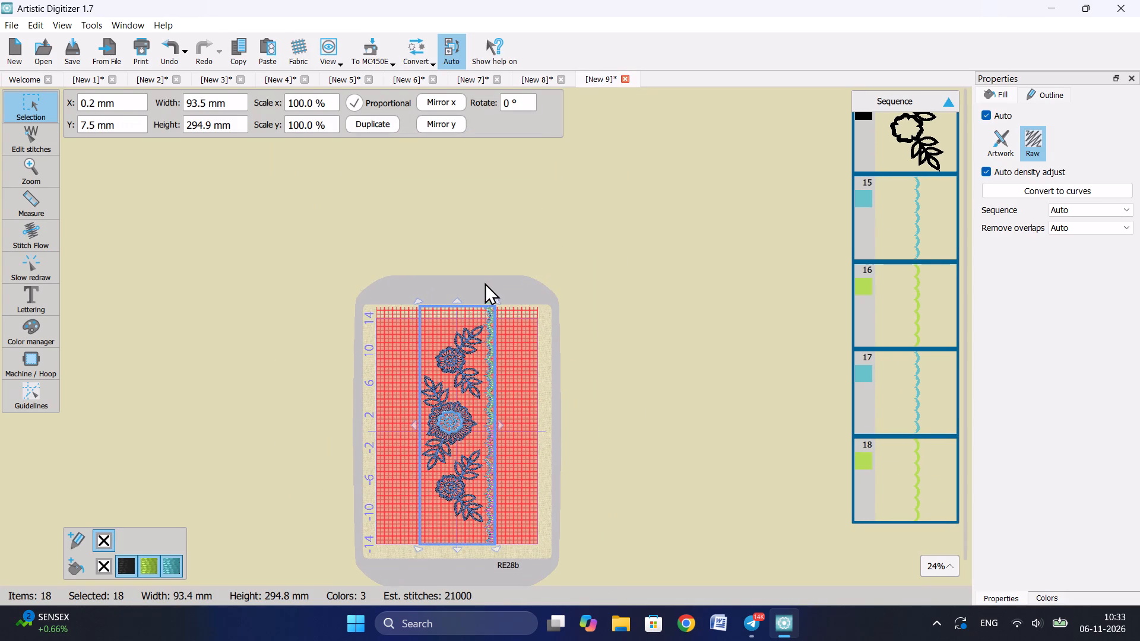
pyautogui.moveTo(456, 302); pyautogui.dragTo(456, 315)
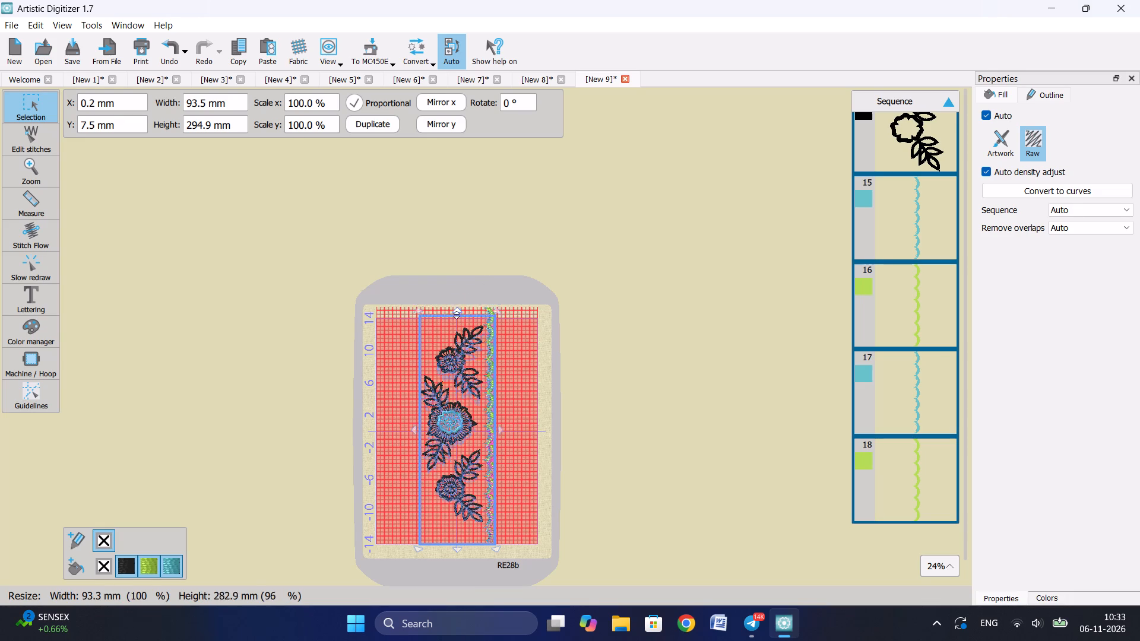
pyautogui.moveTo(456, 315); pyautogui.dragTo(459, 316)
pyautogui.click(638, 434)
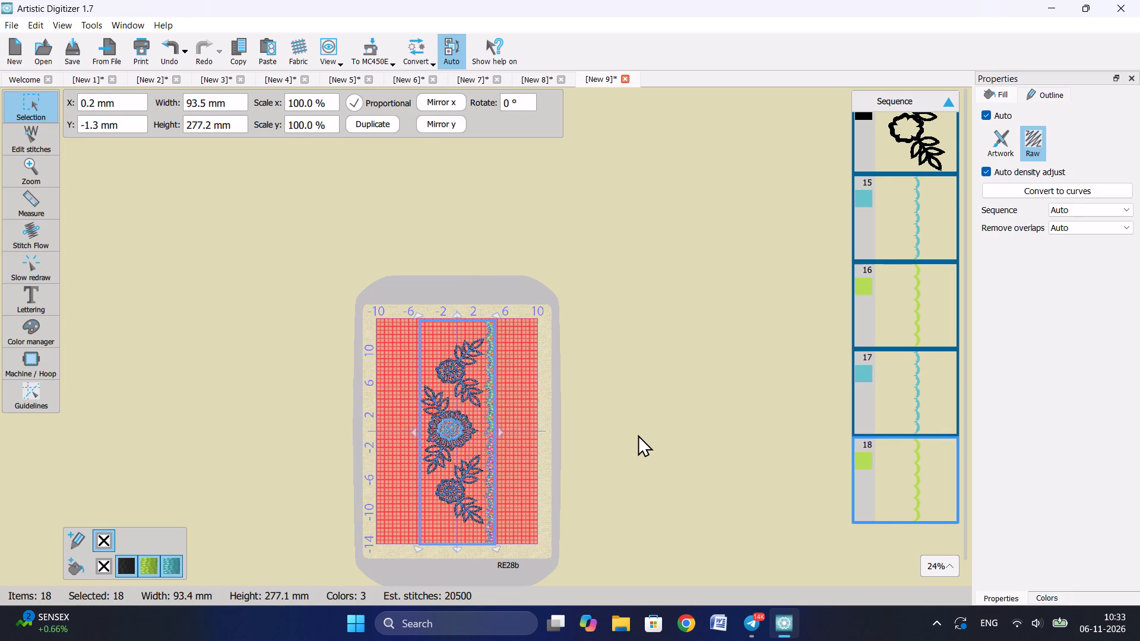
# Reselect the entire New 9 design and reduce its height further to about 264.5 mm from its lower edge.
pyautogui.scroll(1, 416, 432)
pyautogui.moveTo(424, 280); pyautogui.dragTo(481, 548)
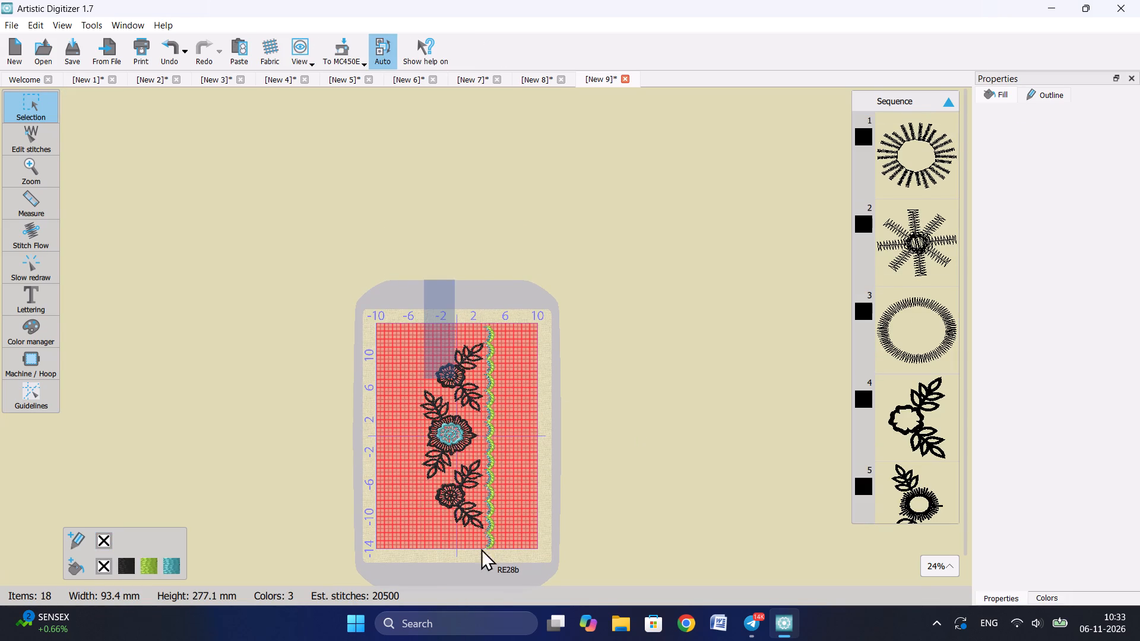
pyautogui.moveTo(481, 548); pyautogui.dragTo(518, 640)
pyautogui.click(461, 534)
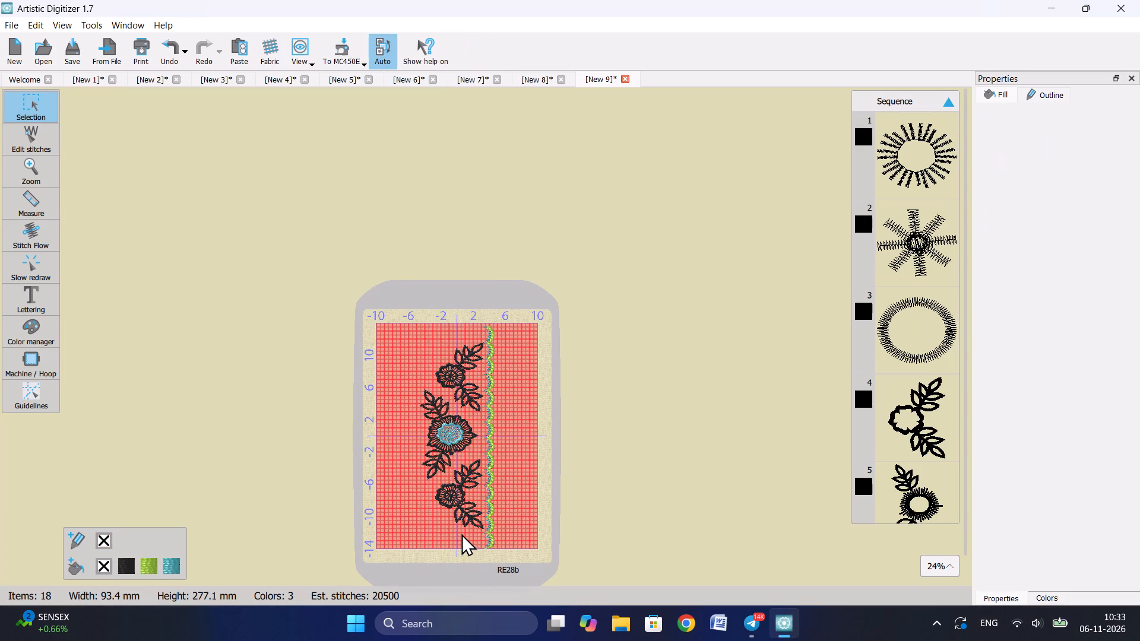
pyautogui.moveTo(400, 298); pyautogui.dragTo(517, 578)
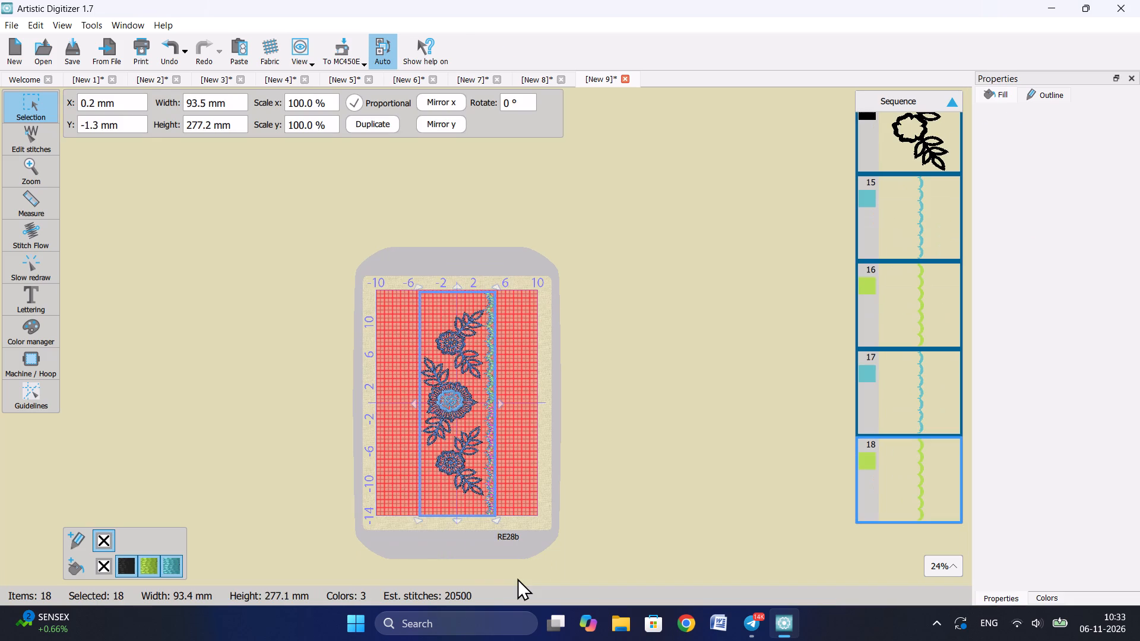
pyautogui.moveTo(454, 521); pyautogui.dragTo(457, 518)
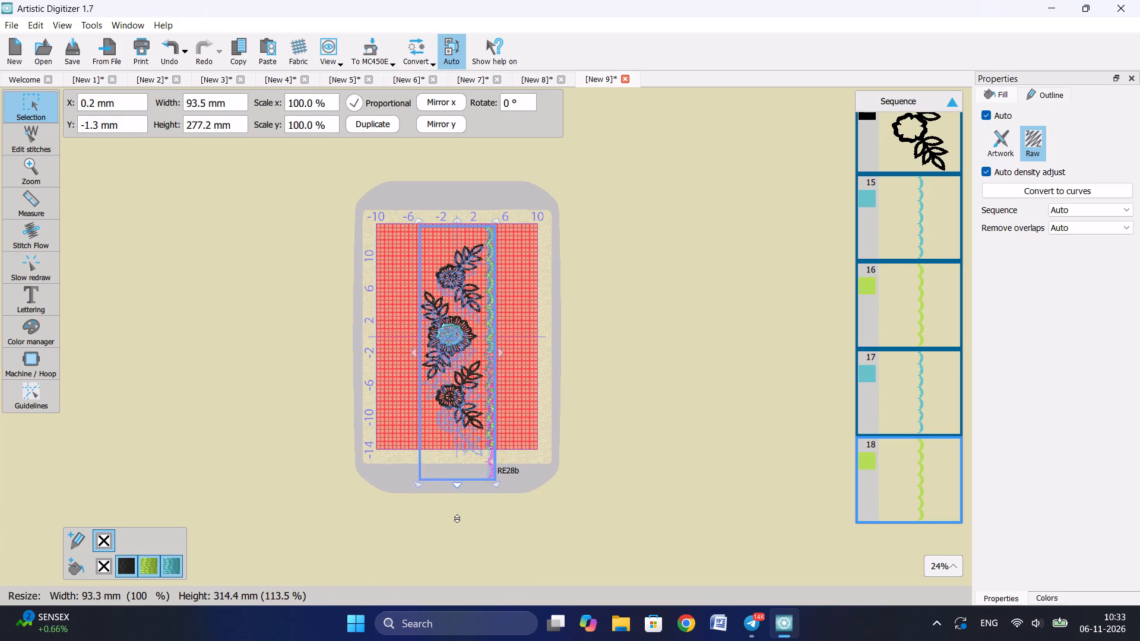
pyautogui.moveTo(457, 518); pyautogui.dragTo(476, 317)
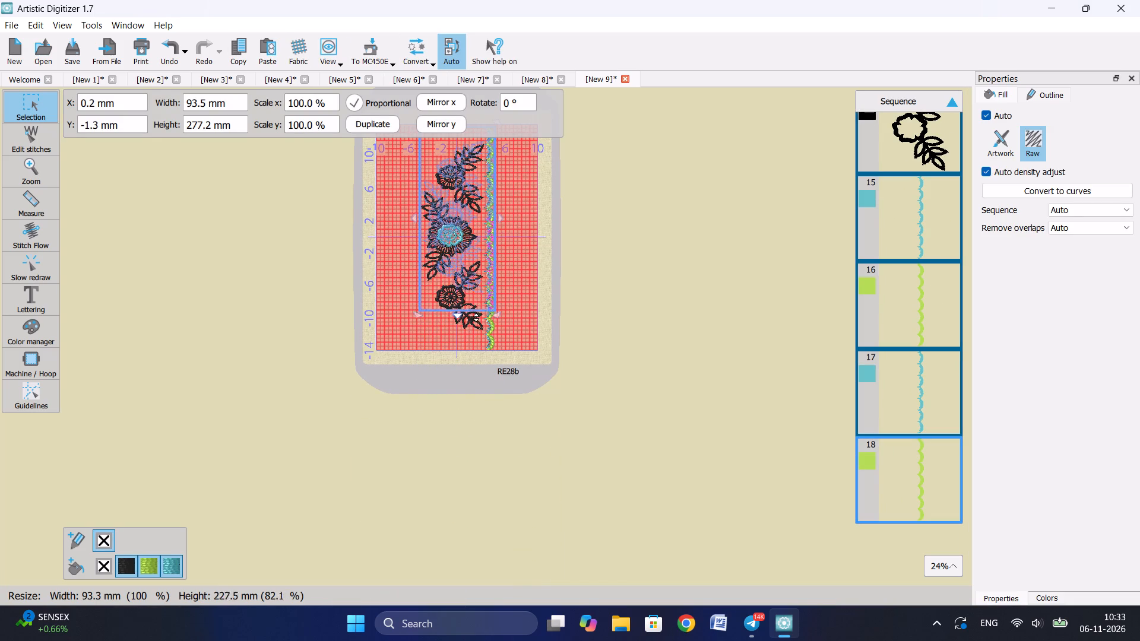
pyautogui.moveTo(476, 317); pyautogui.dragTo(477, 340)
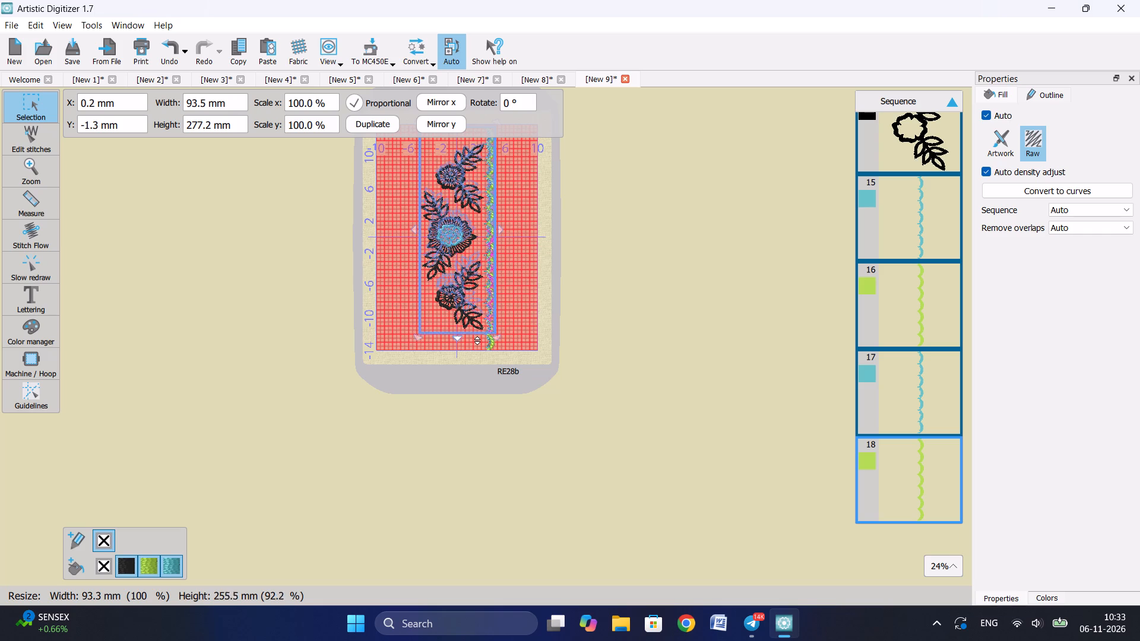
pyautogui.moveTo(477, 340); pyautogui.dragTo(477, 345)
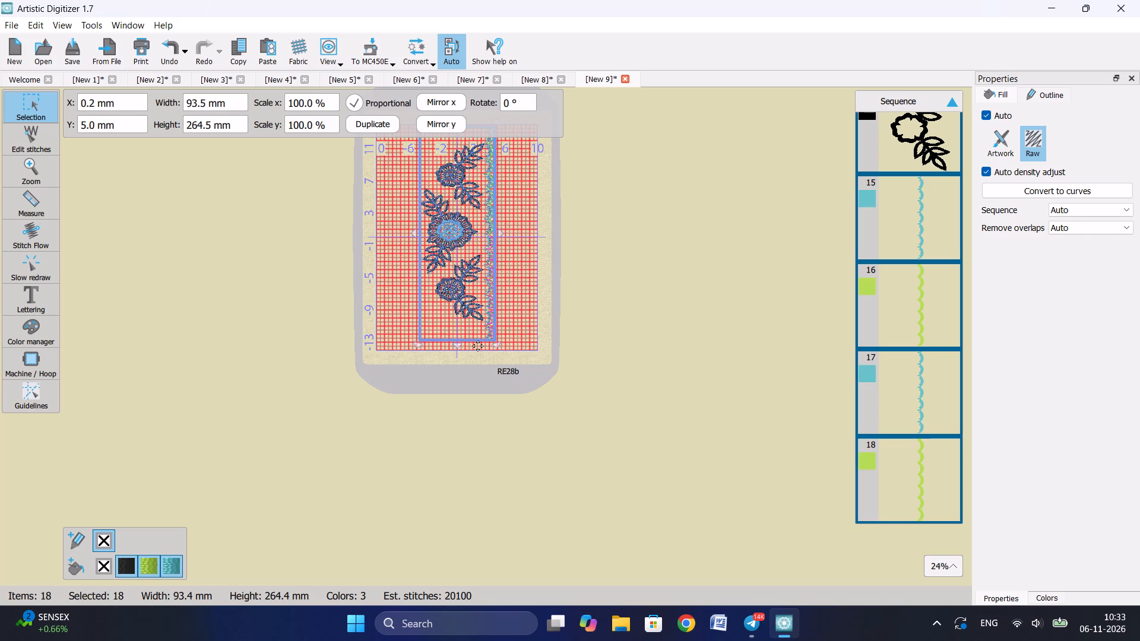
# Nudge the selected New 9 floral border design down to Y 3.0 mm in the hoop.
pyautogui.scroll(1, 616, 290)
pyautogui.press('Down')
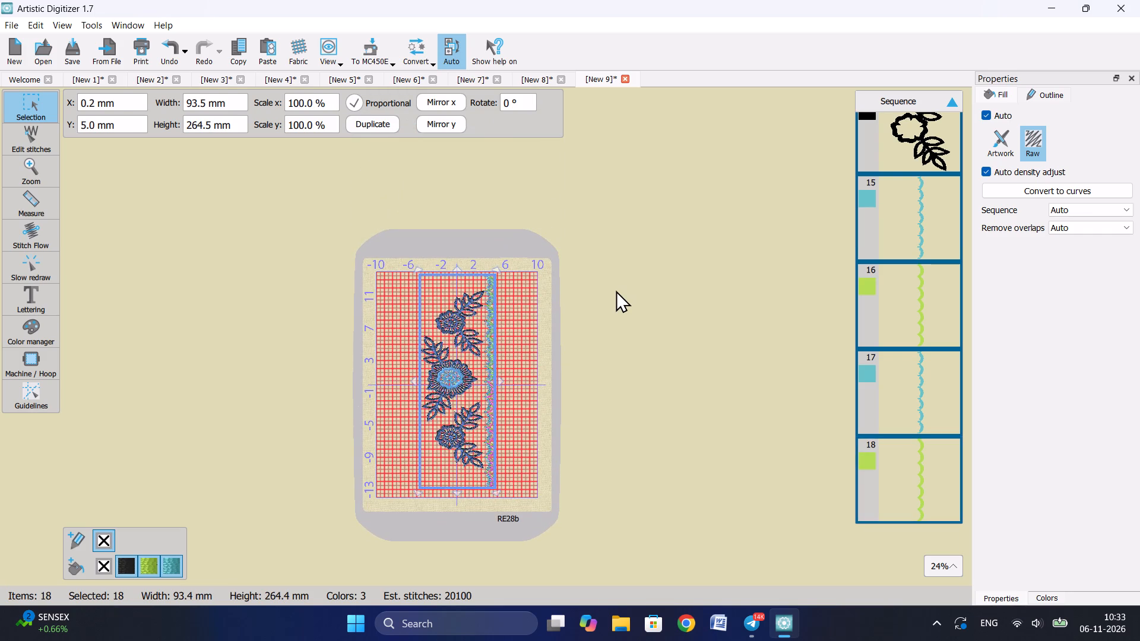
pyautogui.press('Down')
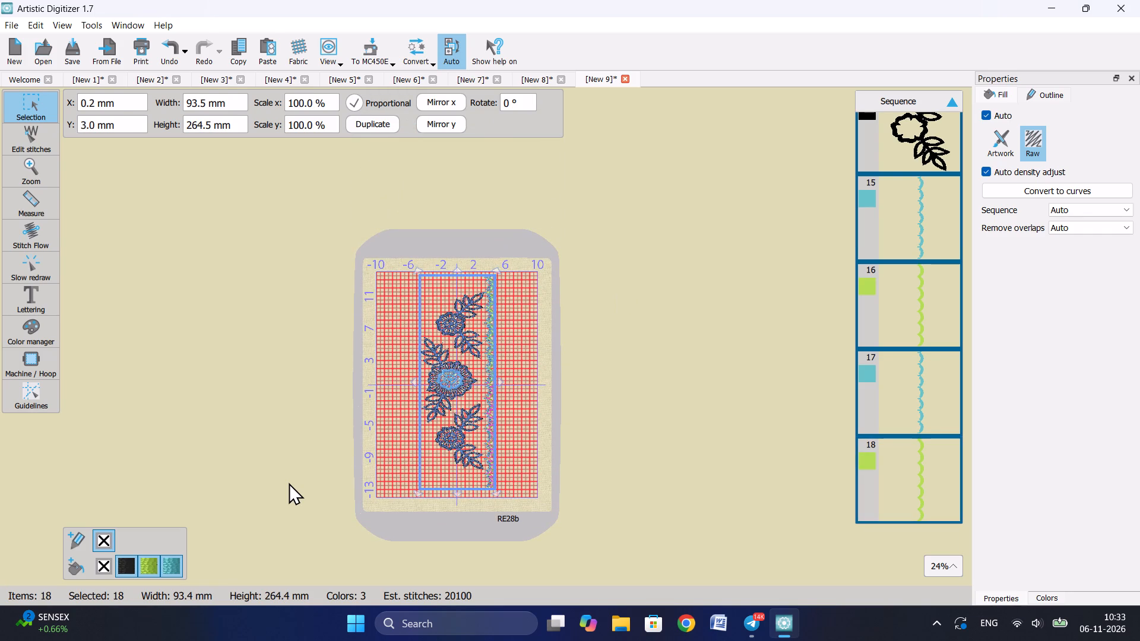
# Stretch the New 9 design from its lower edge to about 270.5 mm high, filling the hoop's length, and deselect it.
pyautogui.keyDown('ctrl'); pyautogui.scroll(3, 289, 483); pyautogui.keyUp('ctrl')
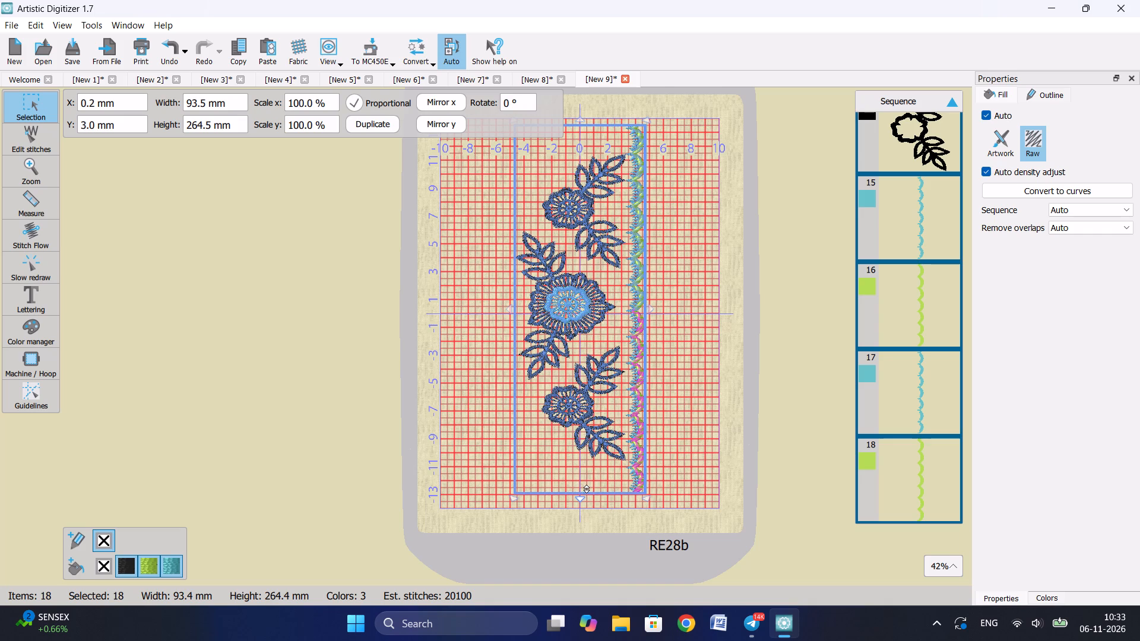
pyautogui.moveTo(581, 501); pyautogui.dragTo(581, 510)
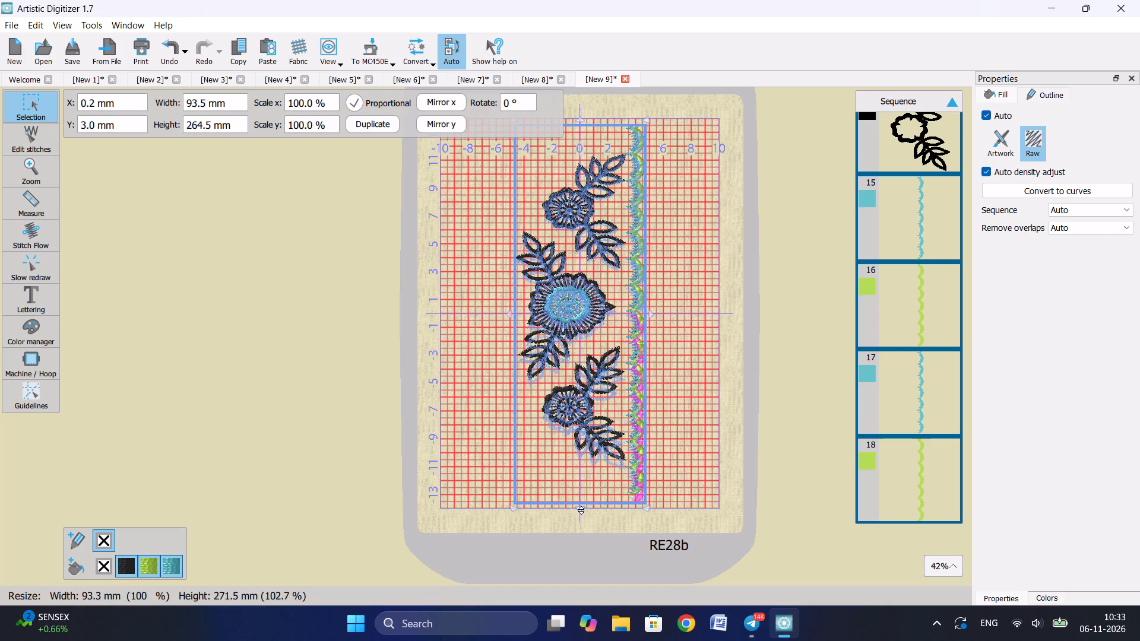
pyautogui.moveTo(581, 510); pyautogui.dragTo(581, 509)
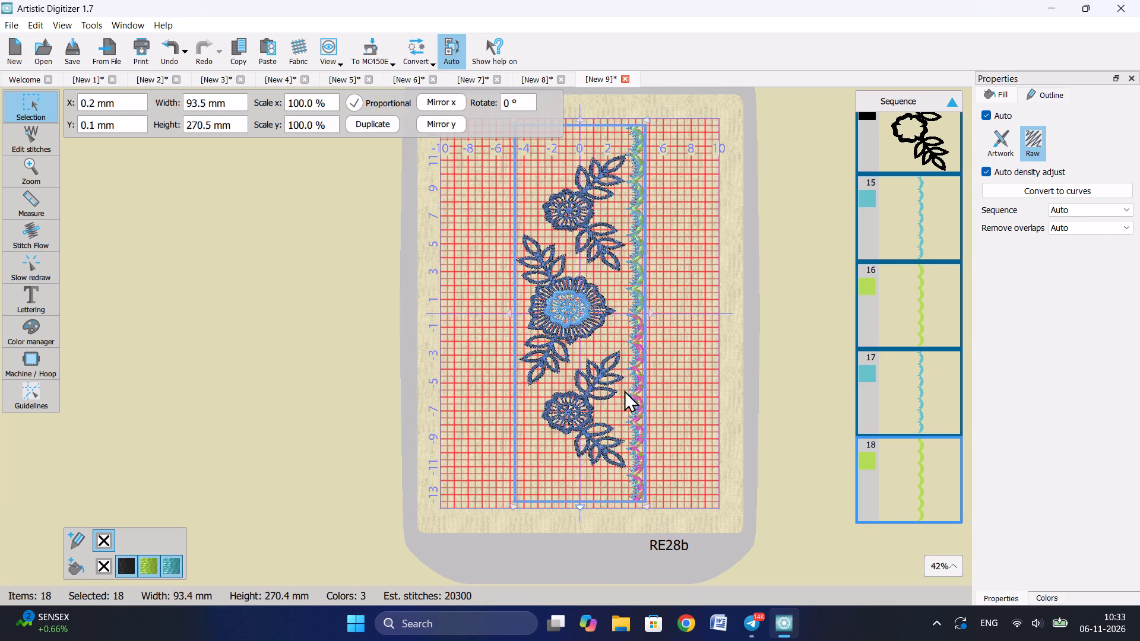
pyautogui.scroll(1, 624, 390)
pyautogui.click(768, 349)
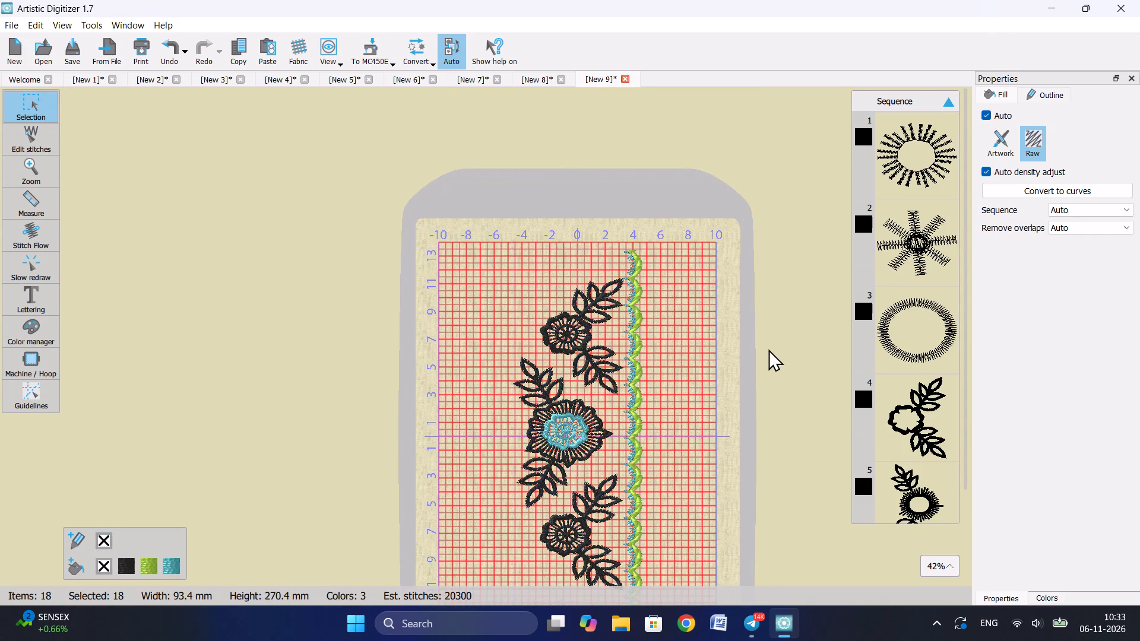
pyautogui.keyDown('ctrl'); pyautogui.scroll(-3, 580, 334); pyautogui.keyUp('ctrl')
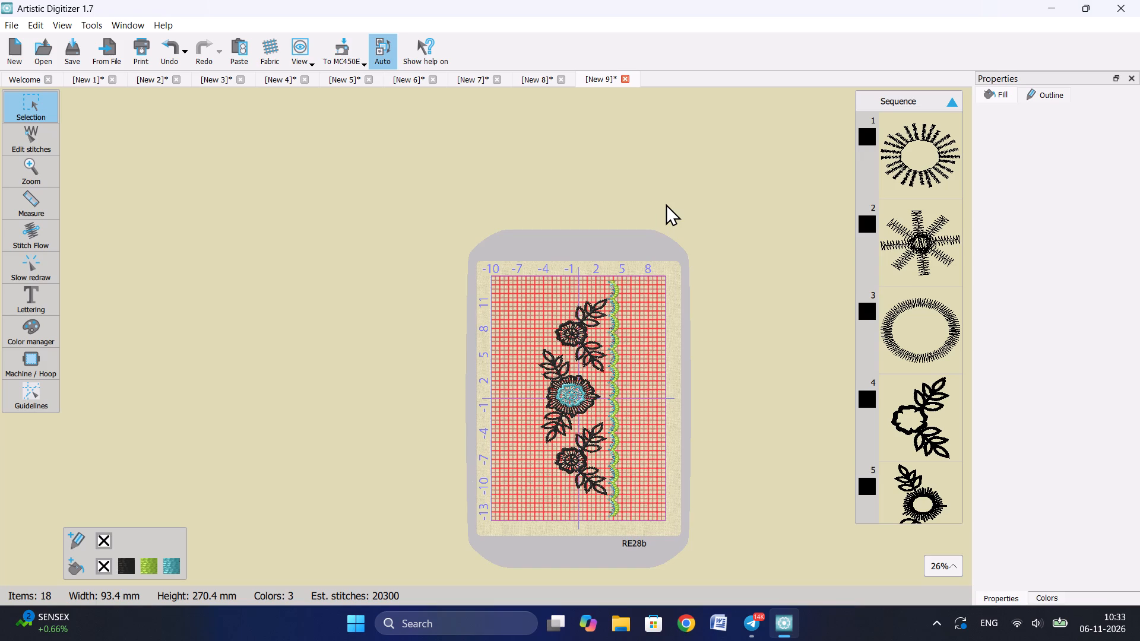
pyautogui.hscroll(-1, 666, 204)
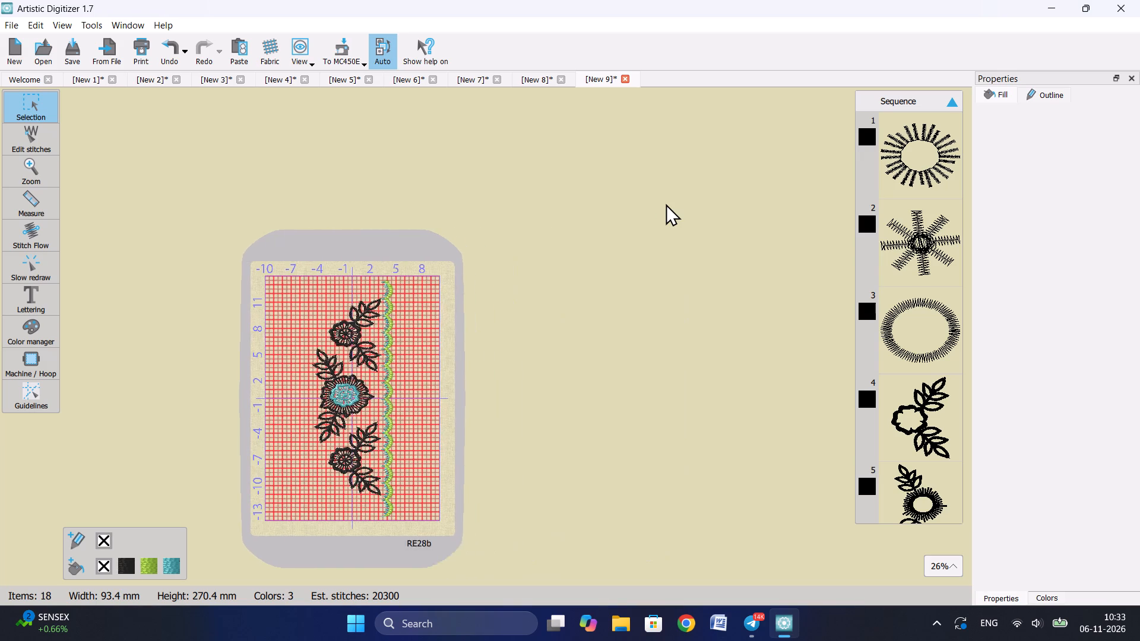
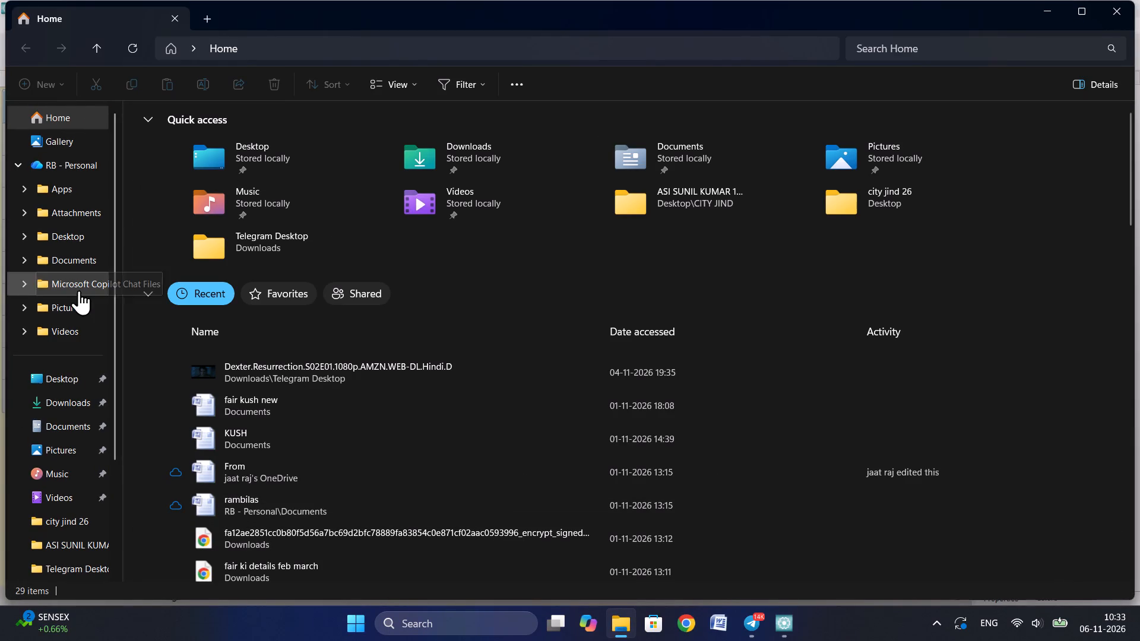
# In the File Explorer Downloads folder, delete the five old Artistic Digitizer design files, [New 1] through [New 5].
pyautogui.click(65, 398)
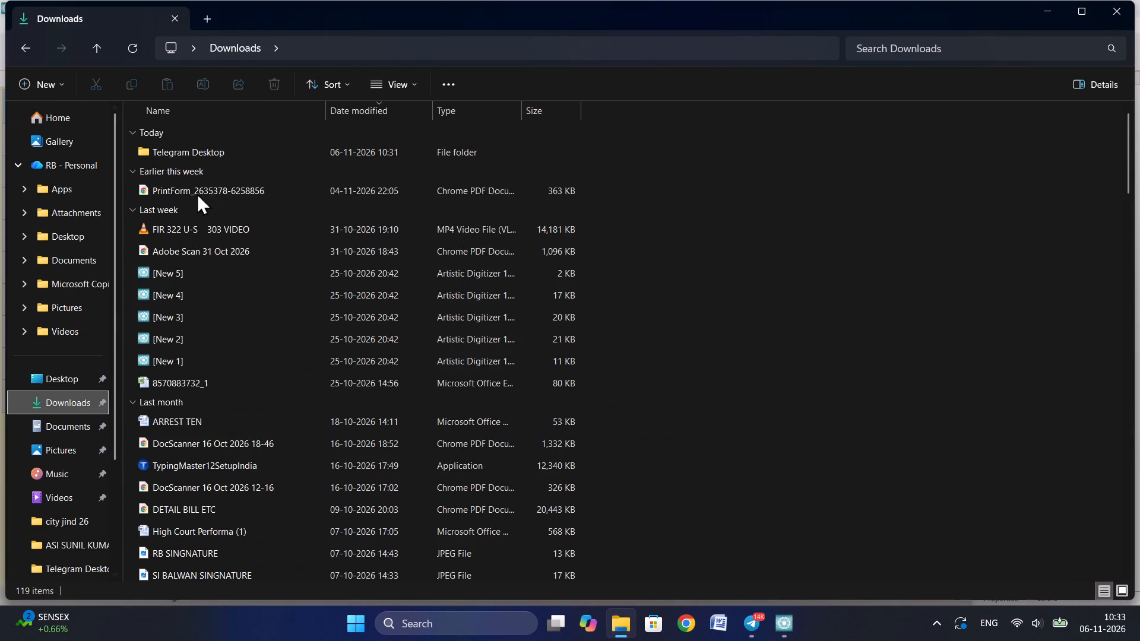
pyautogui.click(183, 157)
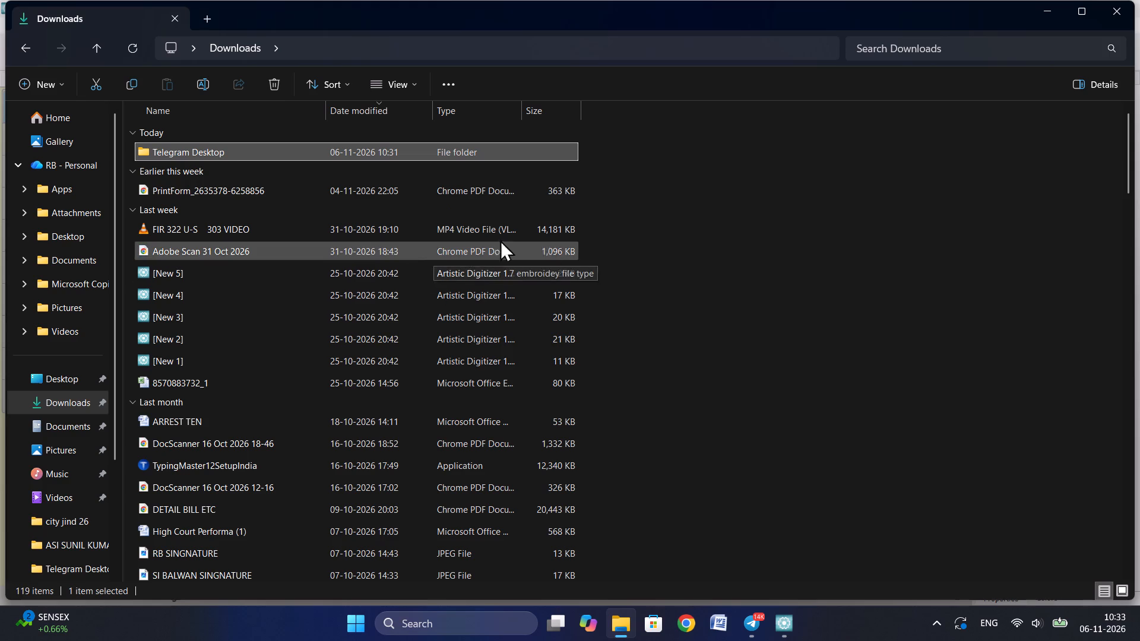
pyautogui.moveTo(600, 266); pyautogui.dragTo(525, 364)
pyautogui.press('Delete')
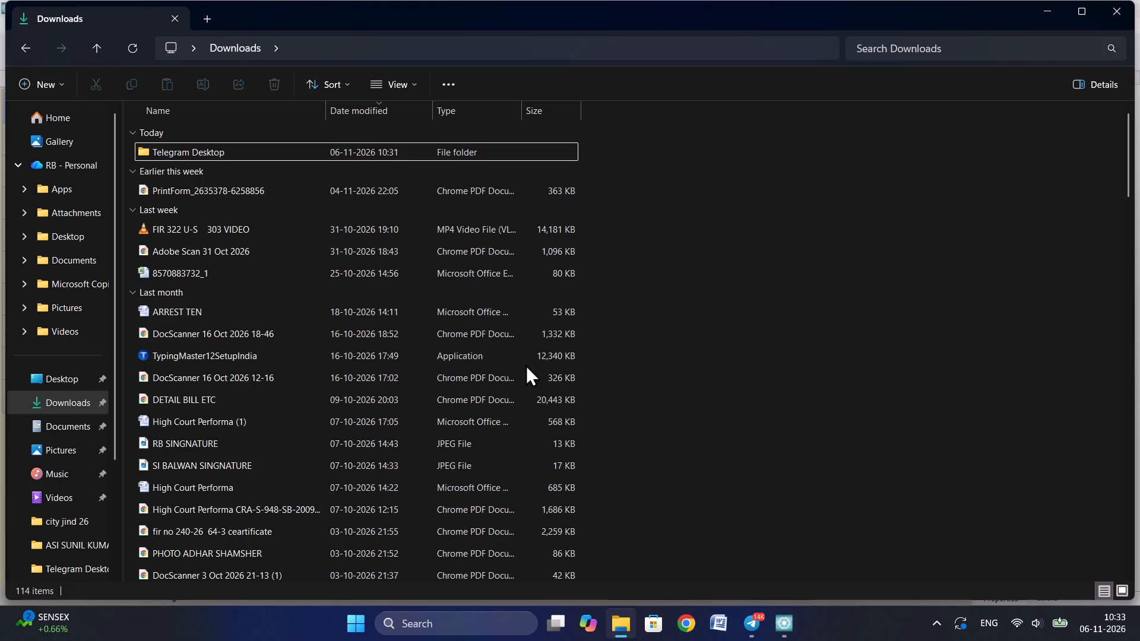
# Look through the remaining files in the Downloads folder down to the oldest items and folders at the end.
pyautogui.scroll(-8, 525, 364)
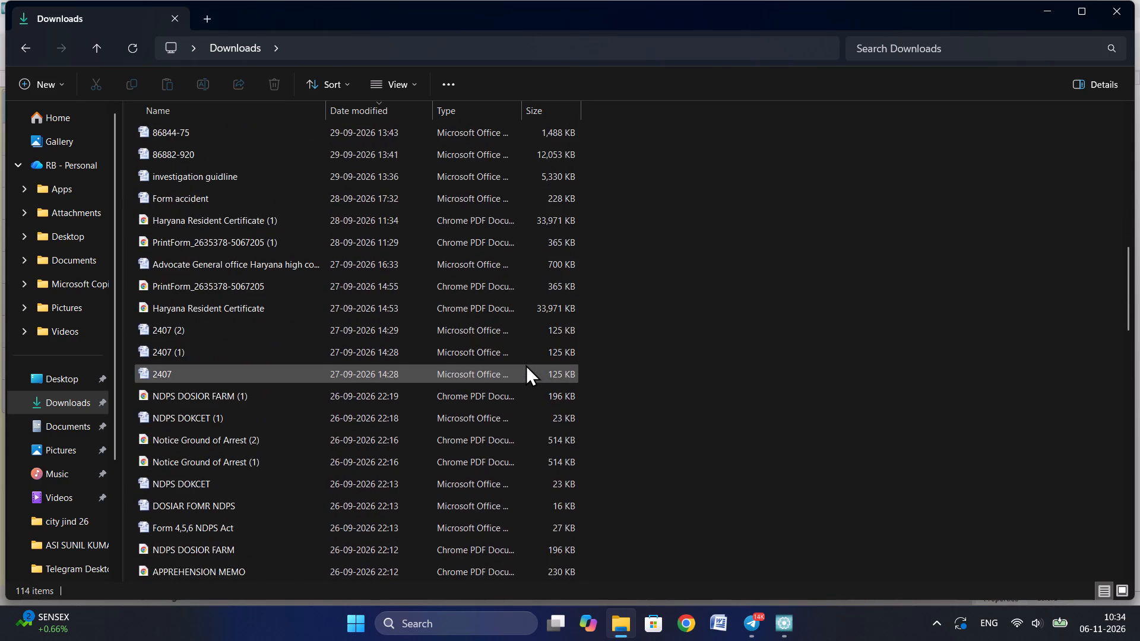
pyautogui.scroll(-9, 525, 364)
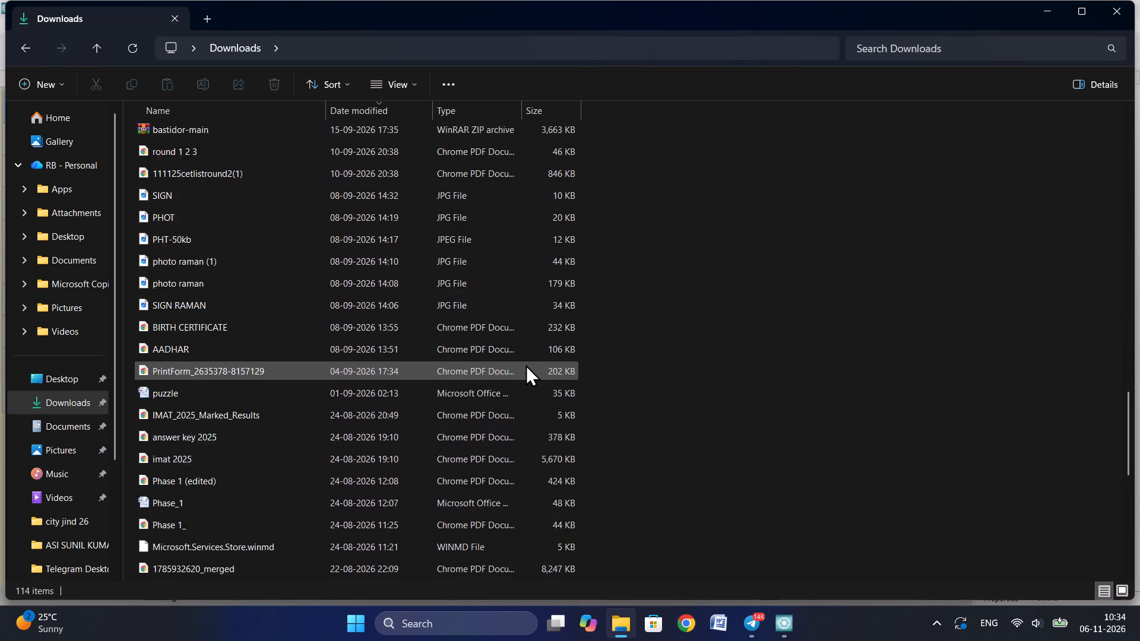
pyautogui.scroll(-9, 525, 364)
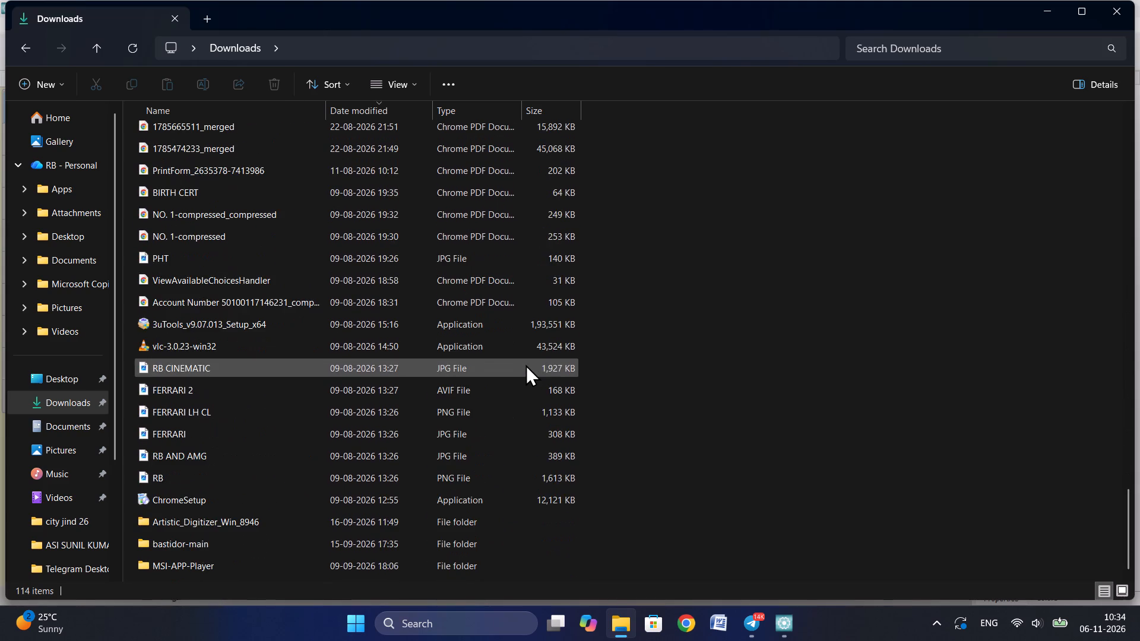
pyautogui.scroll(-3, 525, 364)
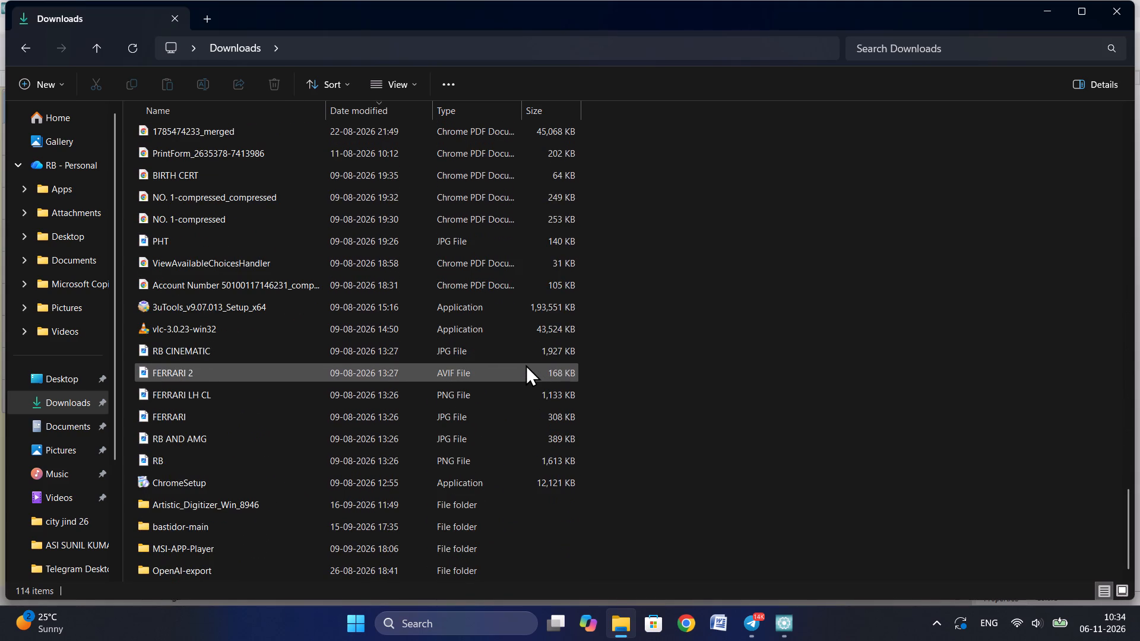
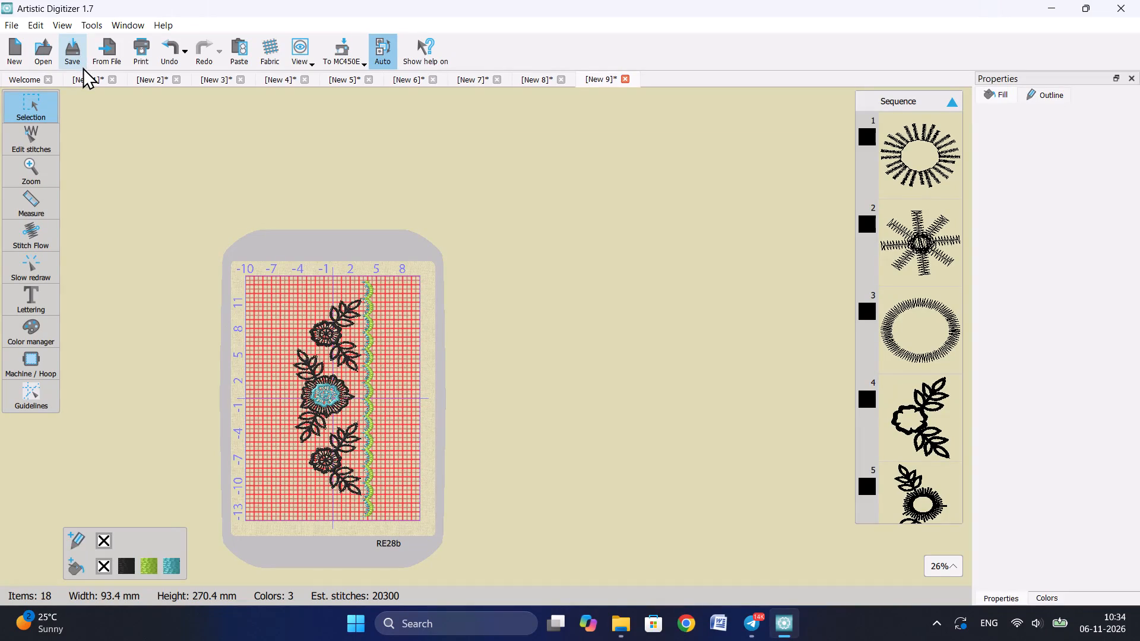
# In Artistic Digitizer, save the [New 1] design to the Downloads folder as a JEF Generic (*.JEF) file under its existing name.
pyautogui.click(83, 76)
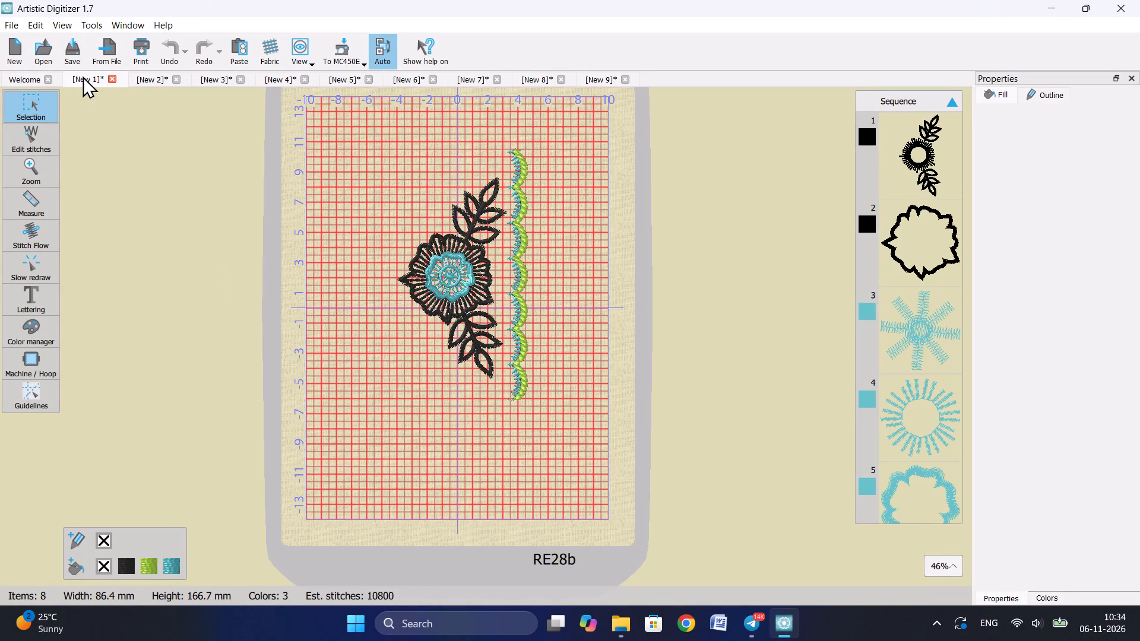
pyautogui.hotkey('ctrl', 'shift', 's')
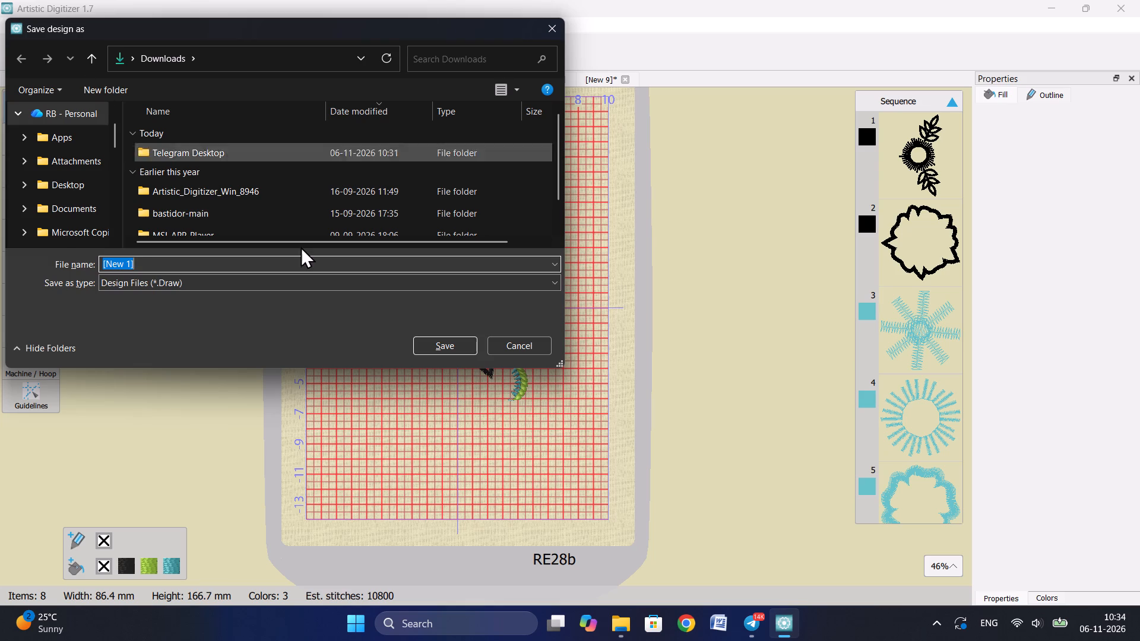
pyautogui.click(330, 273)
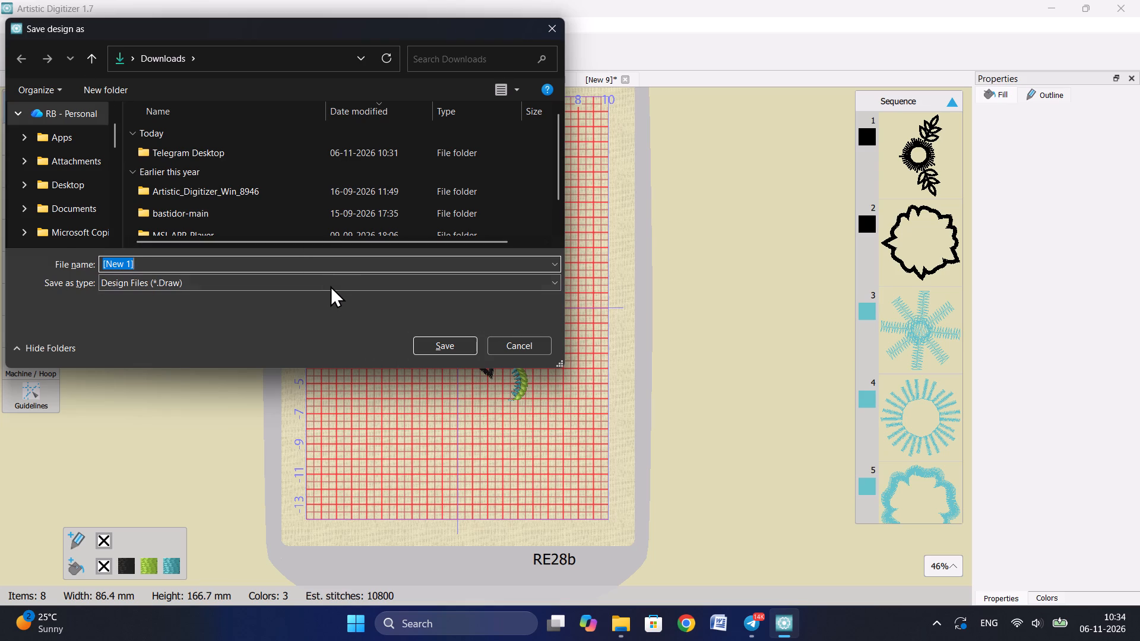
pyautogui.click(330, 285)
pyautogui.click(296, 324)
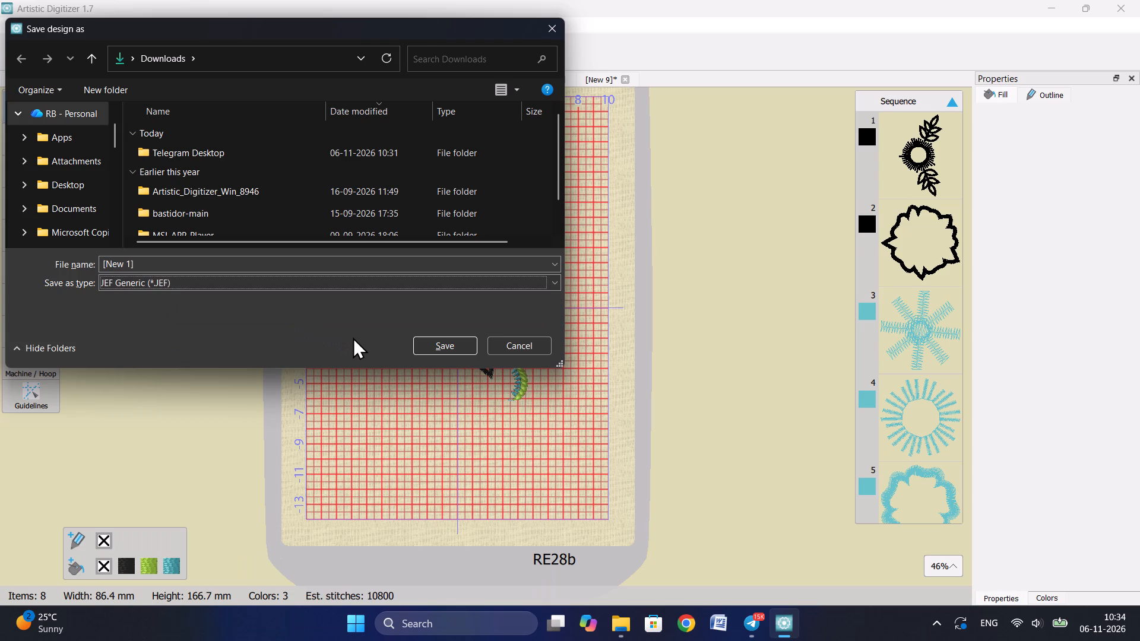
pyautogui.click(439, 348)
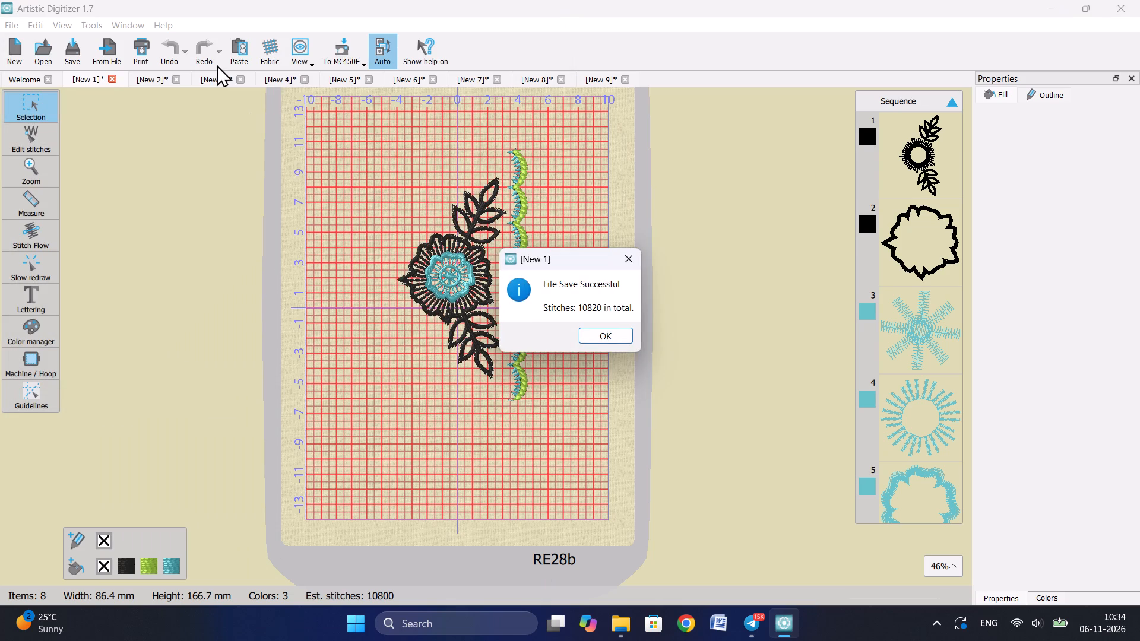
pyautogui.press('Return')
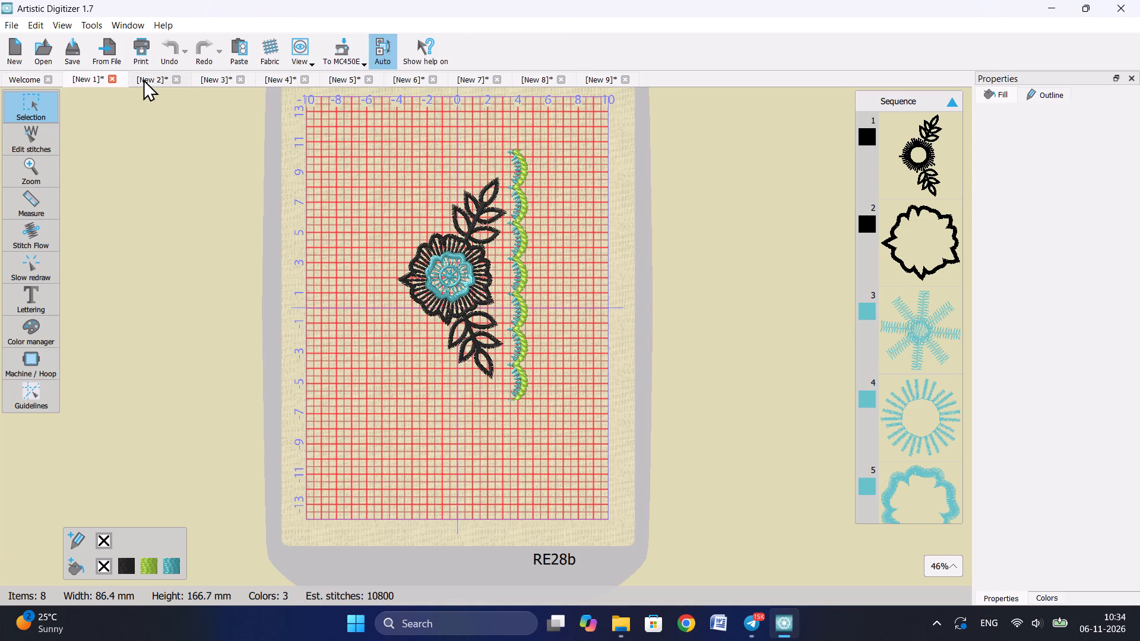
# Save the [New 2] design to Downloads in JEF Generic (*.JEF) format, keeping its name.
pyautogui.click(143, 79)
pyautogui.hotkey('ctrl', 'shift', 's')
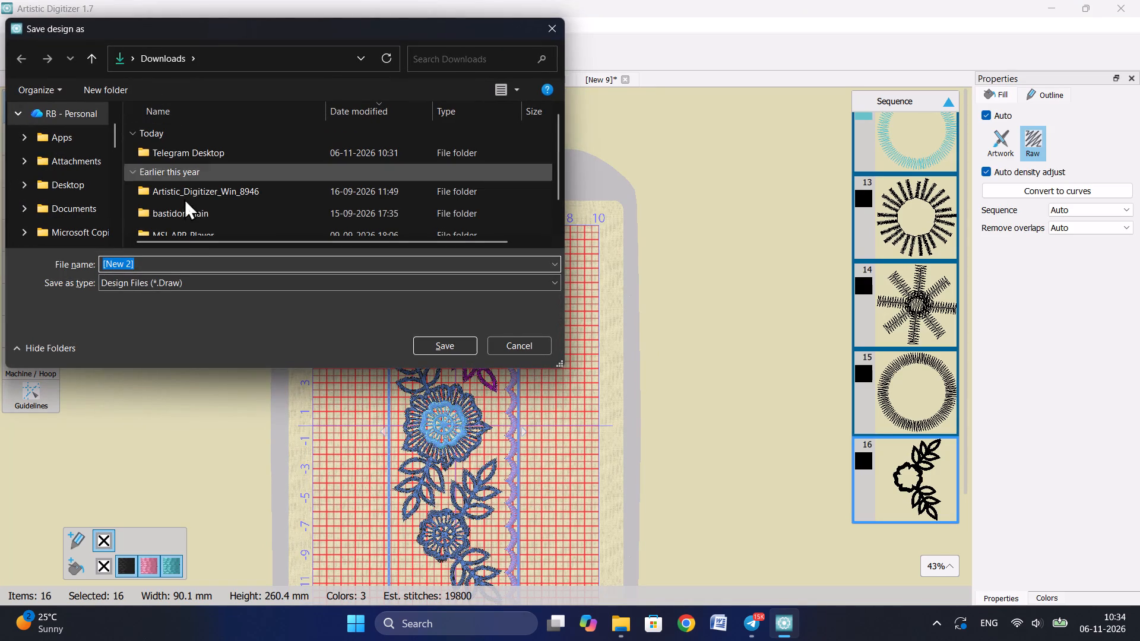
pyautogui.click(159, 279)
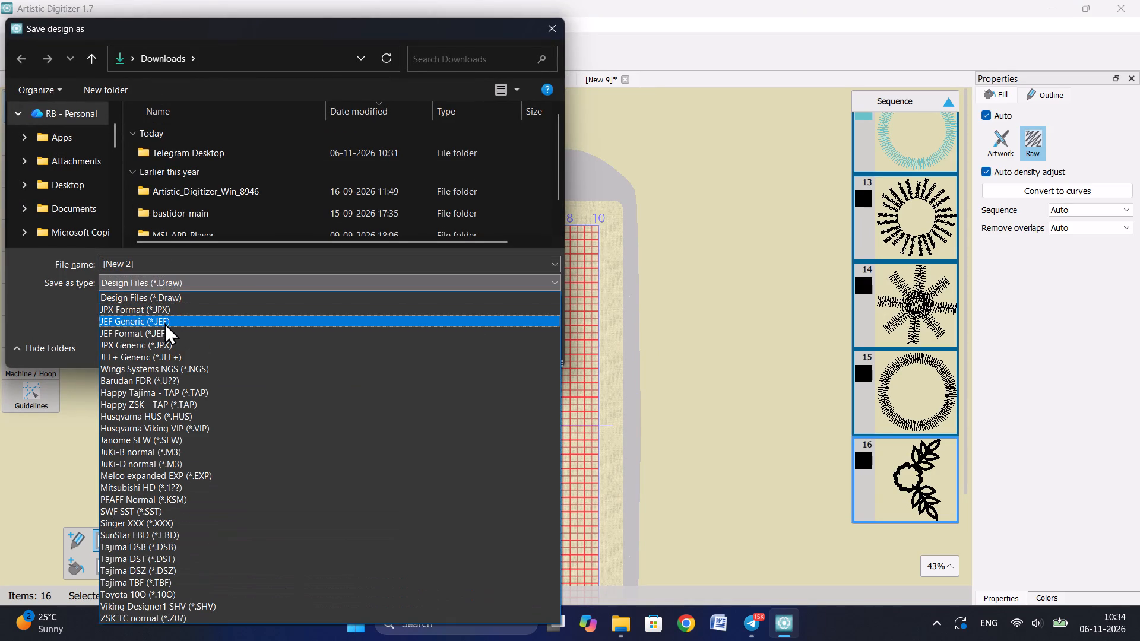
pyautogui.click(164, 323)
pyautogui.click(461, 348)
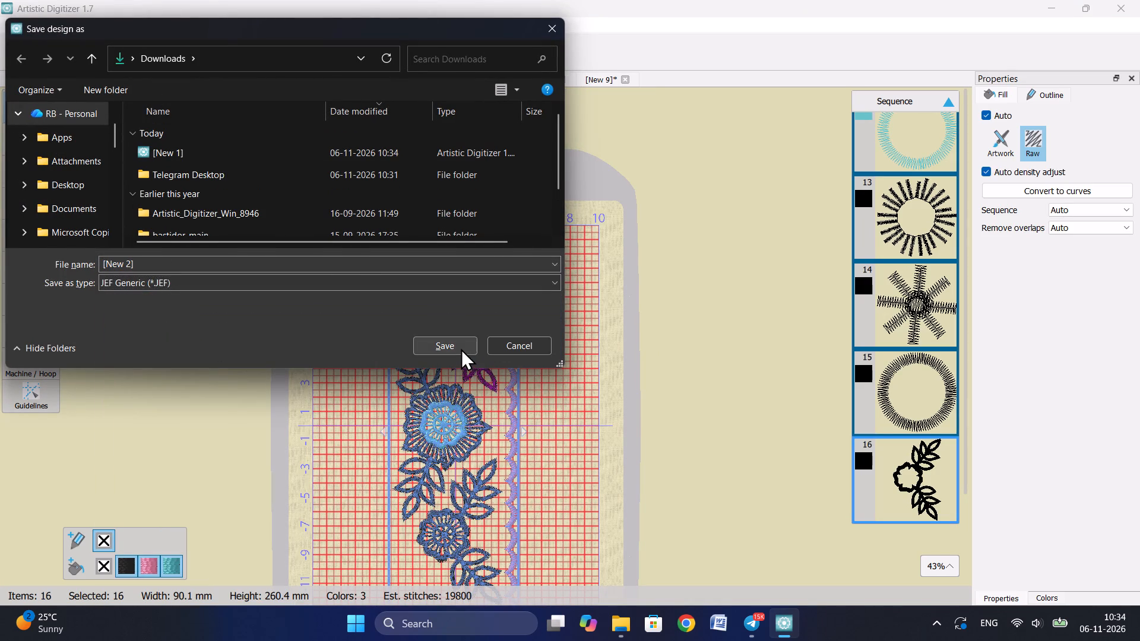
pyautogui.press('Return')
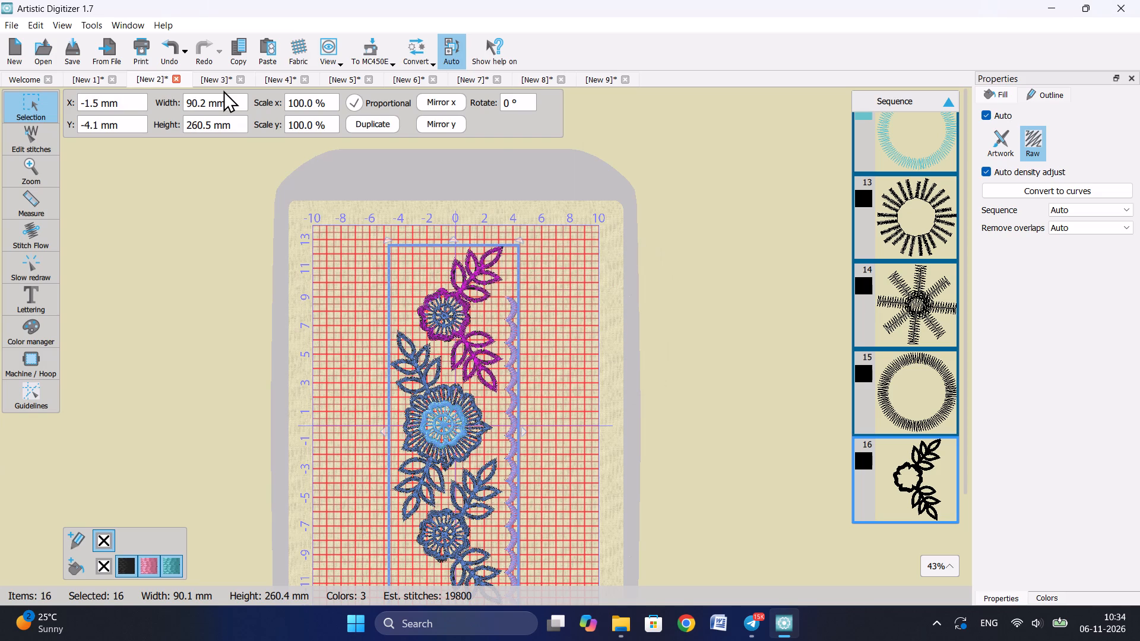
# Save the [New 3] design, the single black flower with leaves, to Downloads as a JEF Generic (*.JEF) file.
pyautogui.click(218, 84)
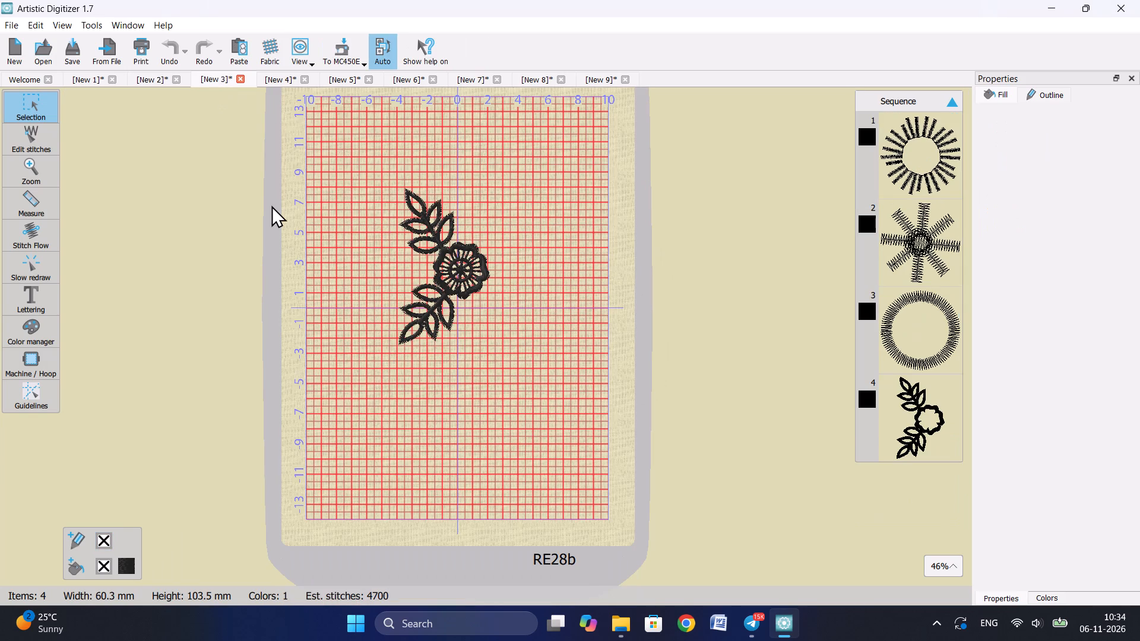
pyautogui.hotkey('ctrl', 'shift', 's')
pyautogui.click(263, 277)
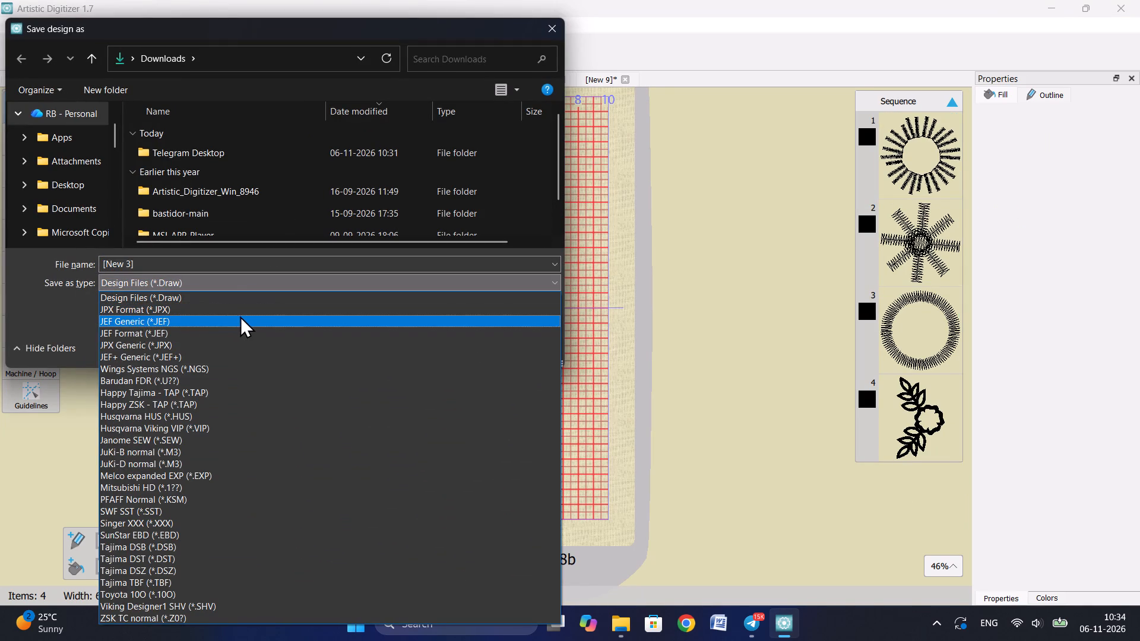
pyautogui.click(239, 317)
pyautogui.click(477, 347)
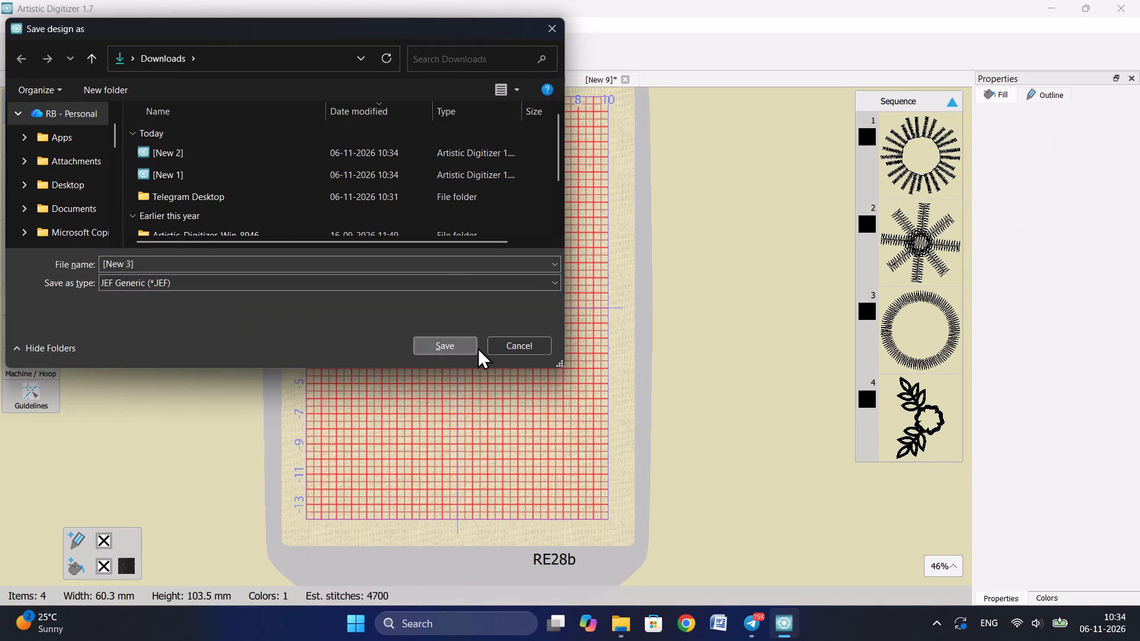
pyautogui.press('Return')
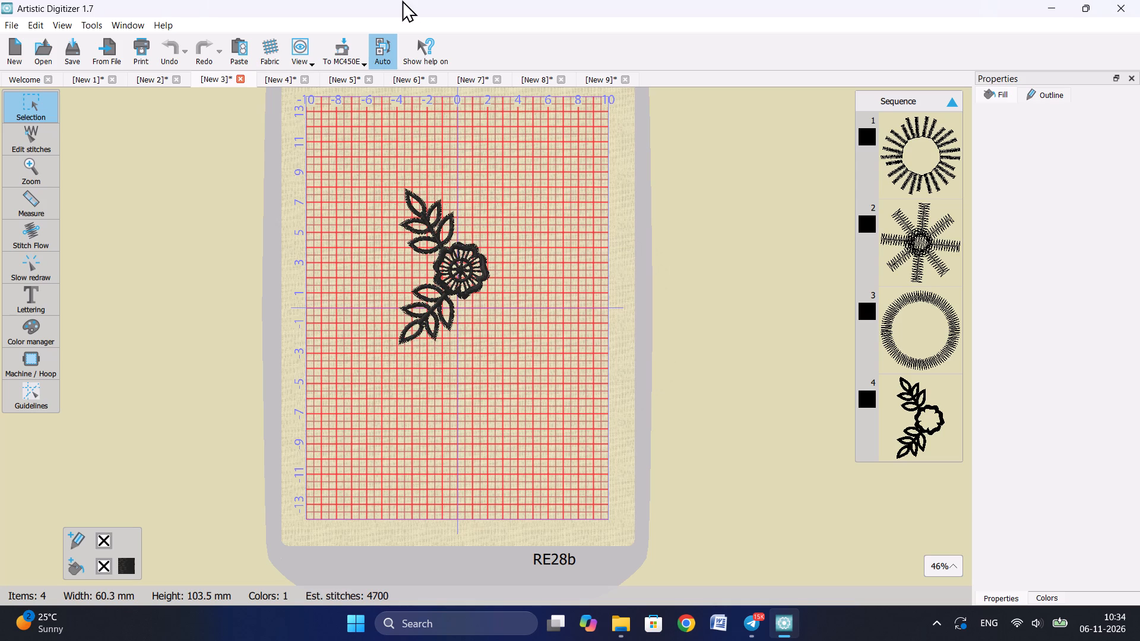
# Save the [New 4] scalloped border design to Downloads as a JEF Generic (*.JEF) file.
pyautogui.click(277, 71)
pyautogui.hotkey('ctrl', 'shift', 's')
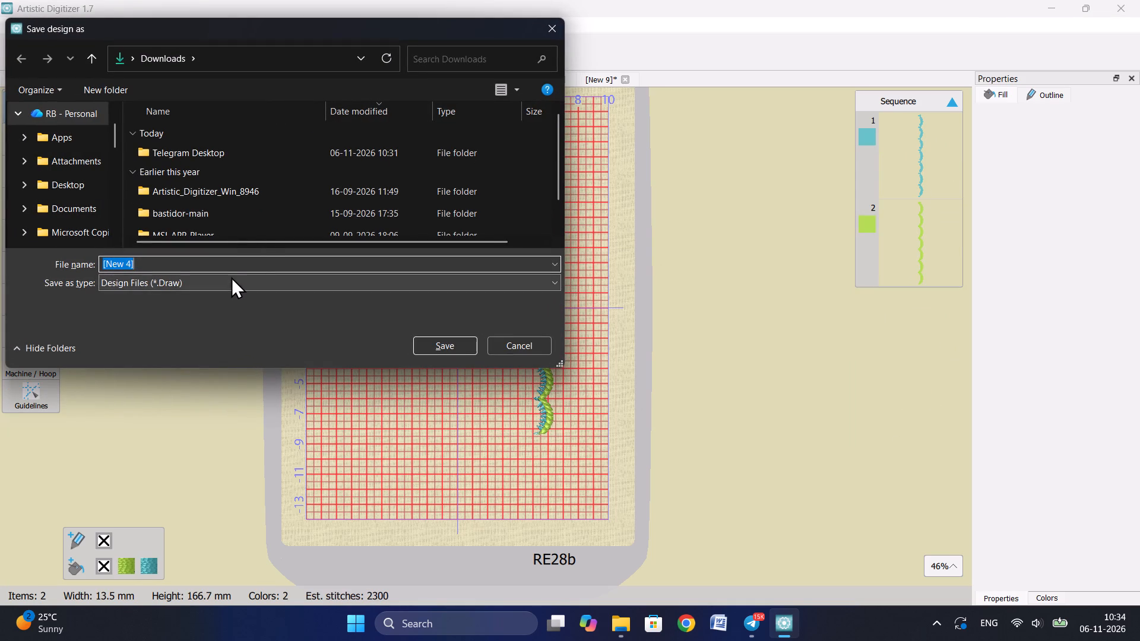
pyautogui.click(231, 277)
pyautogui.click(180, 322)
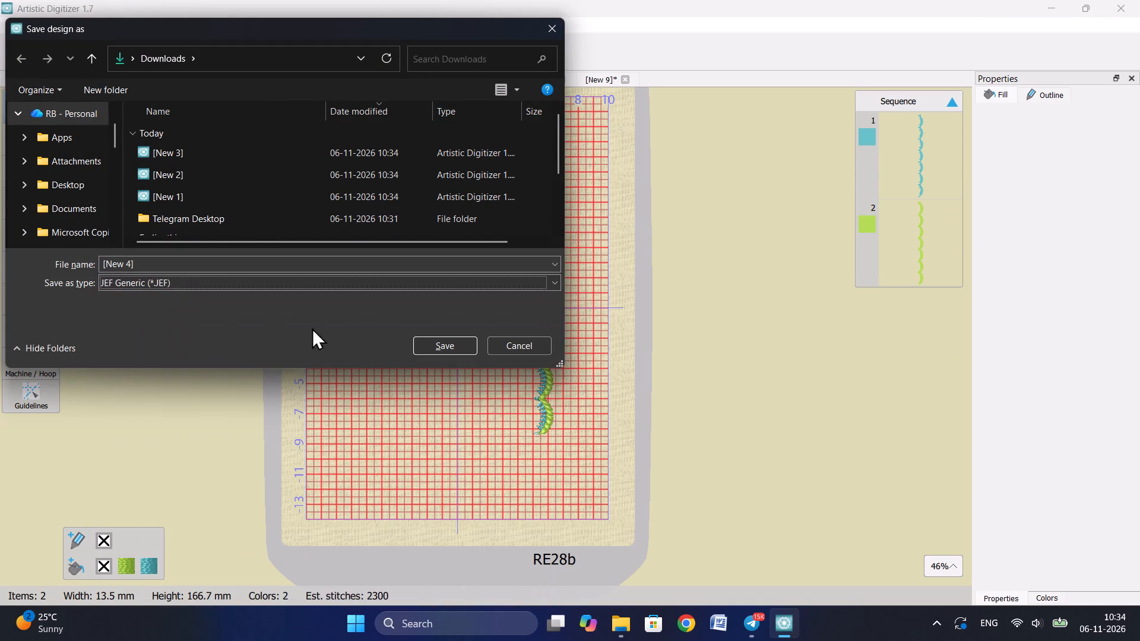
pyautogui.click(442, 350)
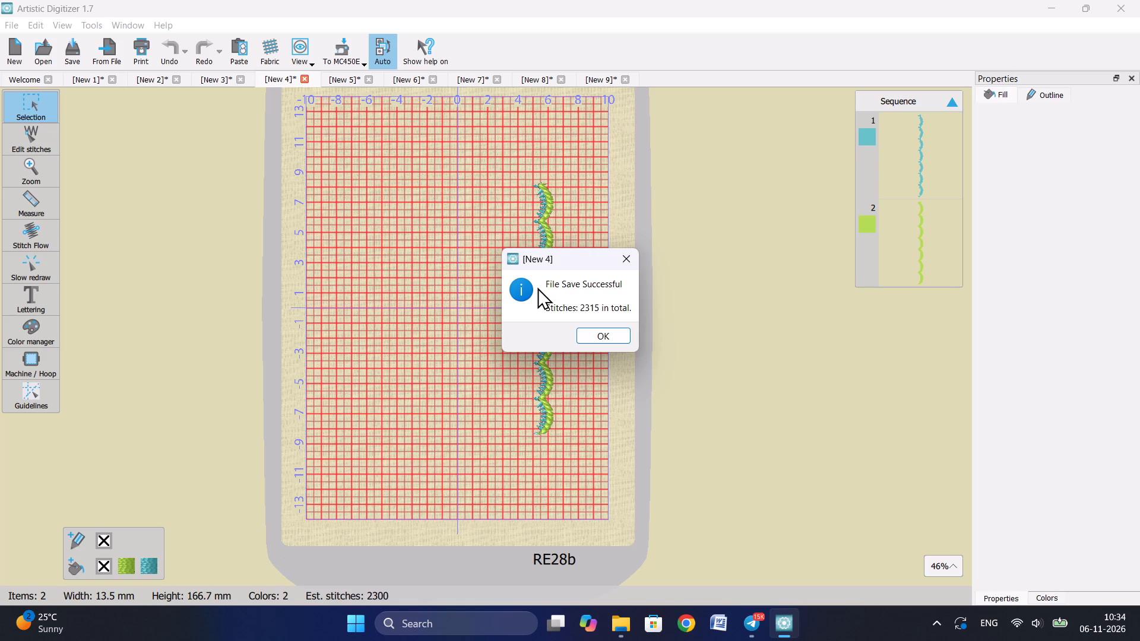
pyautogui.press('Return')
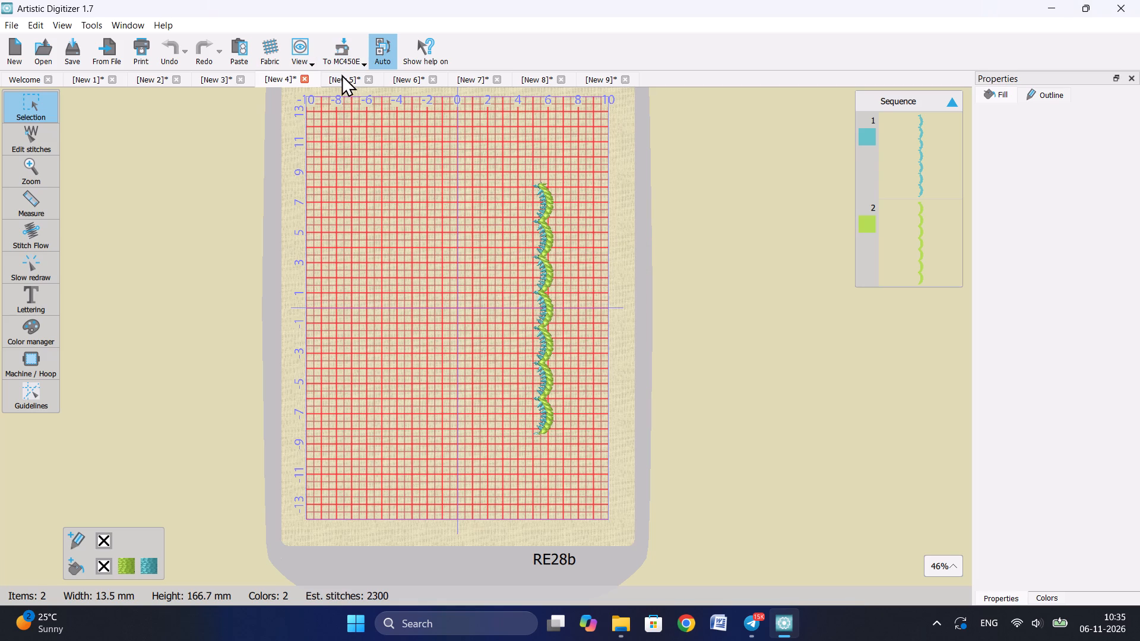
# Save the [New 5] design to Downloads as a JEF Generic (*.JEF) file, keeping its name.
pyautogui.click(341, 74)
pyautogui.hotkey('ctrl', 'shift', 's')
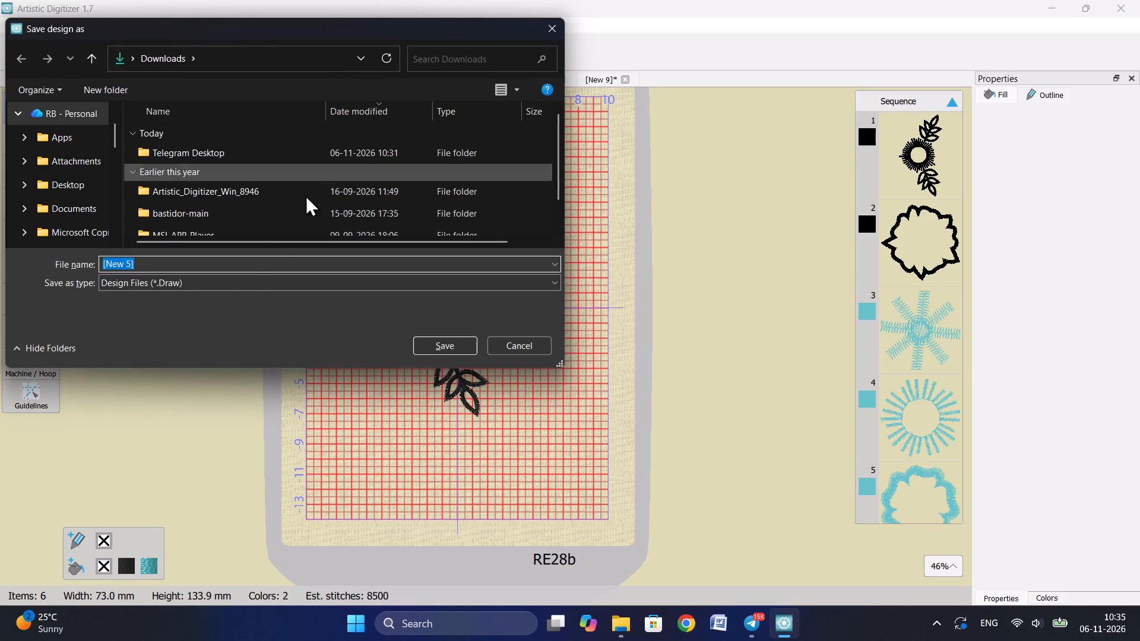
pyautogui.click(227, 281)
pyautogui.click(209, 326)
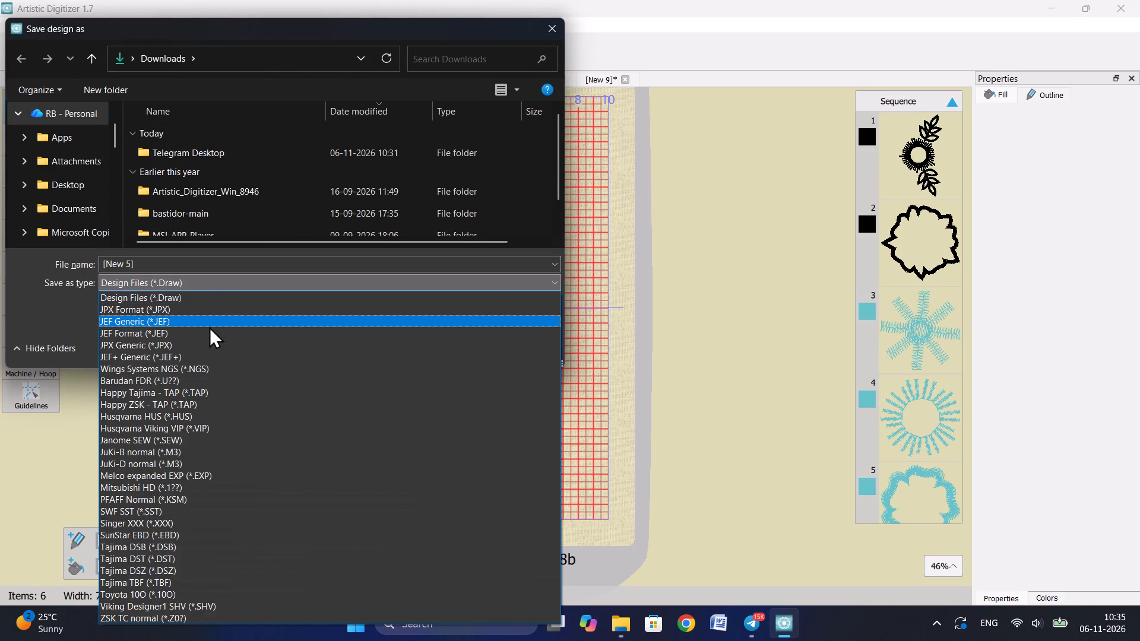
pyautogui.click(441, 342)
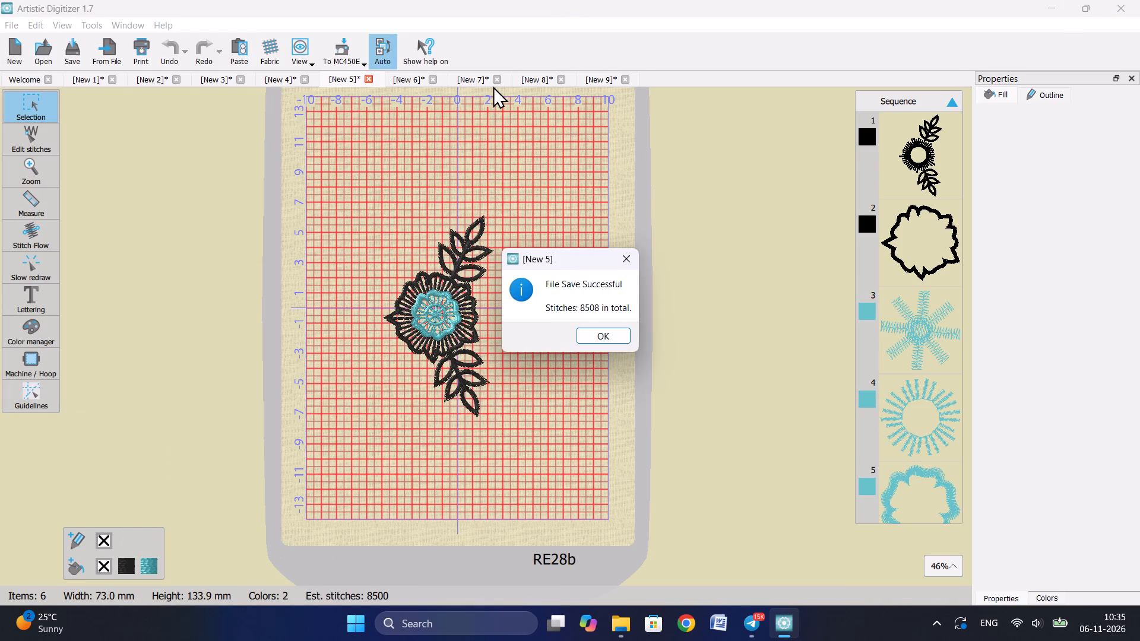
pyautogui.press('Return')
# Save the [New 6] design with the pink border to Downloads in JEF Generic (*.JEF) format.
pyautogui.click(398, 83)
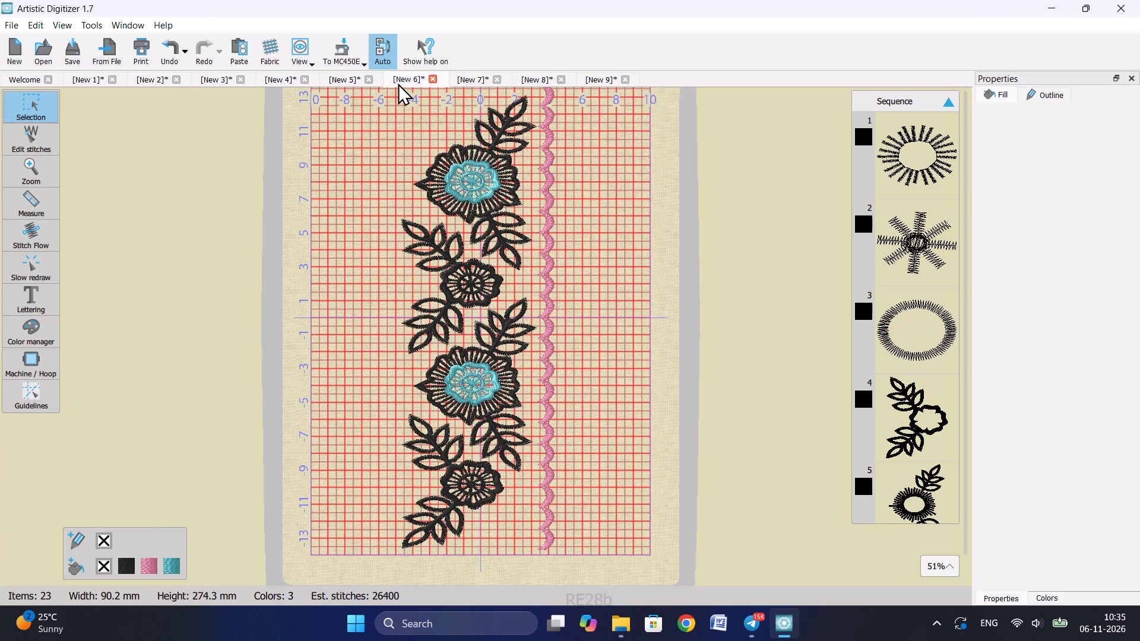
pyautogui.hotkey('ctrl', 'shift', 's')
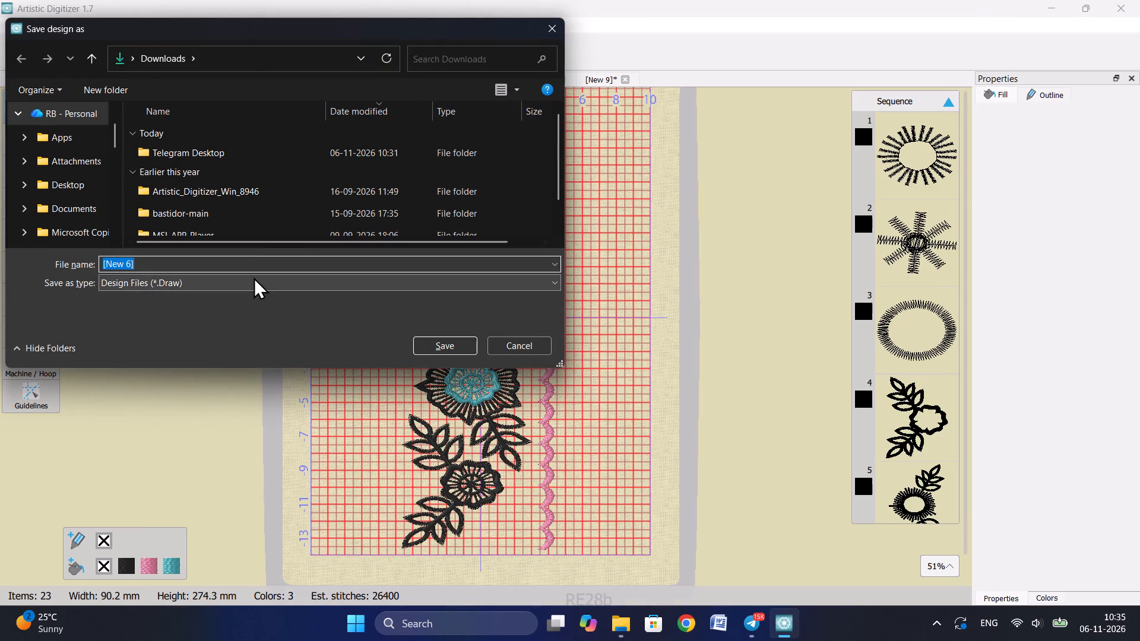
pyautogui.click(254, 277)
pyautogui.click(188, 322)
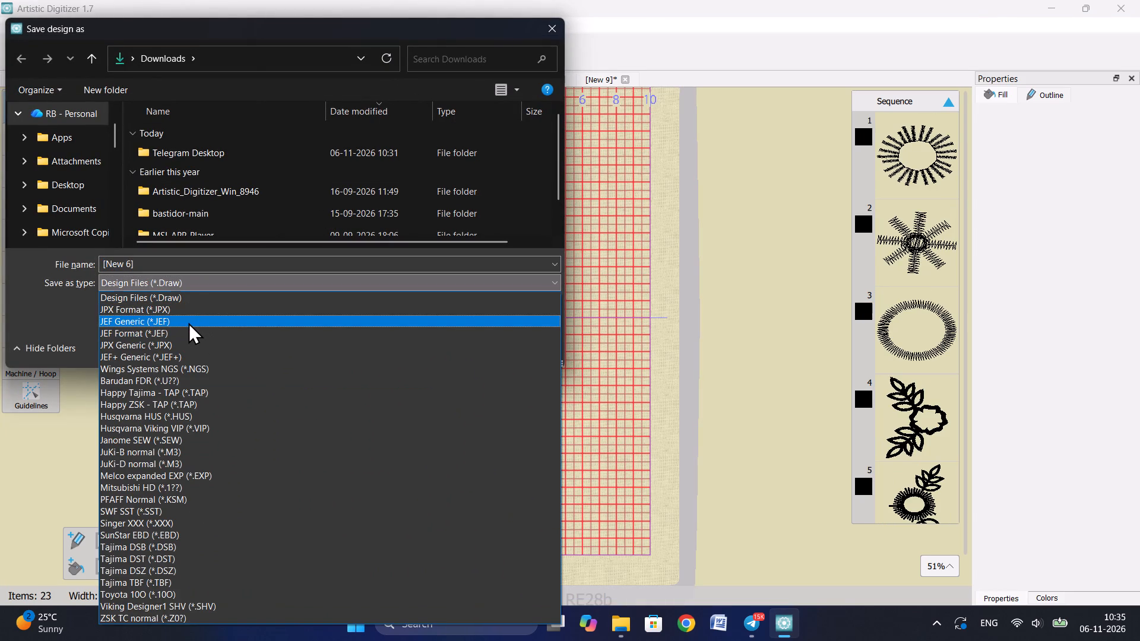
pyautogui.click(419, 343)
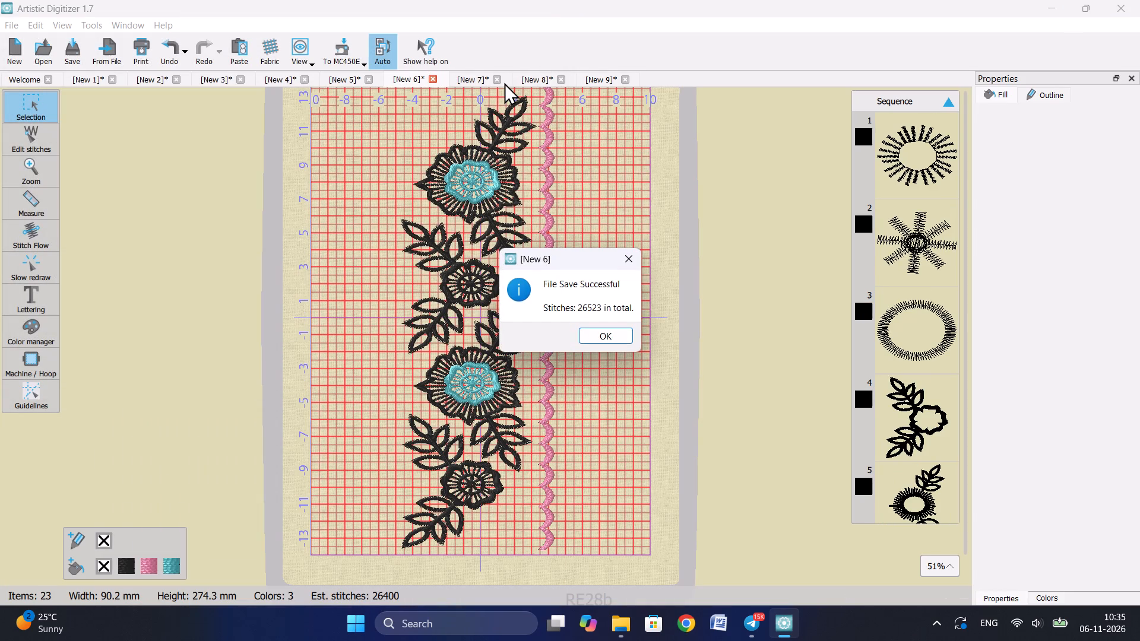
pyautogui.press('Return')
# Save the [New 7] design with the red-outlined flowers to Downloads as a JEF Generic (*.JEF) file.
pyautogui.click(477, 80)
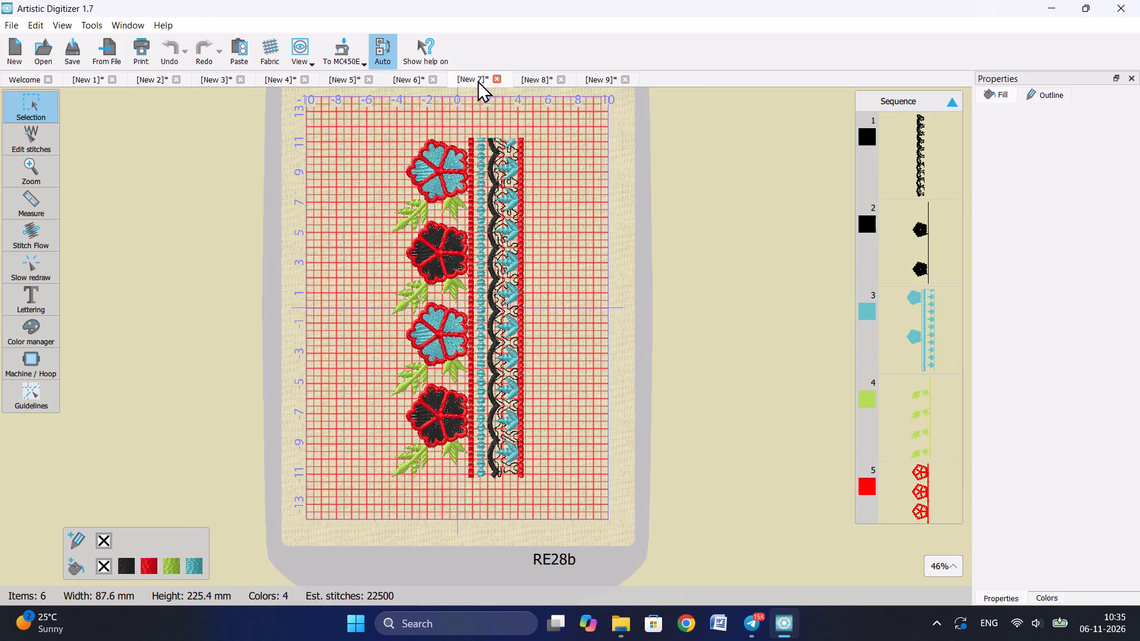
pyautogui.hotkey('ctrl', 'shift', 's')
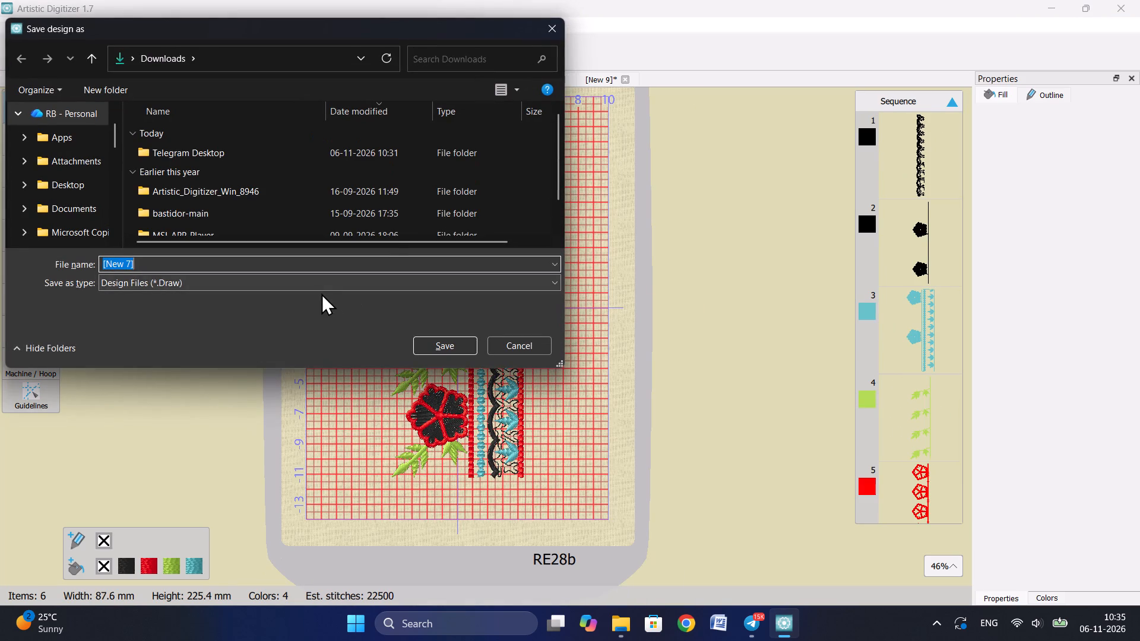
pyautogui.click(305, 277)
pyautogui.click(205, 322)
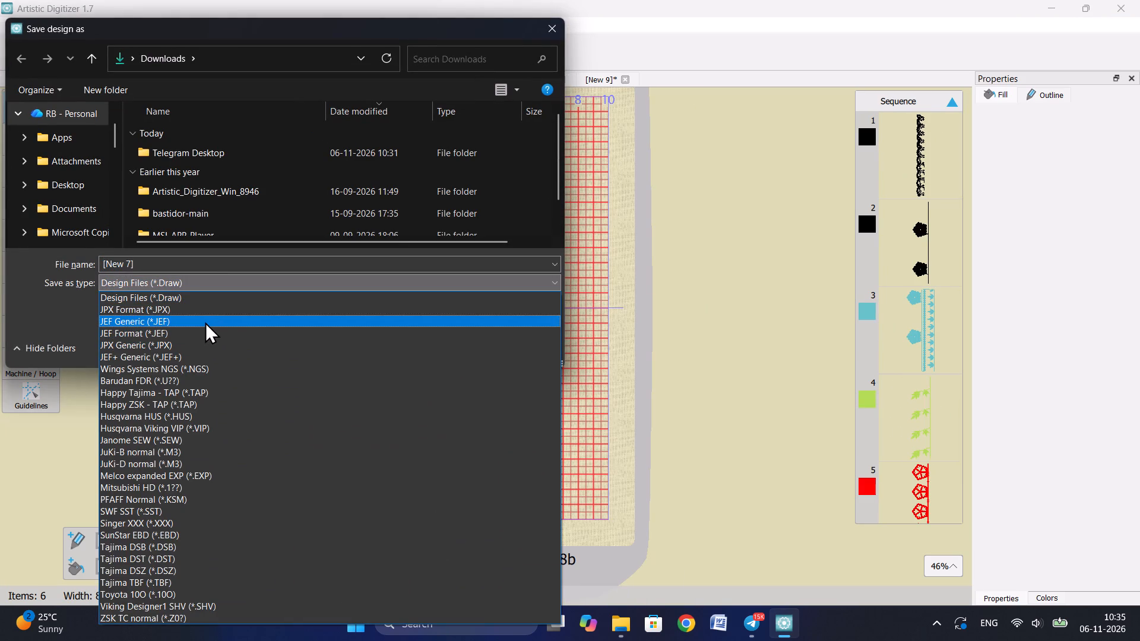
pyautogui.click(454, 351)
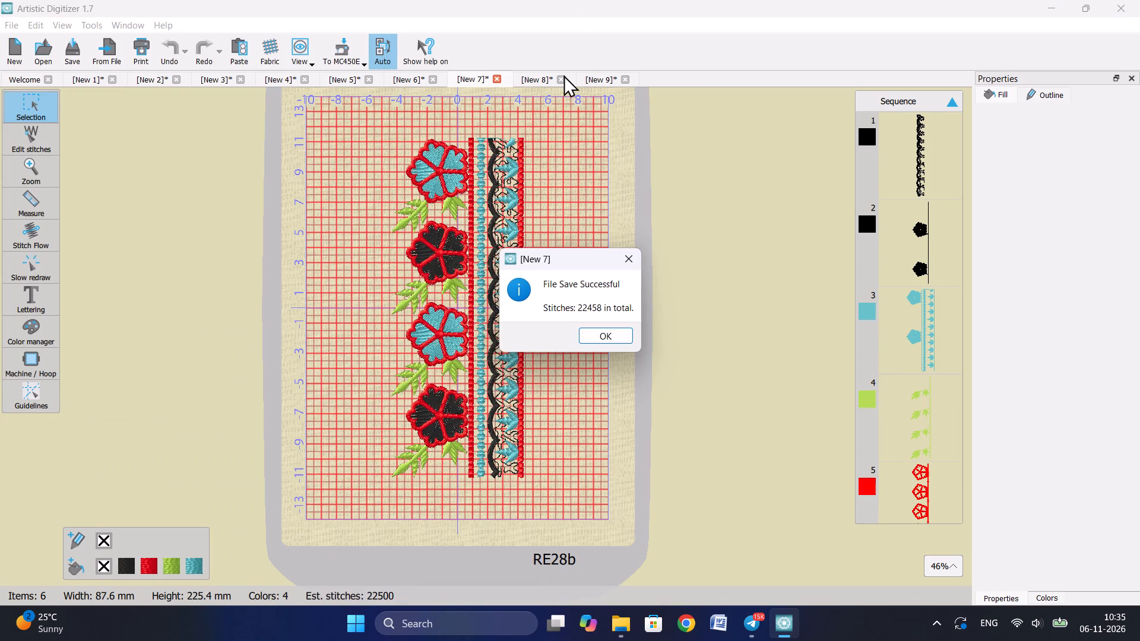
pyautogui.press('Return')
# Save the [New 8] design to Downloads in JEF Generic (*.JEF) format under its existing name.
pyautogui.click(528, 82)
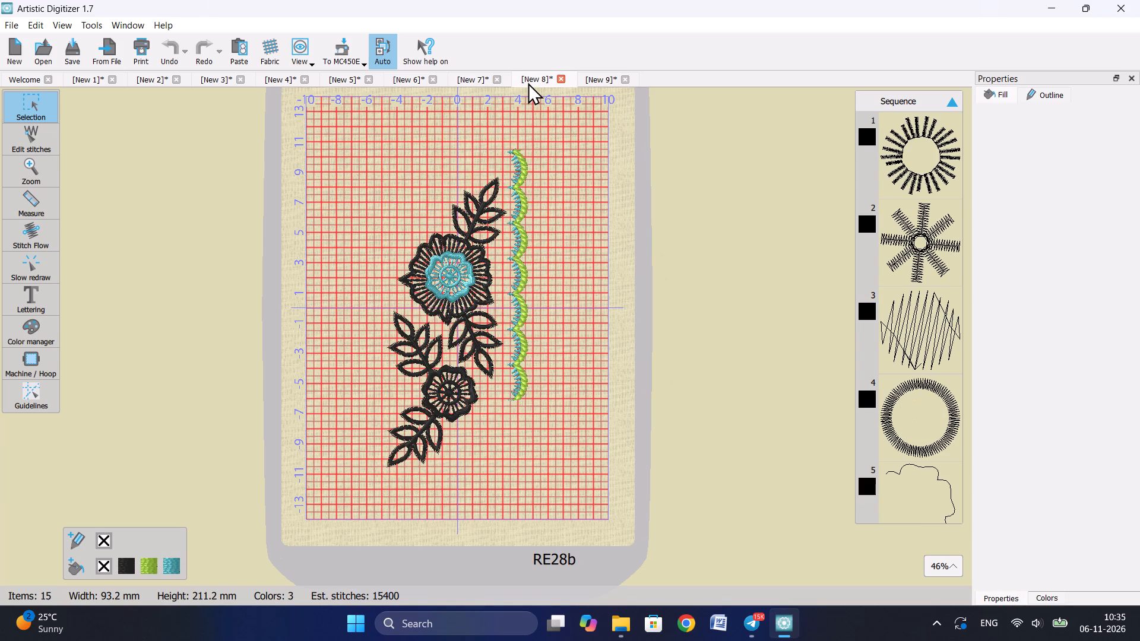
pyautogui.hotkey('ctrl', 'shift', 's')
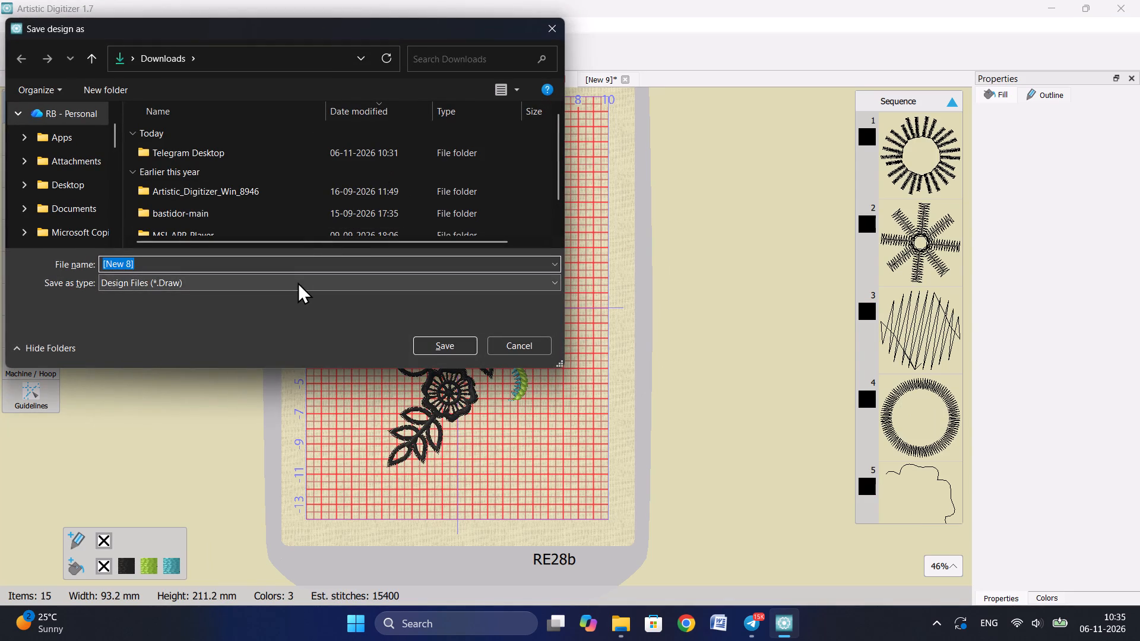
pyautogui.click(297, 282)
pyautogui.click(217, 318)
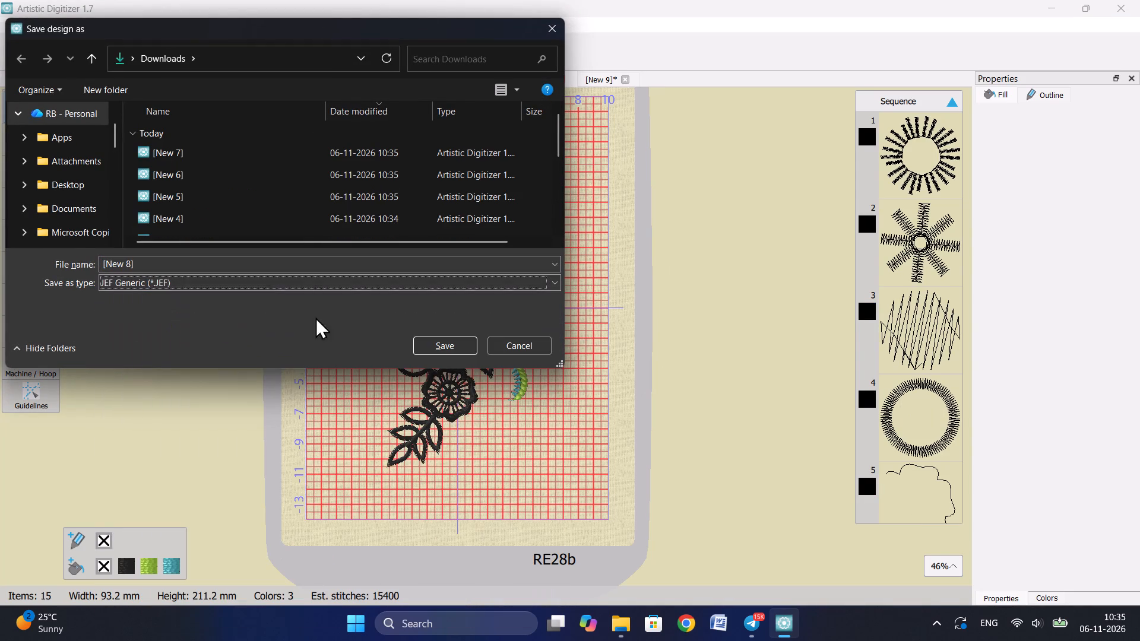
pyautogui.click(440, 347)
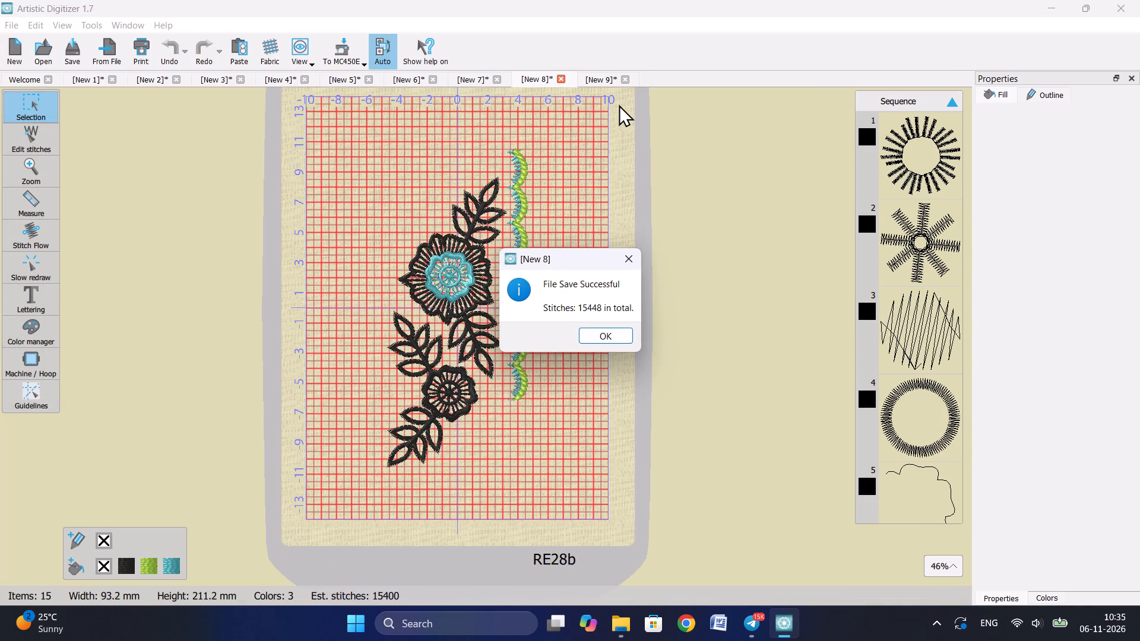
pyautogui.press('Return')
# Save the [New 9] design, three flowers beside a scalloped border, to Downloads as a JEF Generic (*.JEF) file.
pyautogui.click(606, 83)
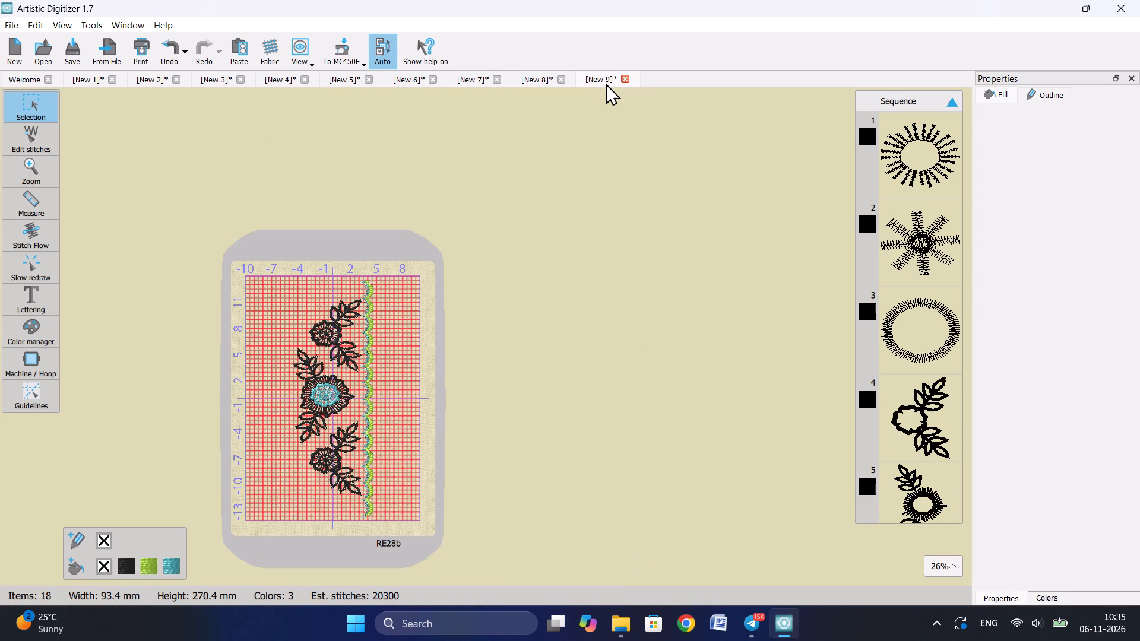
pyautogui.hotkey('ctrl', 'shift', 's')
pyautogui.click(314, 275)
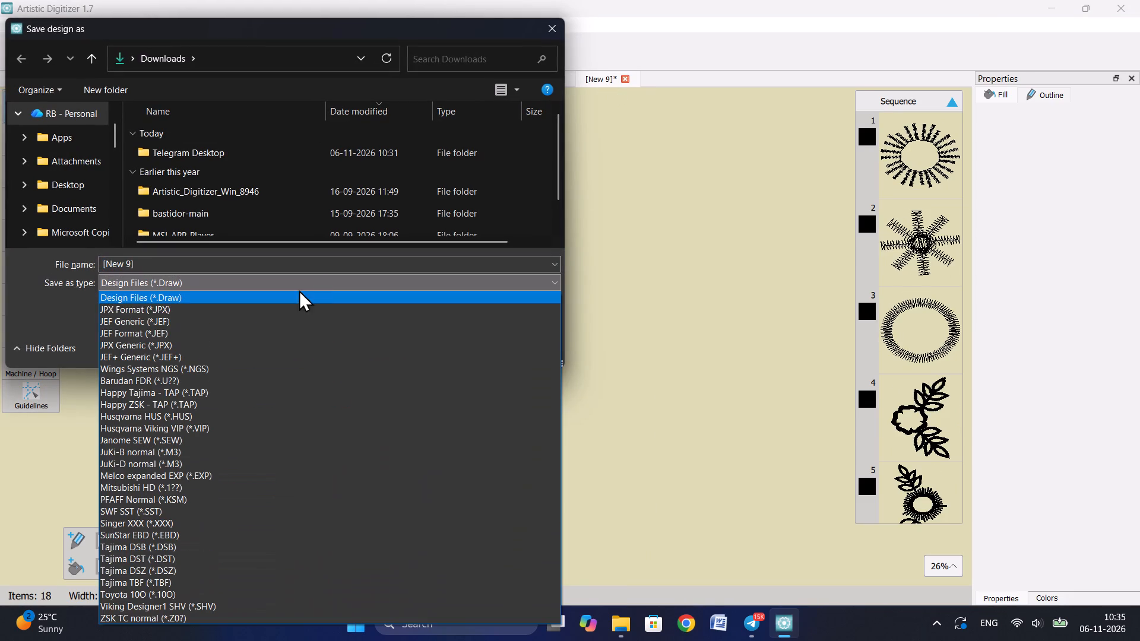
pyautogui.click(245, 323)
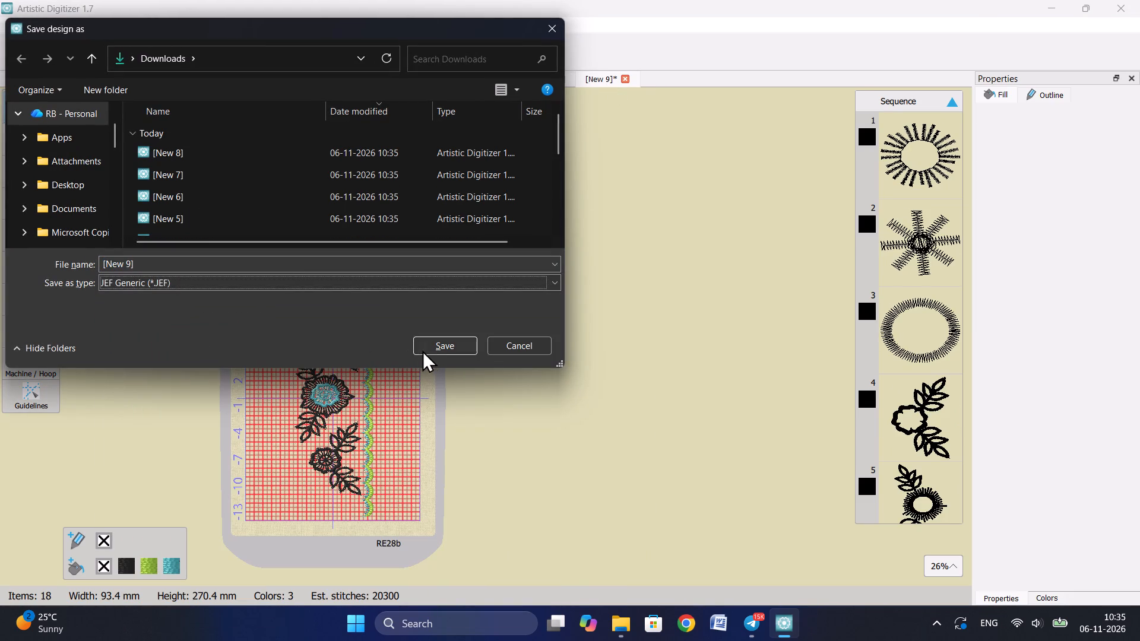
pyautogui.click(436, 348)
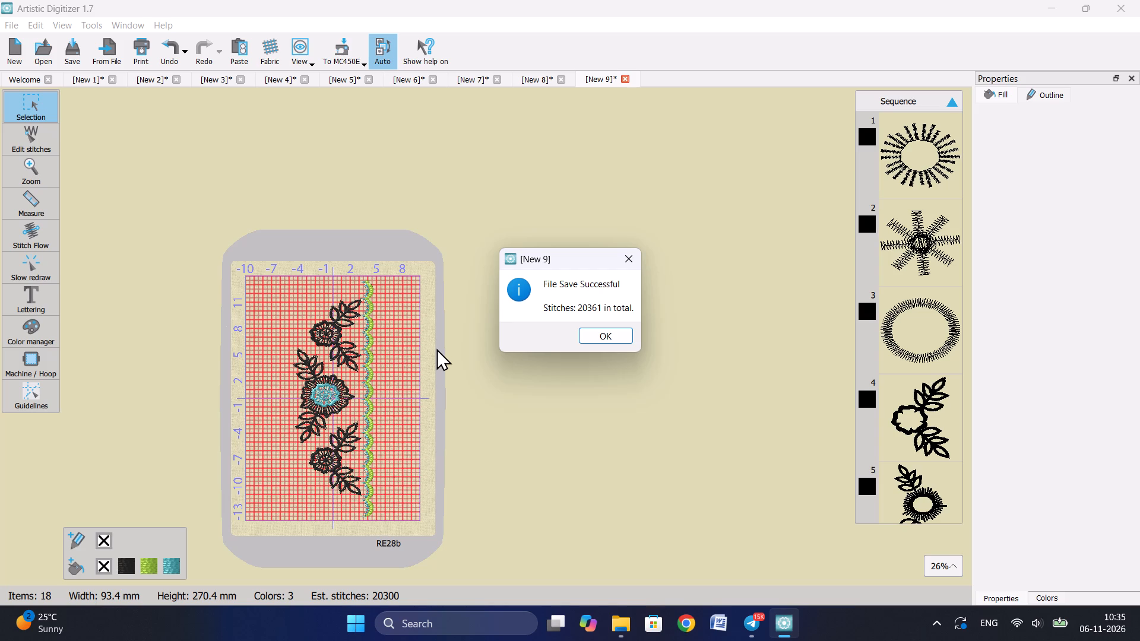
# Dismiss the save notice for the [New 9] design to finish saving it.
pyautogui.press('Return')
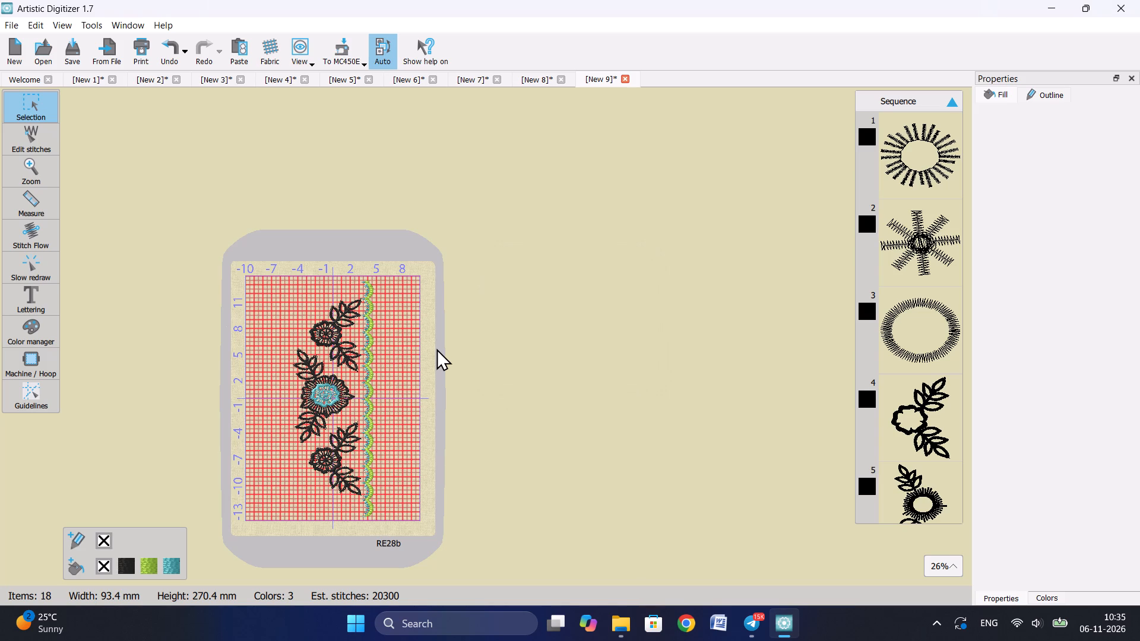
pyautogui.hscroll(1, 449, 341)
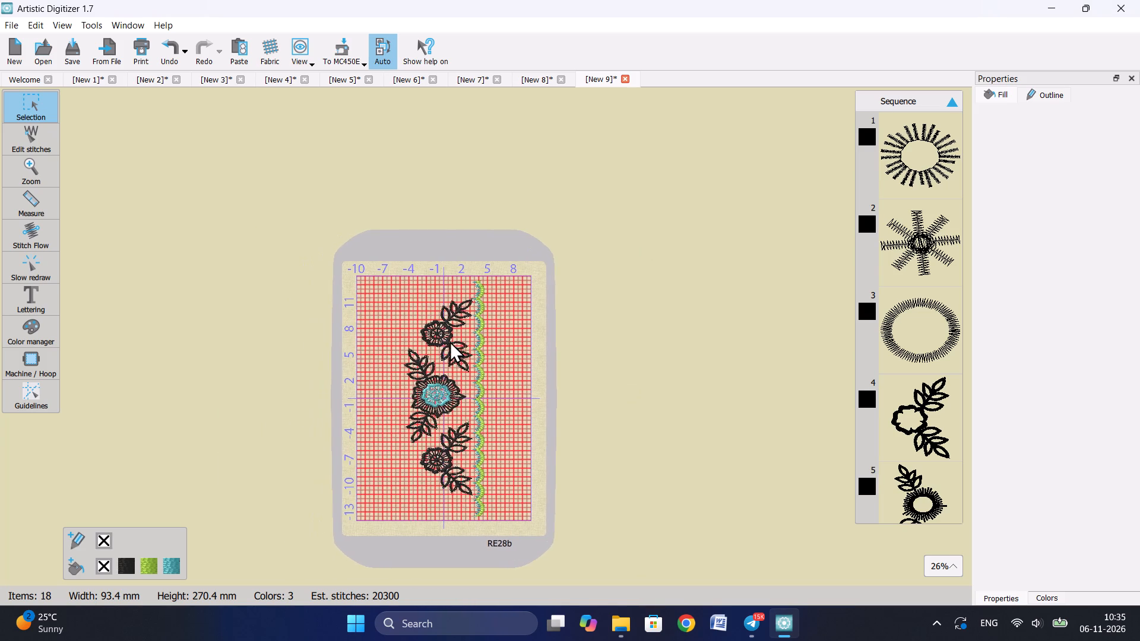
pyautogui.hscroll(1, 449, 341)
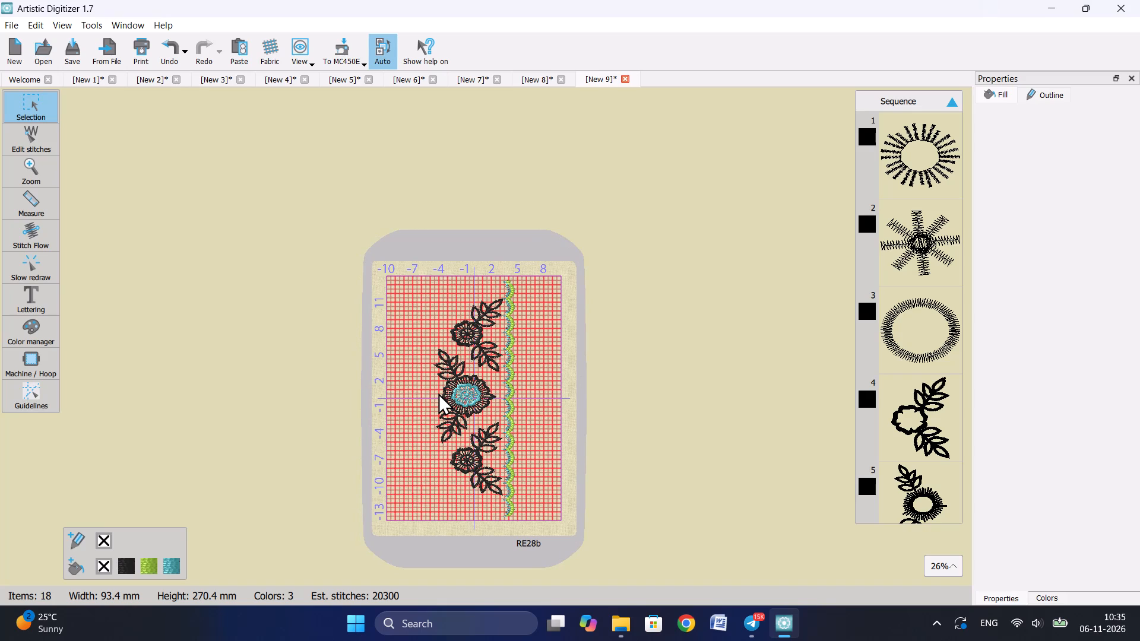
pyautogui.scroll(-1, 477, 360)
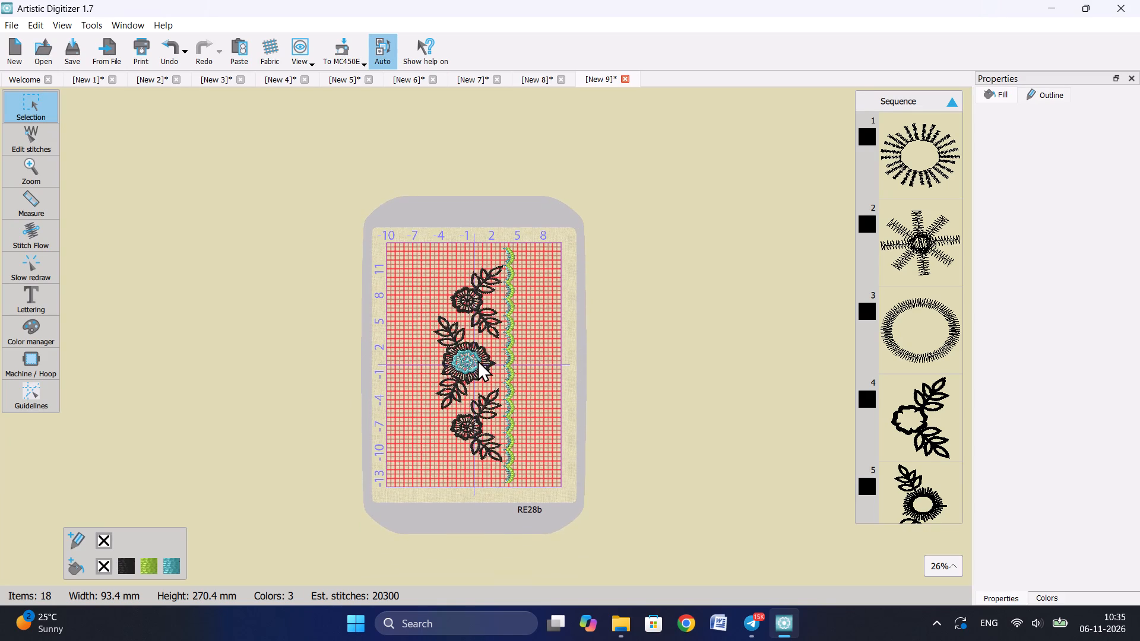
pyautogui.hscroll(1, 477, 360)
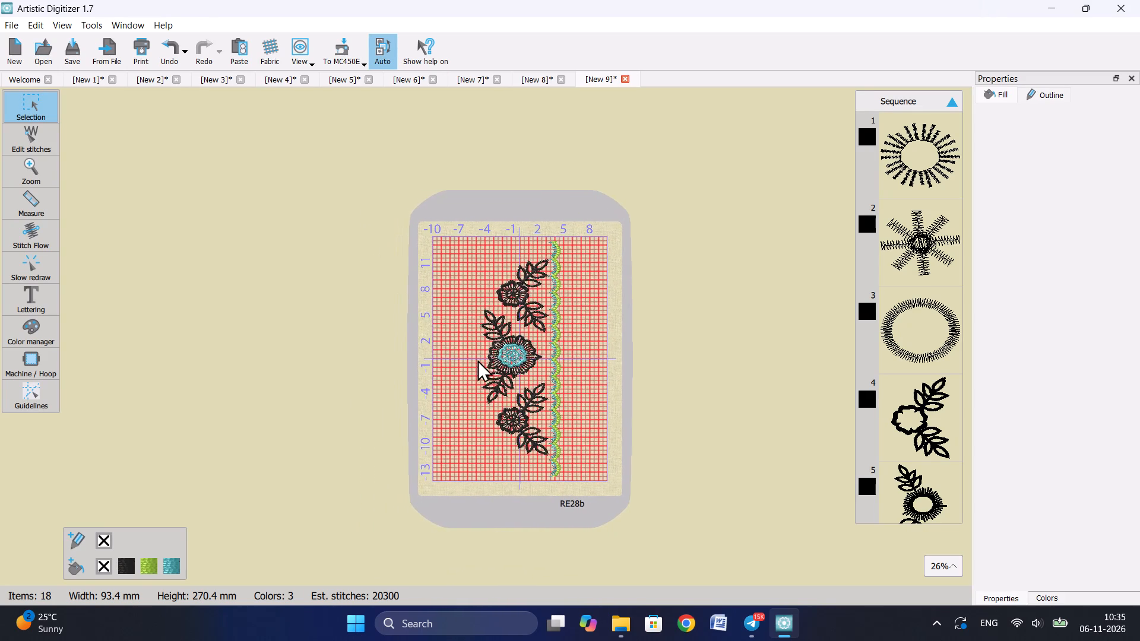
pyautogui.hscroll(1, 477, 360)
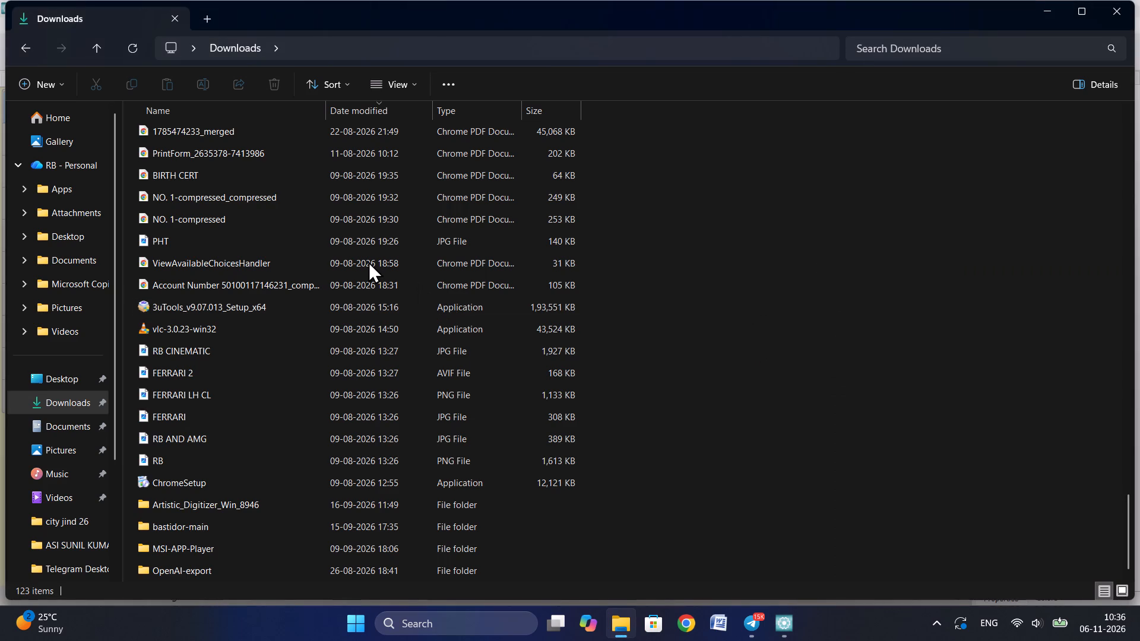
# In File Explorer, go to the top of the Downloads folder and check for the newly saved embroidery files.
pyautogui.scroll(2, 368, 261)
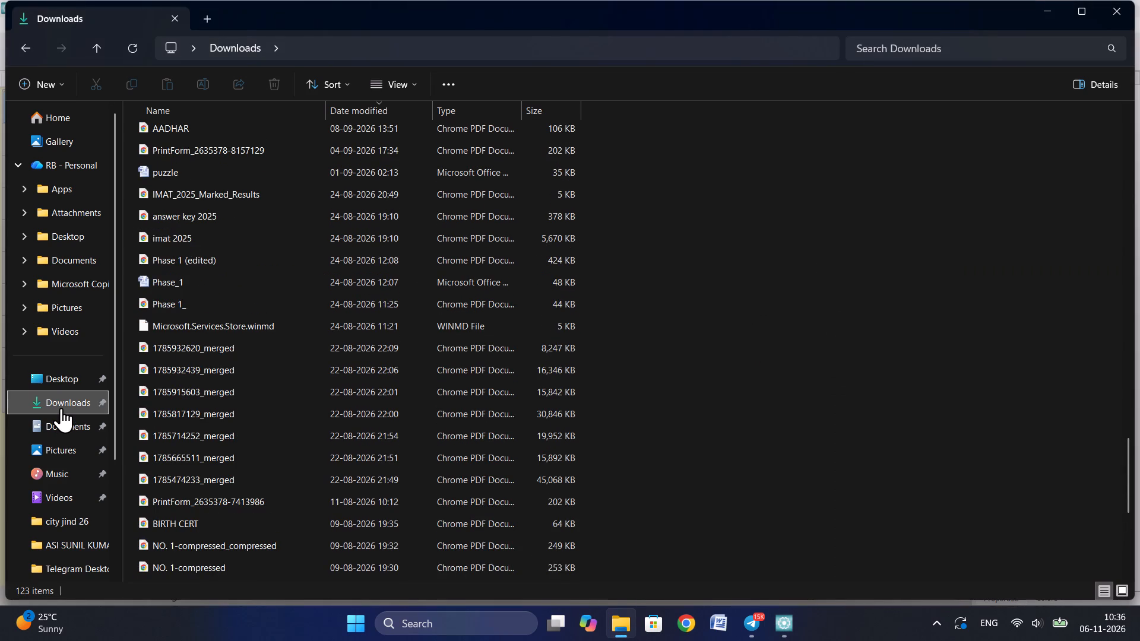
pyautogui.click(61, 408)
pyautogui.scroll(1, 217, 356)
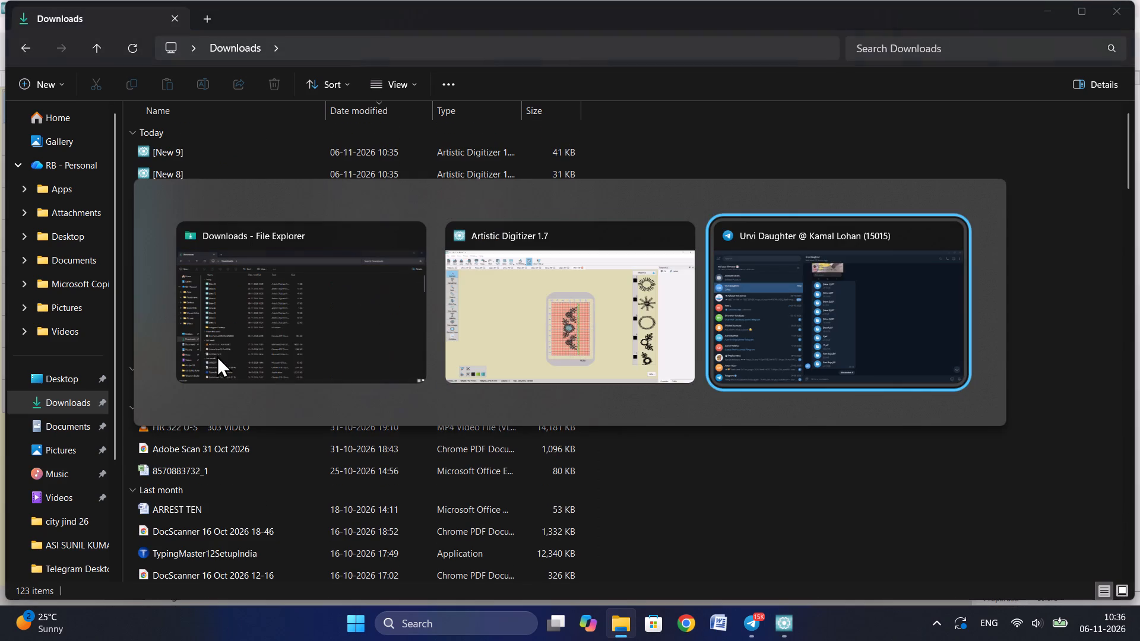
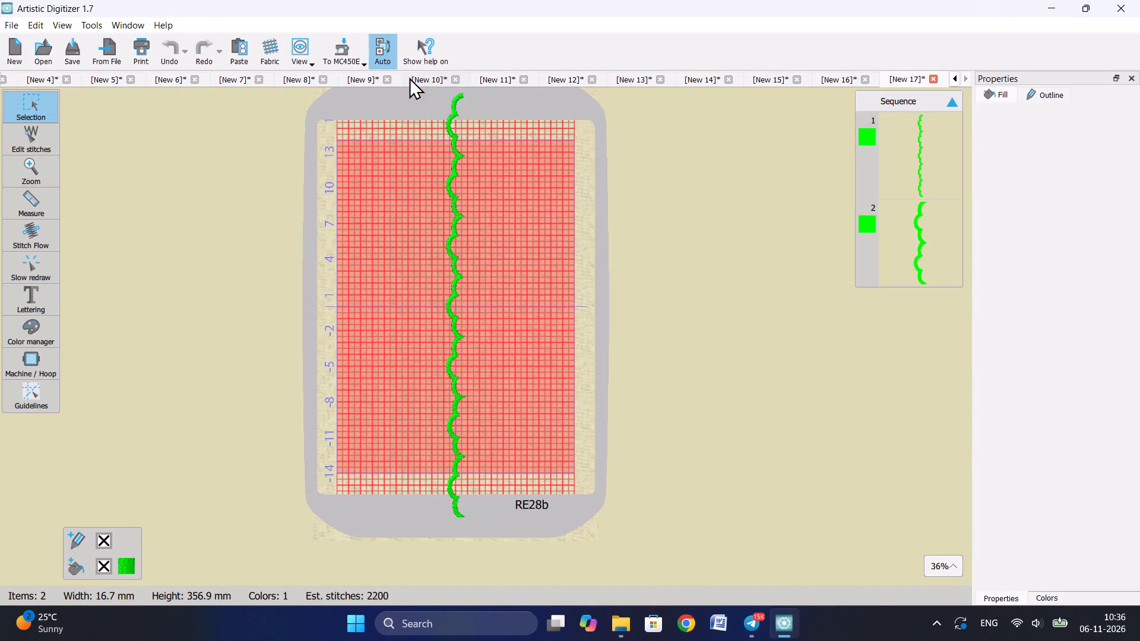
# Select the entire floral border design in [New 10] and shorten it from its top edge to about 316 mm high.
pyautogui.click(409, 77)
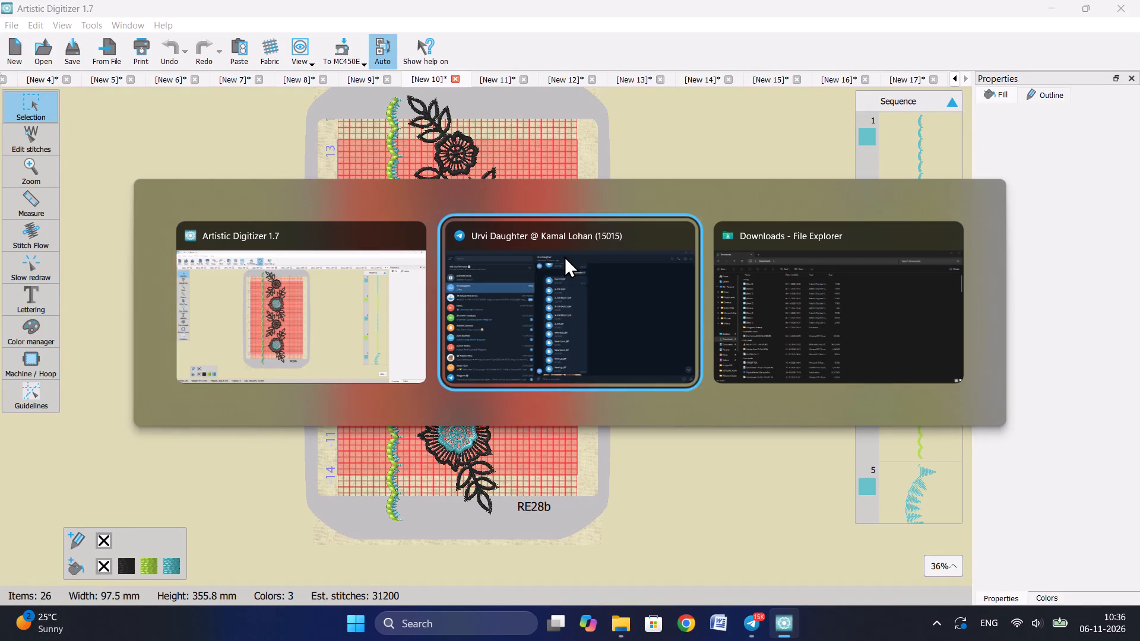
pyautogui.scroll(2, 564, 256)
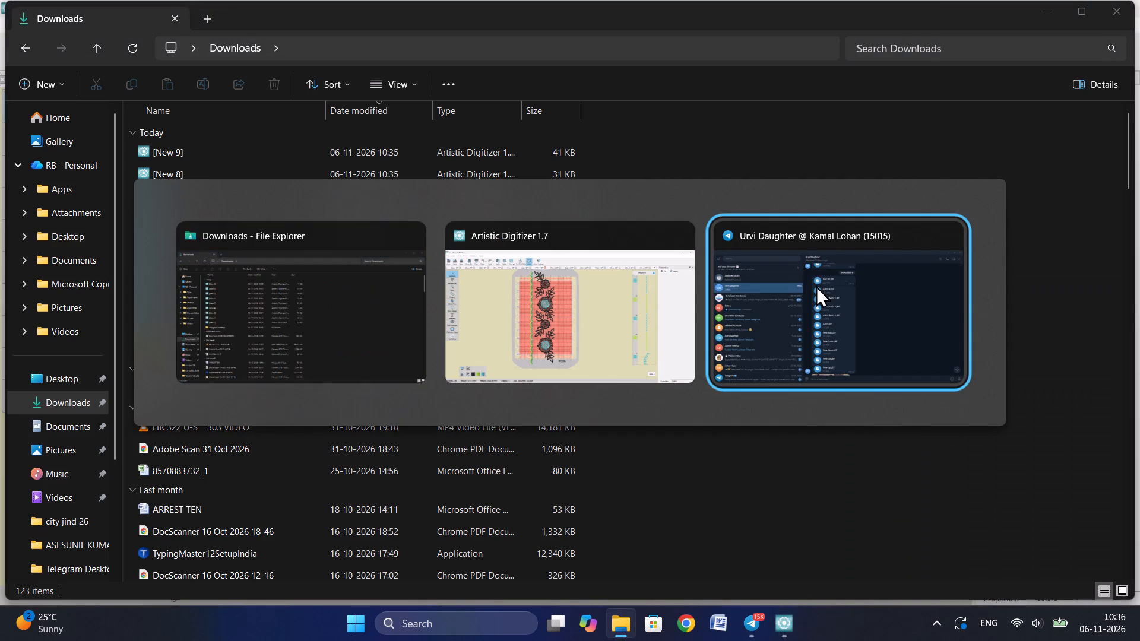
pyautogui.keyDown('ctrl'); pyautogui.scroll(-1, 816, 285); pyautogui.keyUp('ctrl')
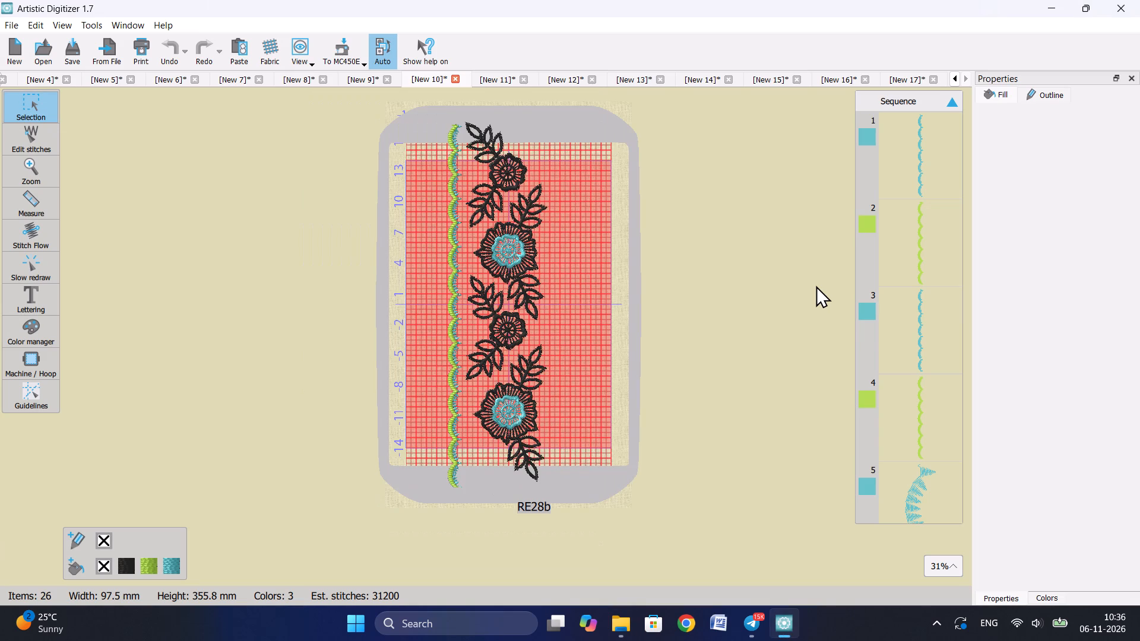
pyautogui.scroll(1, 816, 285)
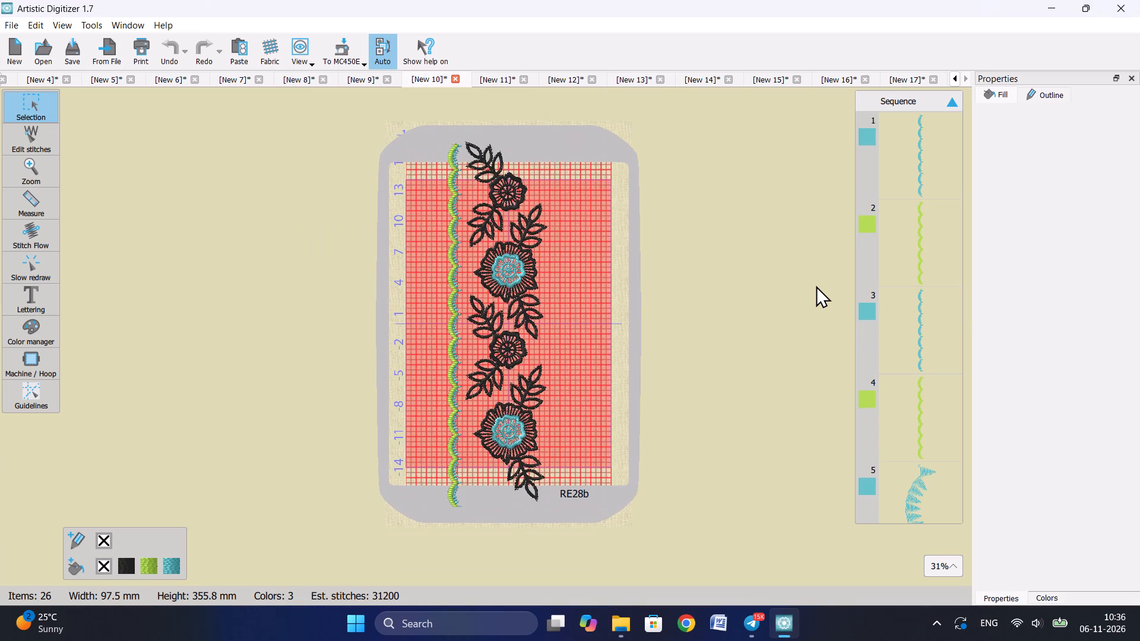
pyautogui.moveTo(387, 104); pyautogui.dragTo(511, 351)
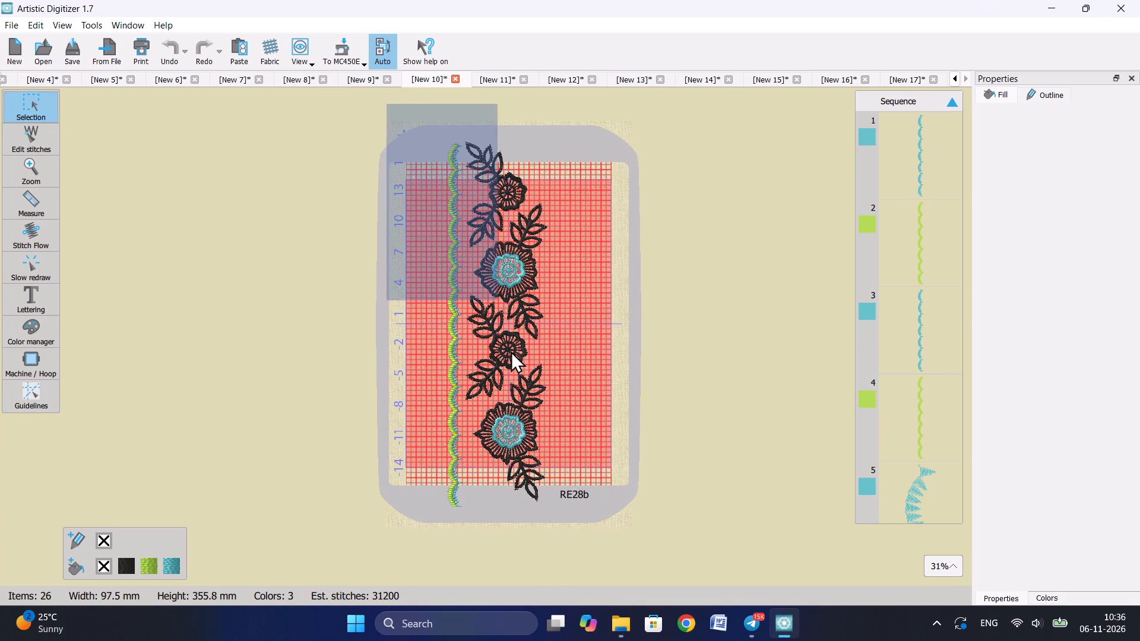
pyautogui.moveTo(511, 351); pyautogui.dragTo(544, 570)
pyautogui.click(569, 464)
pyautogui.scroll(1, 569, 464)
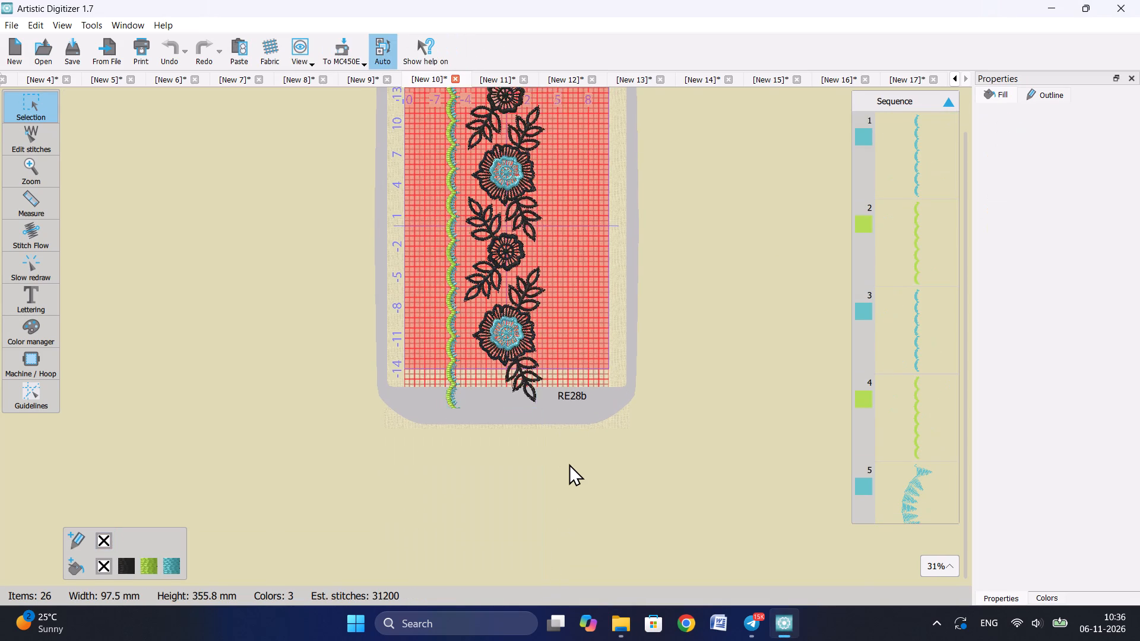
pyautogui.scroll(1, 569, 464)
pyautogui.moveTo(420, 150); pyautogui.dragTo(586, 570)
pyautogui.scroll(1, 610, 451)
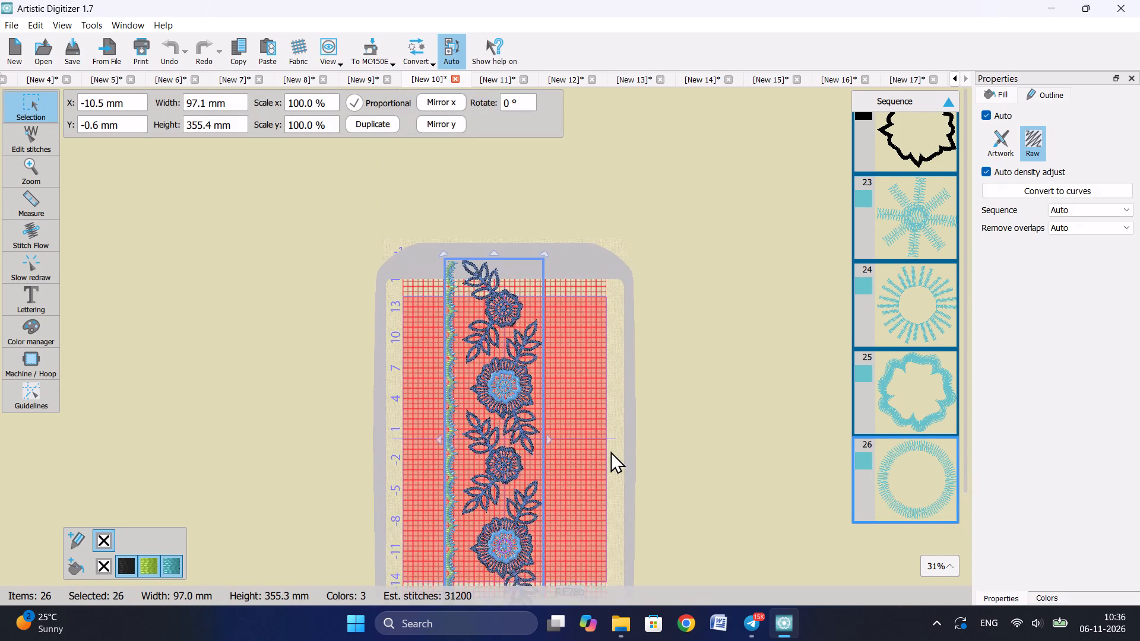
pyautogui.moveTo(492, 284); pyautogui.dragTo(490, 296)
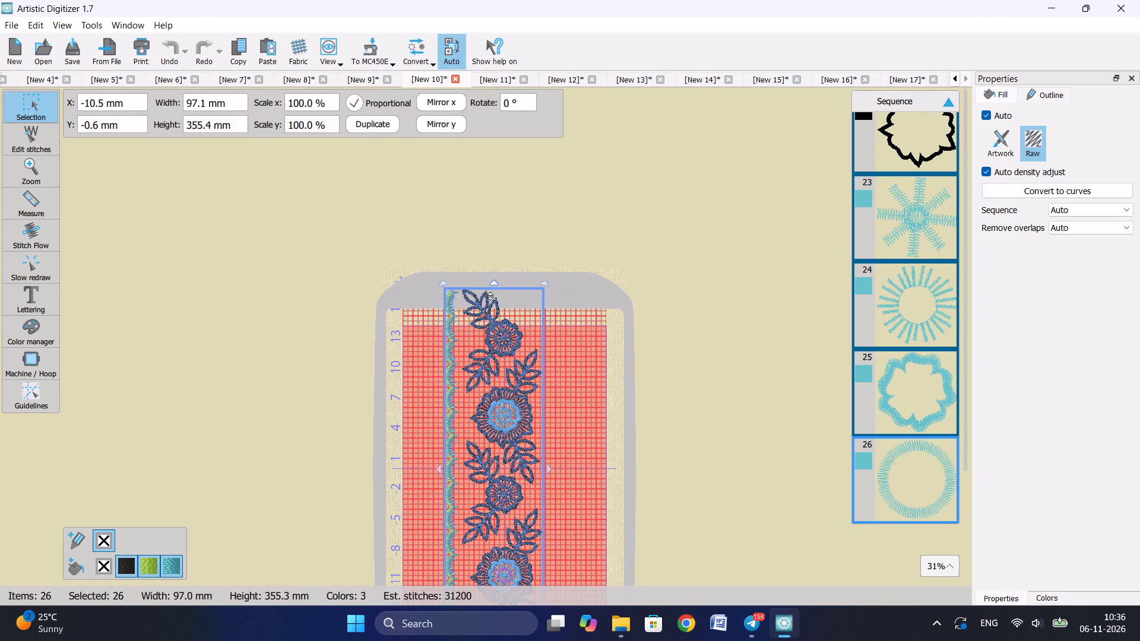
pyautogui.moveTo(490, 296); pyautogui.dragTo(495, 325)
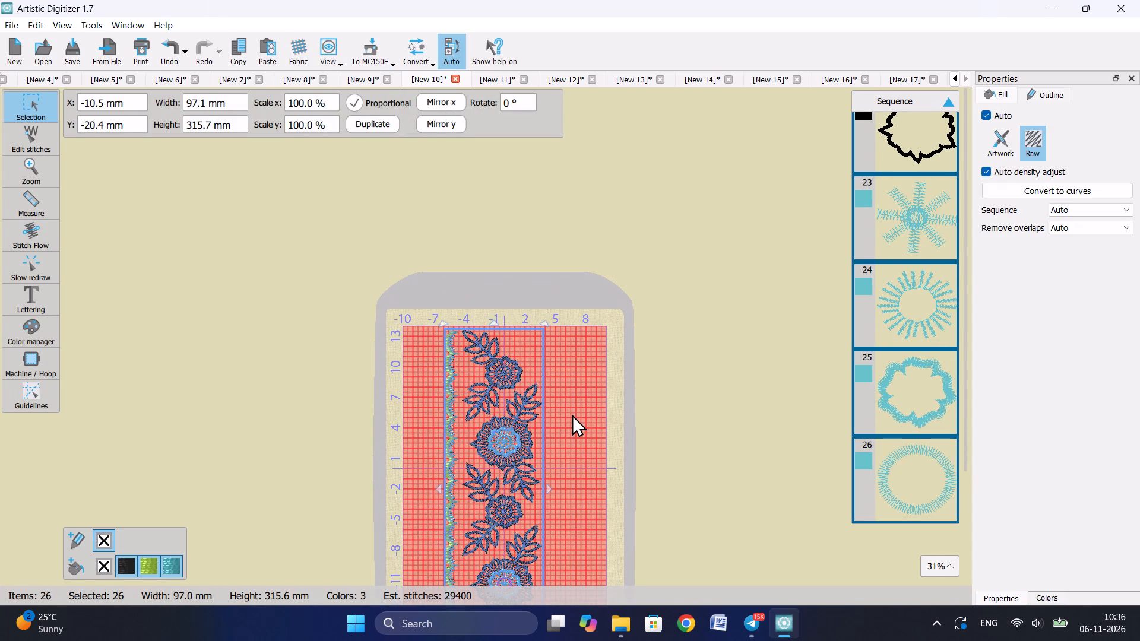
# Shorten the whole [New 10] design from its bottom edge to about 267 mm high to fit the RE28b hoop.
pyautogui.scroll(-1, 572, 414)
pyautogui.click(492, 426)
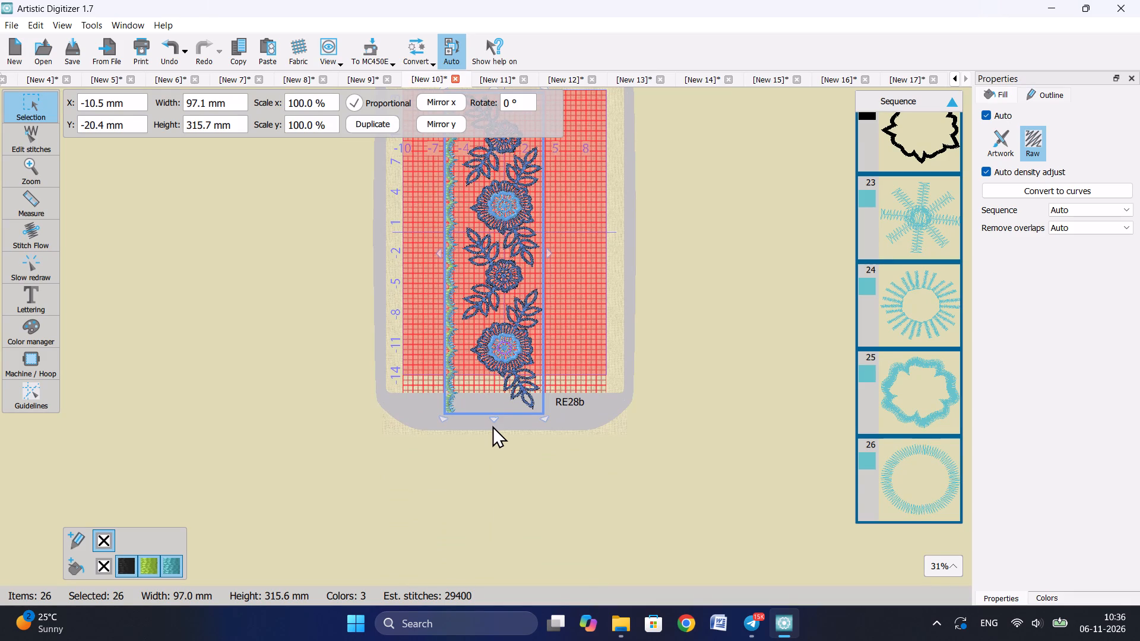
pyautogui.keyDown('ctrl'); pyautogui.scroll(-2, 559, 375); pyautogui.keyUp('ctrl')
pyautogui.scroll(1, 559, 375)
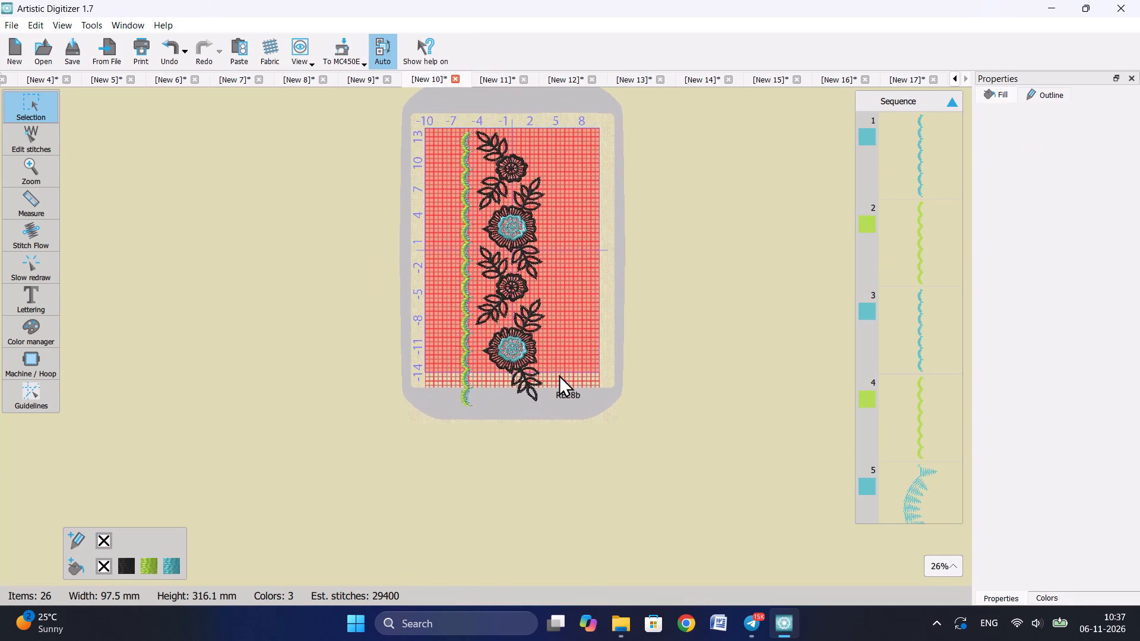
pyautogui.scroll(1, 559, 375)
pyautogui.moveTo(445, 110); pyautogui.dragTo(560, 453)
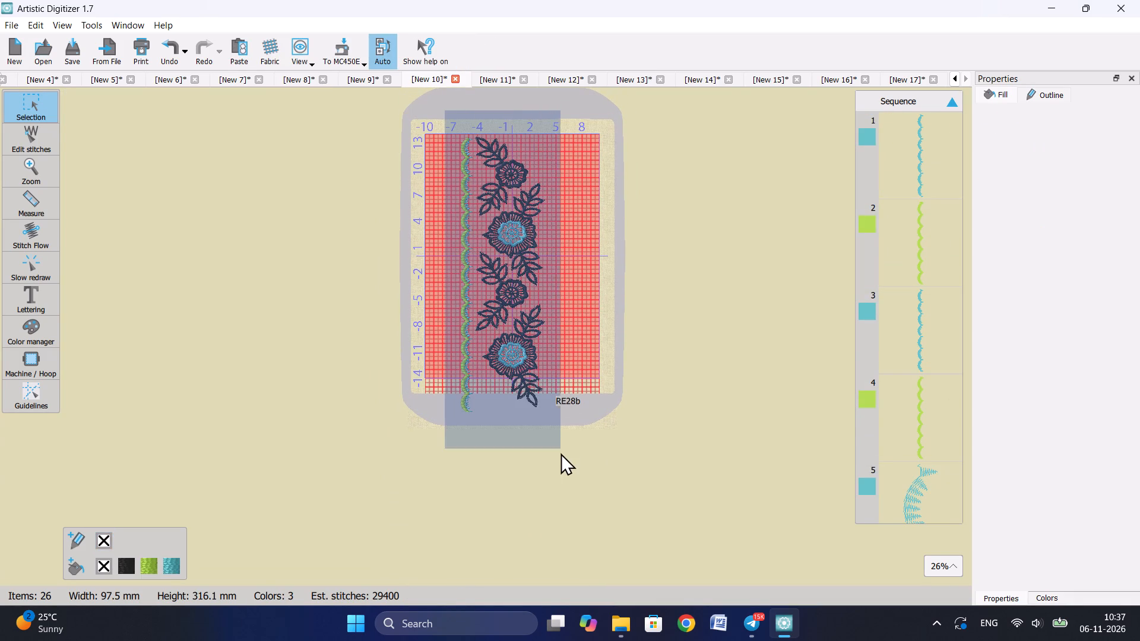
pyautogui.moveTo(560, 453); pyautogui.dragTo(561, 465)
pyautogui.moveTo(501, 416); pyautogui.dragTo(502, 380)
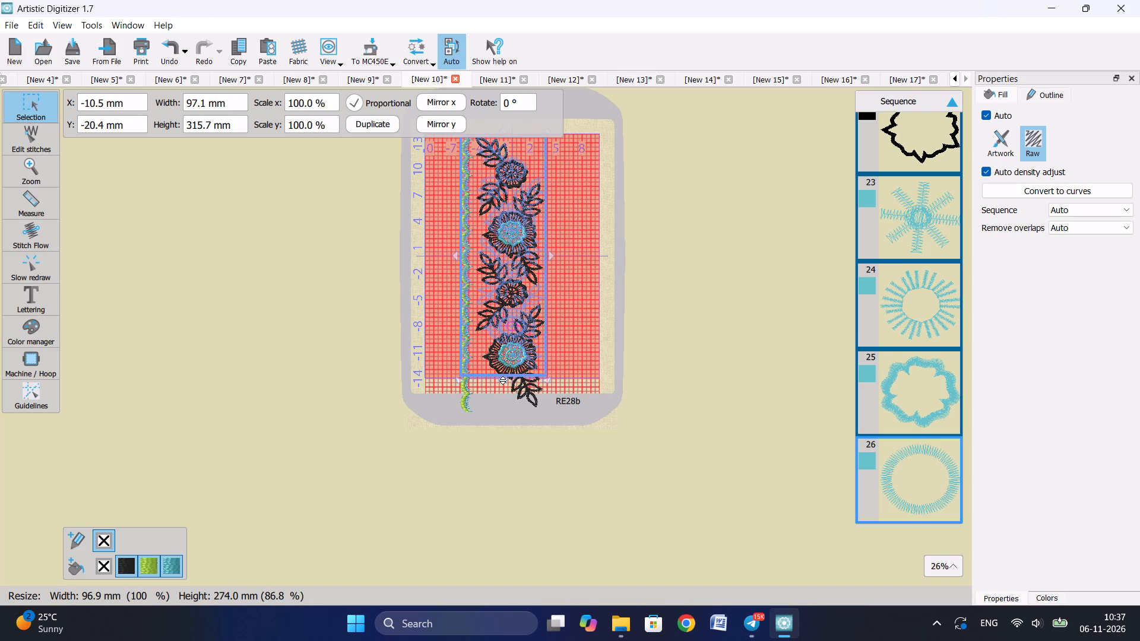
pyautogui.moveTo(502, 380); pyautogui.dragTo(502, 380)
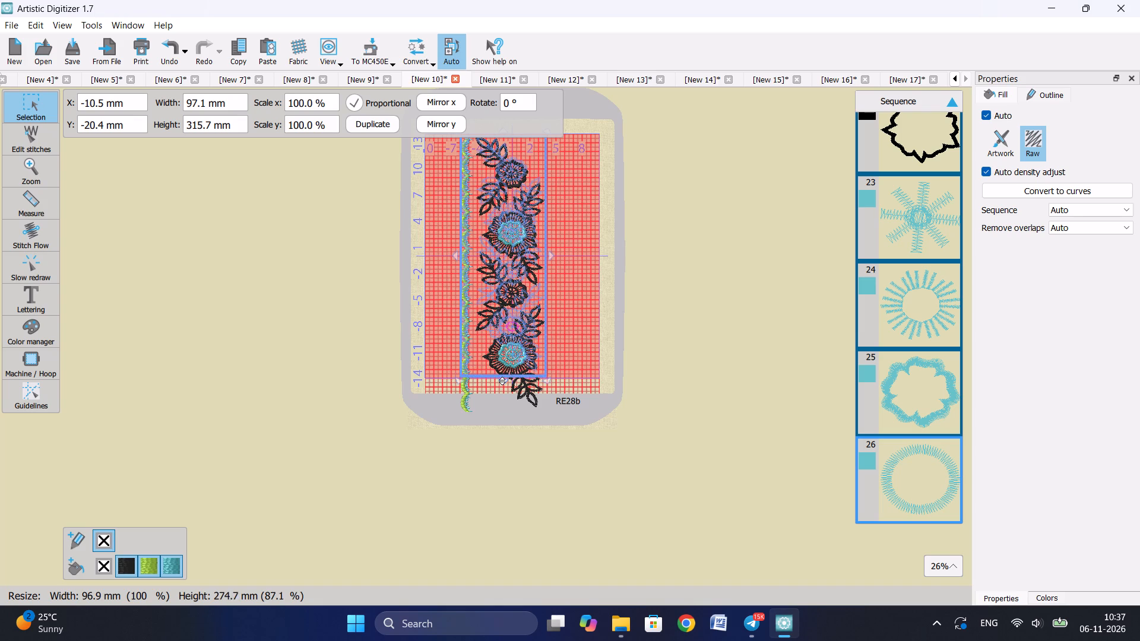
pyautogui.moveTo(502, 380); pyautogui.dragTo(502, 373)
# Stretch the selected [New 10] design downward to about 273 mm high, within the hoop's sewing area, and deselect it.
pyautogui.scroll(1, 563, 414)
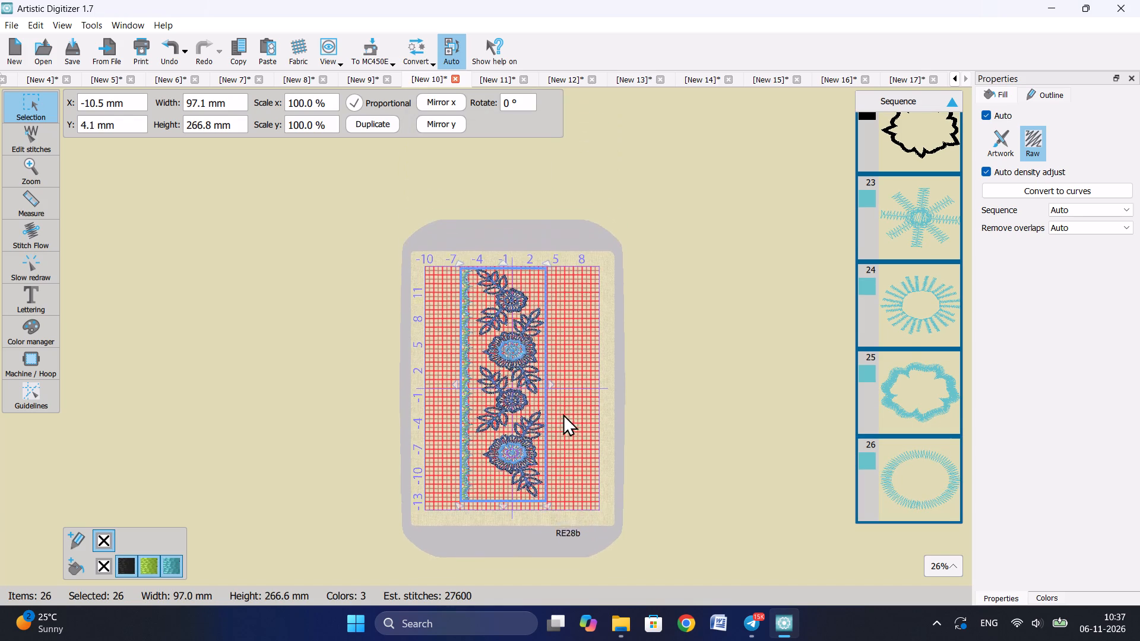
pyautogui.scroll(1, 563, 414)
pyautogui.keyDown('ctrl'); pyautogui.scroll(2, 563, 414); pyautogui.keyUp('ctrl')
pyautogui.scroll(-1, 563, 414)
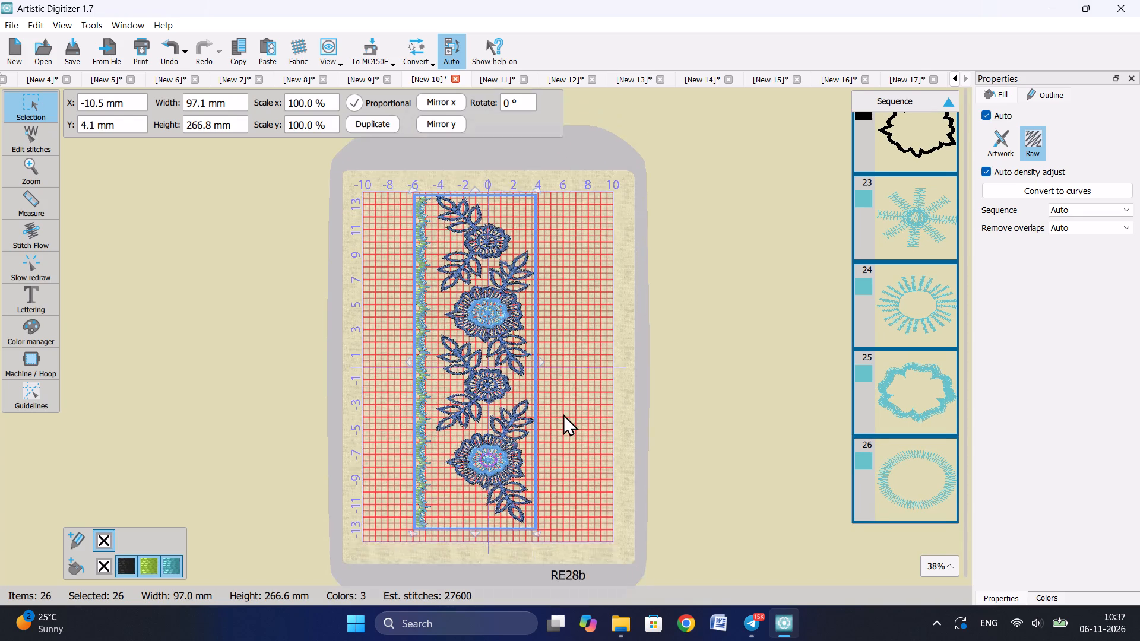
pyautogui.scroll(-1, 563, 414)
pyautogui.moveTo(474, 375); pyautogui.dragTo(475, 383)
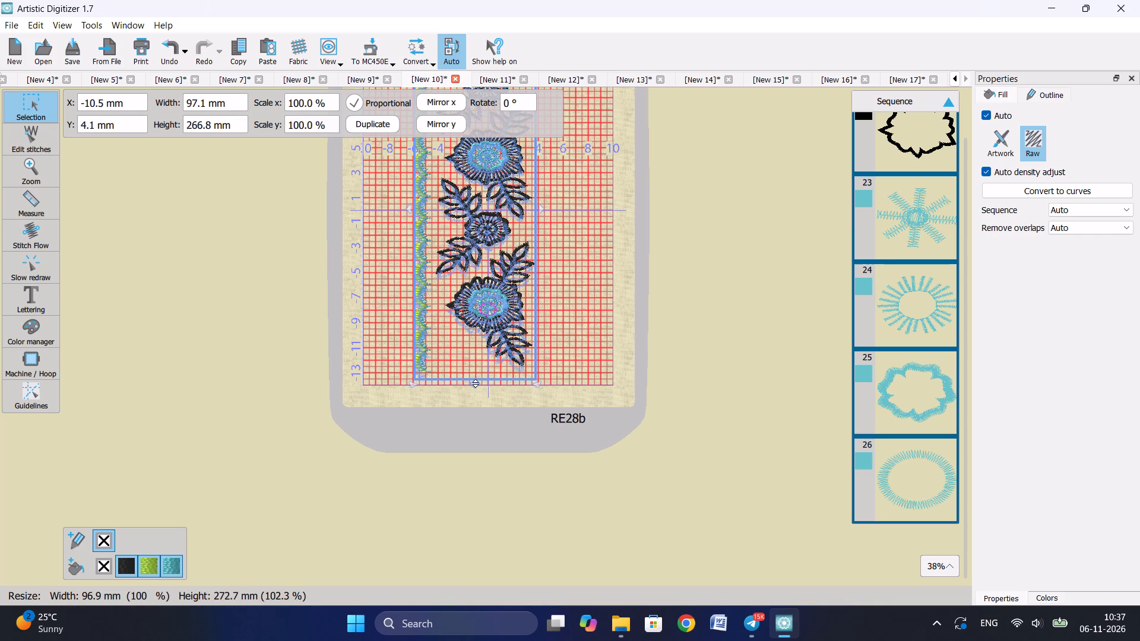
pyautogui.scroll(1, 574, 345)
pyautogui.click(574, 345)
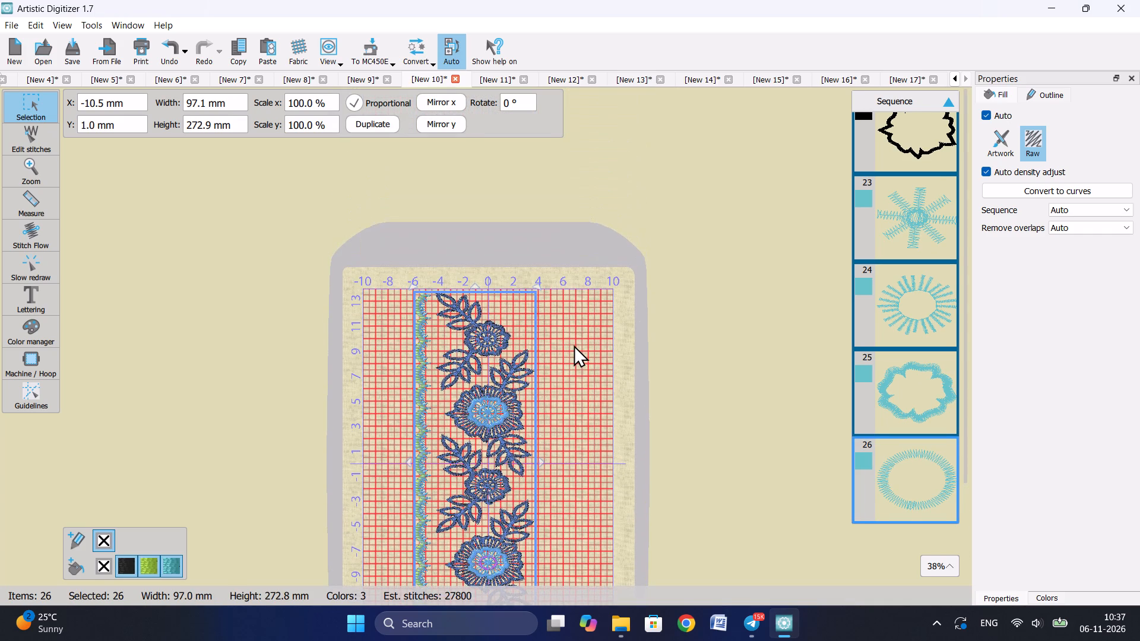
pyautogui.keyDown('ctrl'); pyautogui.scroll(-3, 574, 345); pyautogui.keyUp('ctrl')
pyautogui.scroll(-1, 574, 345)
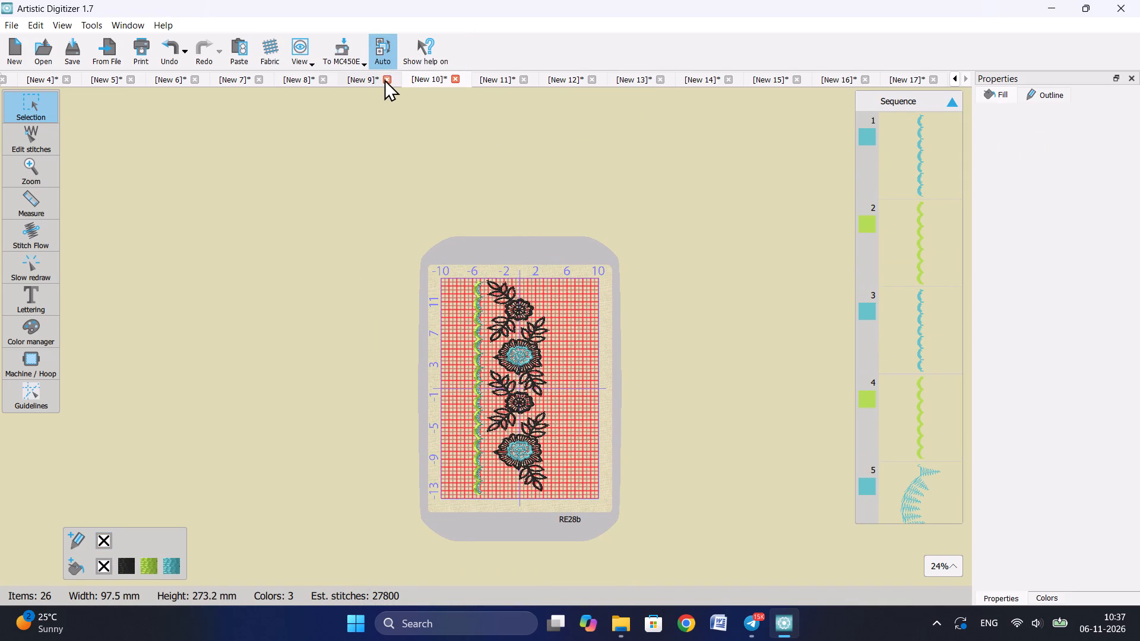
# Close the designs [New 9] back through [New 3] one by one, discarding their unsaved changes.
pyautogui.click(384, 79)
pyautogui.click(582, 334)
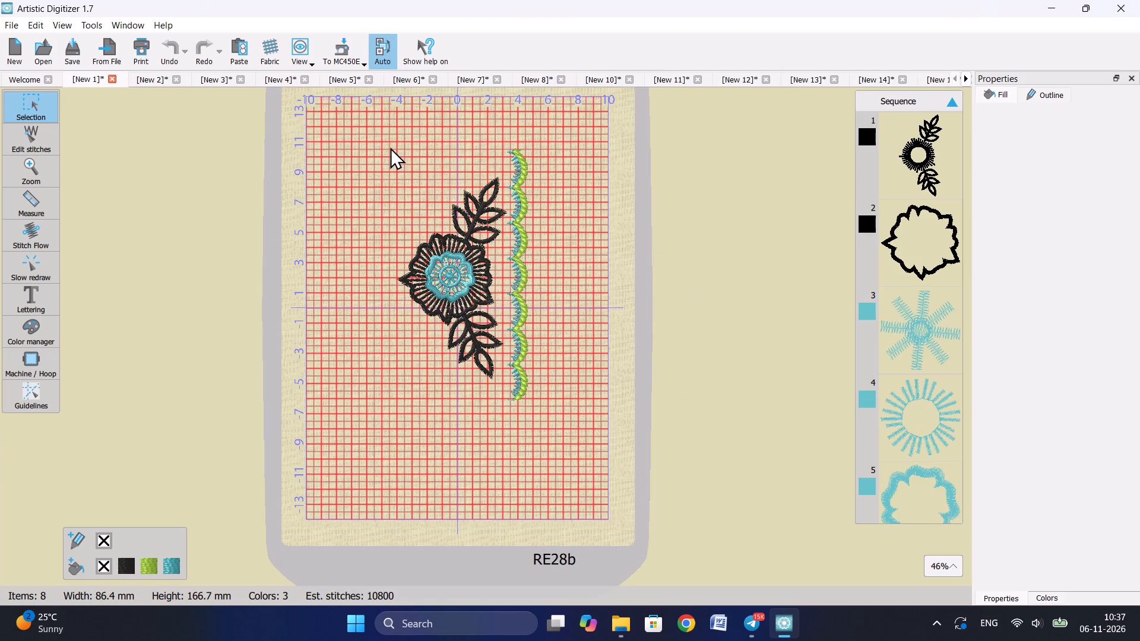
pyautogui.click(562, 77)
pyautogui.click(589, 325)
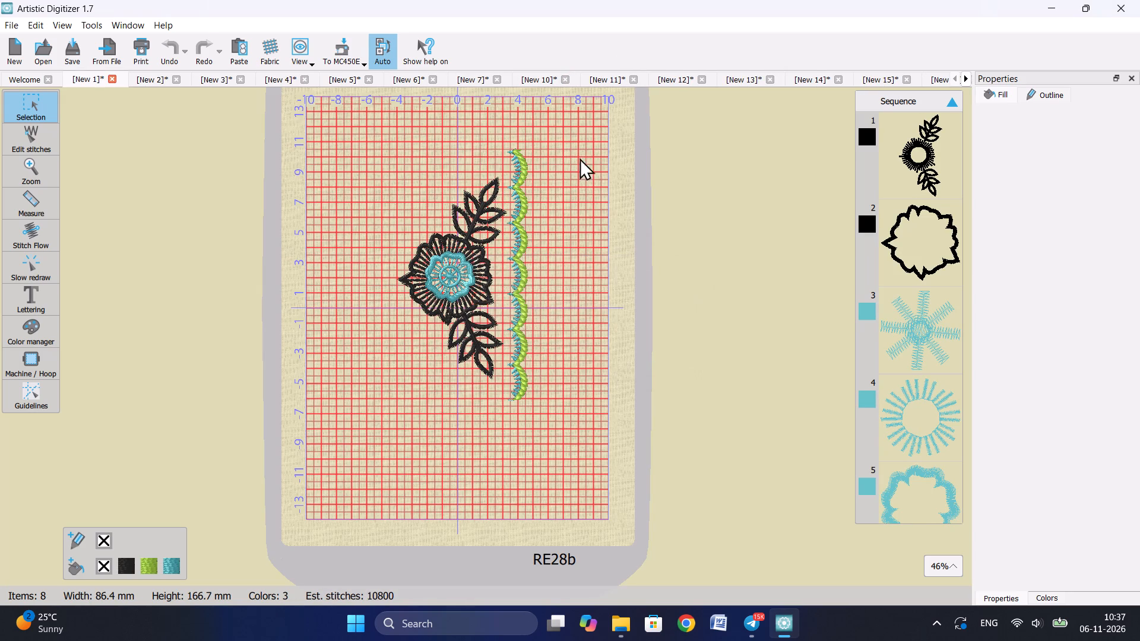
pyautogui.click(495, 81)
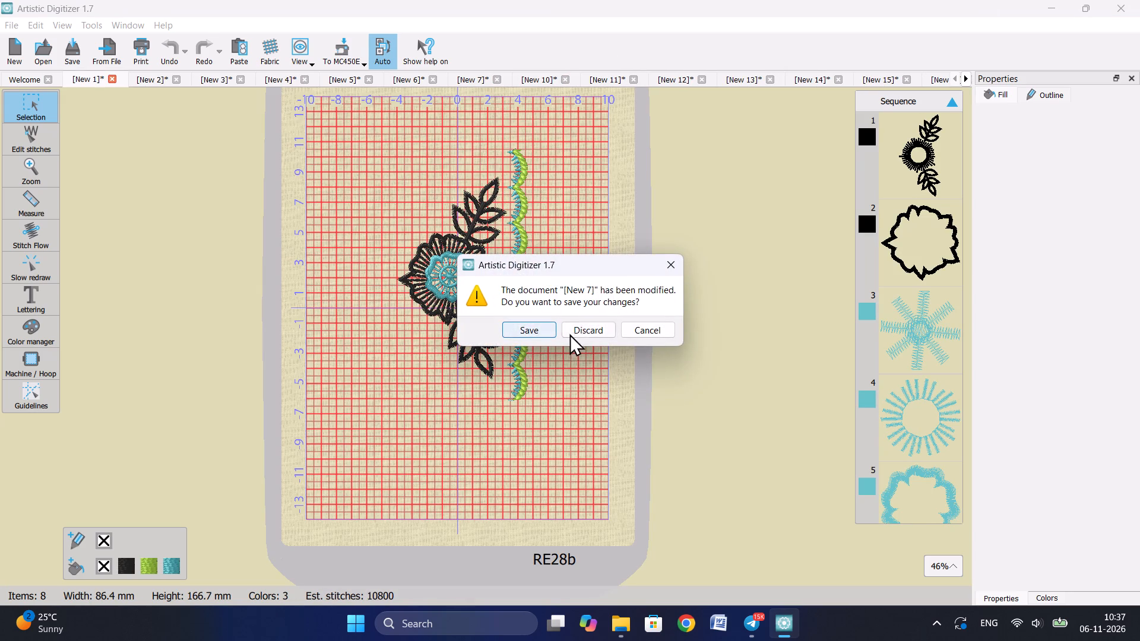
pyautogui.click(582, 331)
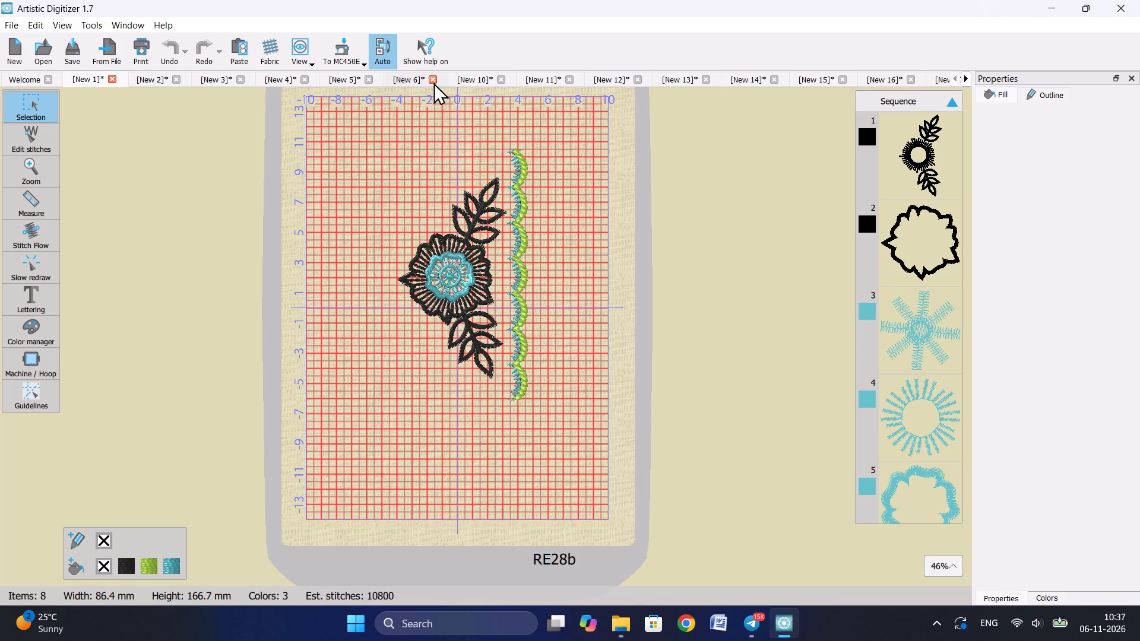
pyautogui.click(433, 81)
pyautogui.click(574, 321)
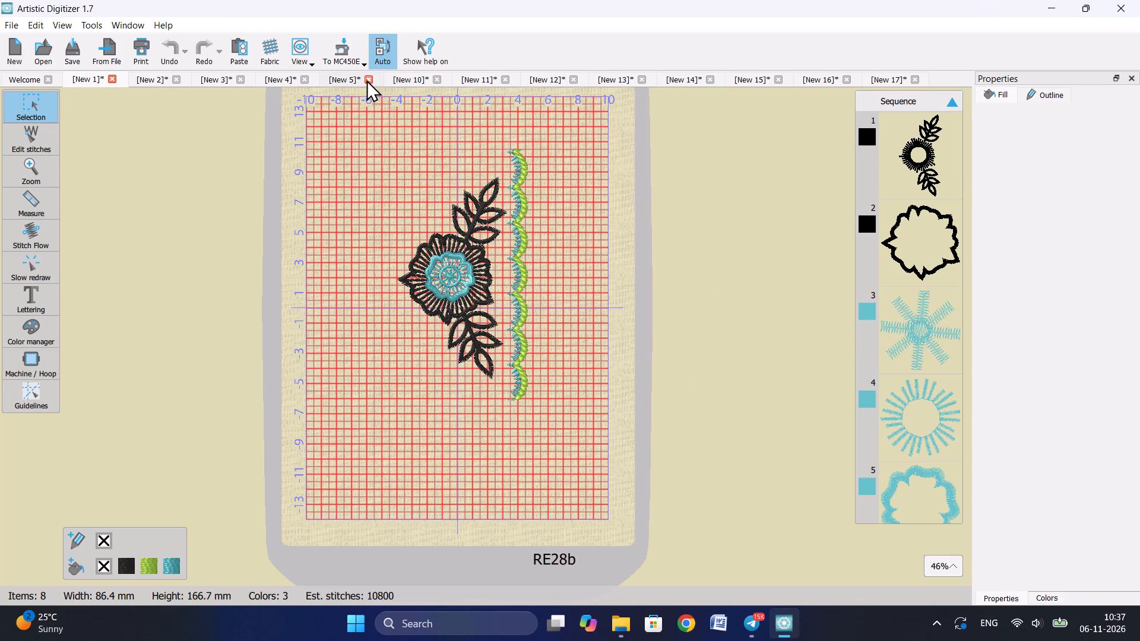
pyautogui.click(366, 80)
pyautogui.click(587, 326)
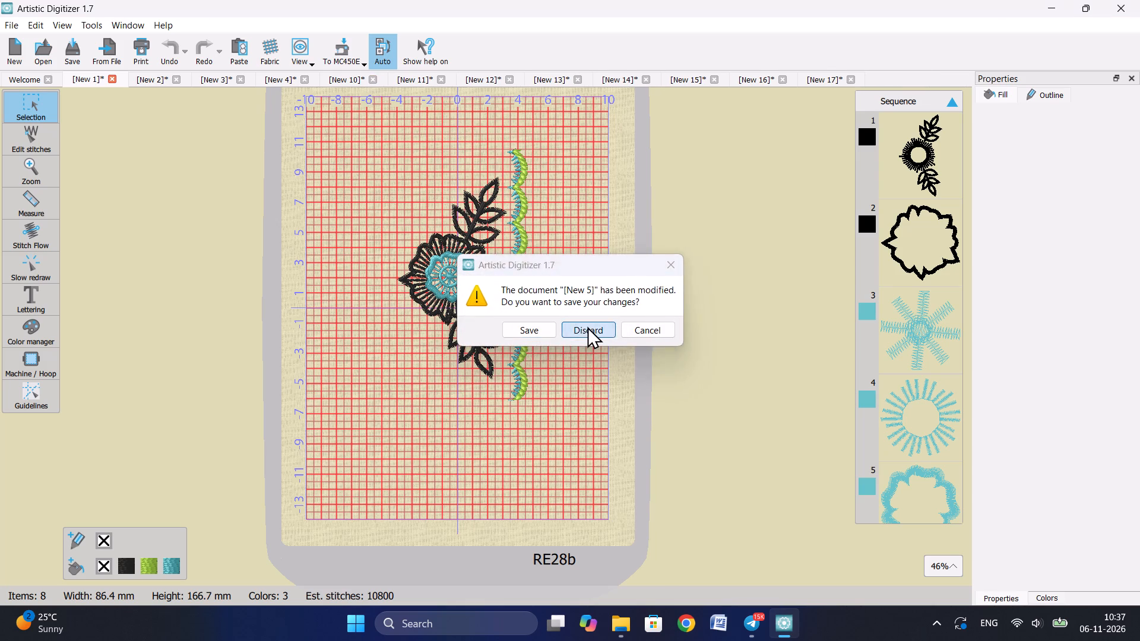
pyautogui.click(306, 79)
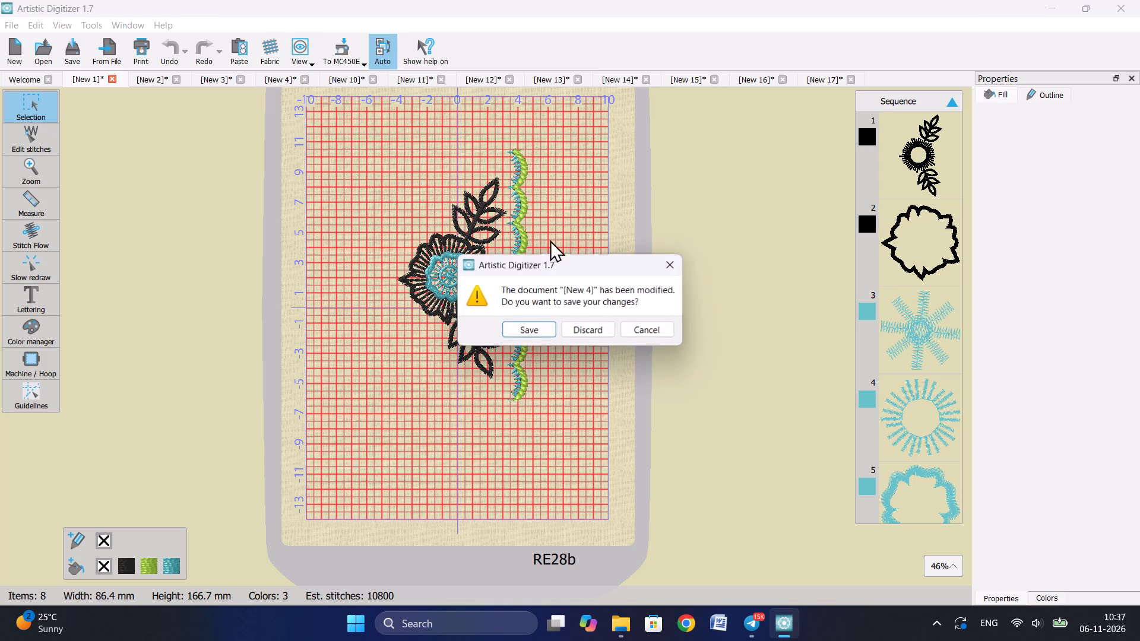
pyautogui.click(585, 337)
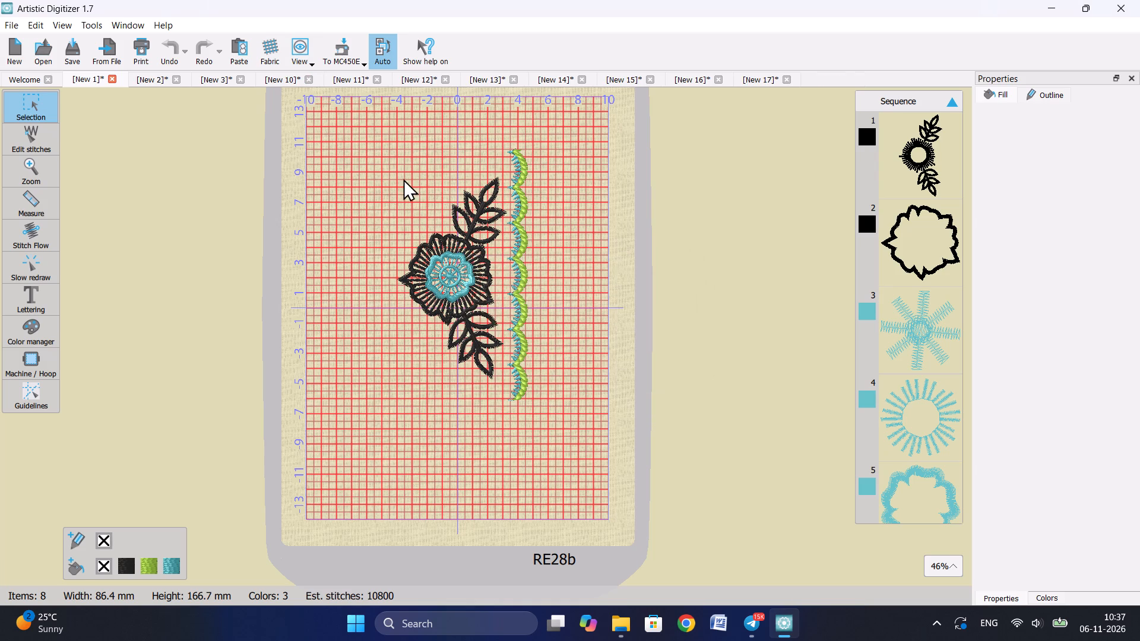
pyautogui.click(240, 78)
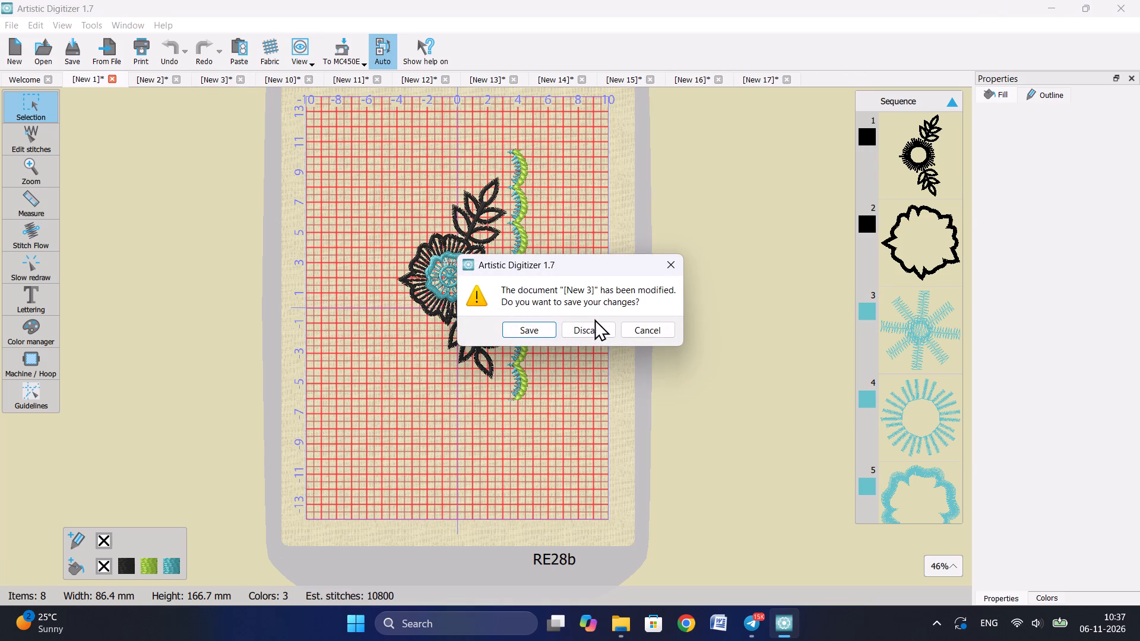
pyautogui.click(591, 326)
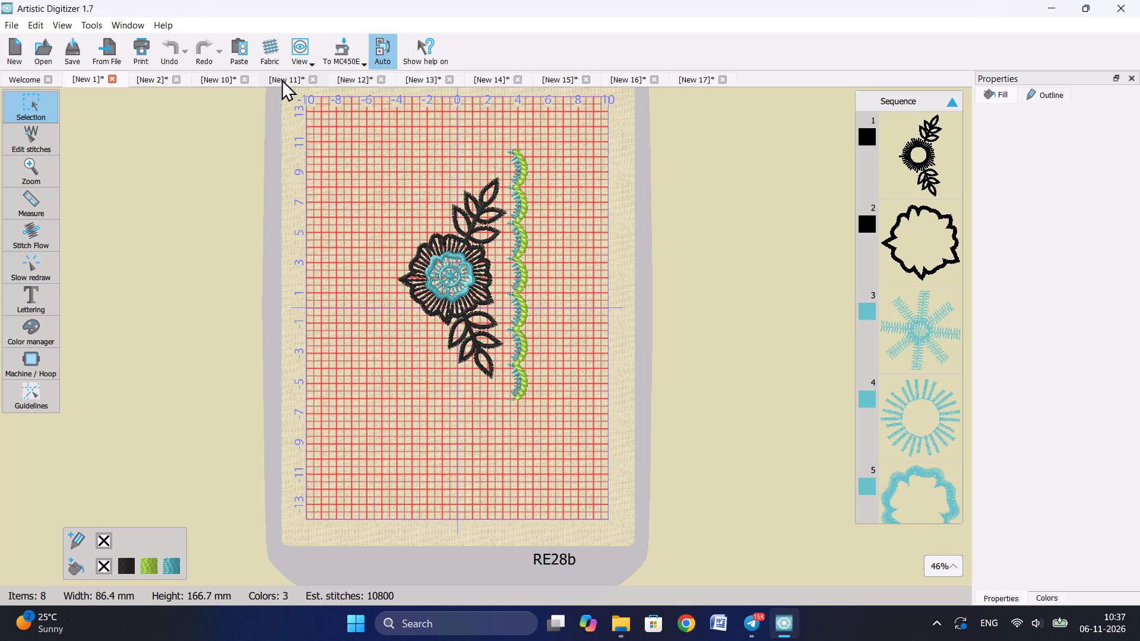
# In [New 12], select the scalloped border with its nearby dots, shorten them from the bottom to about 275 mm high, and nudge them slightly down.
pyautogui.click(217, 83)
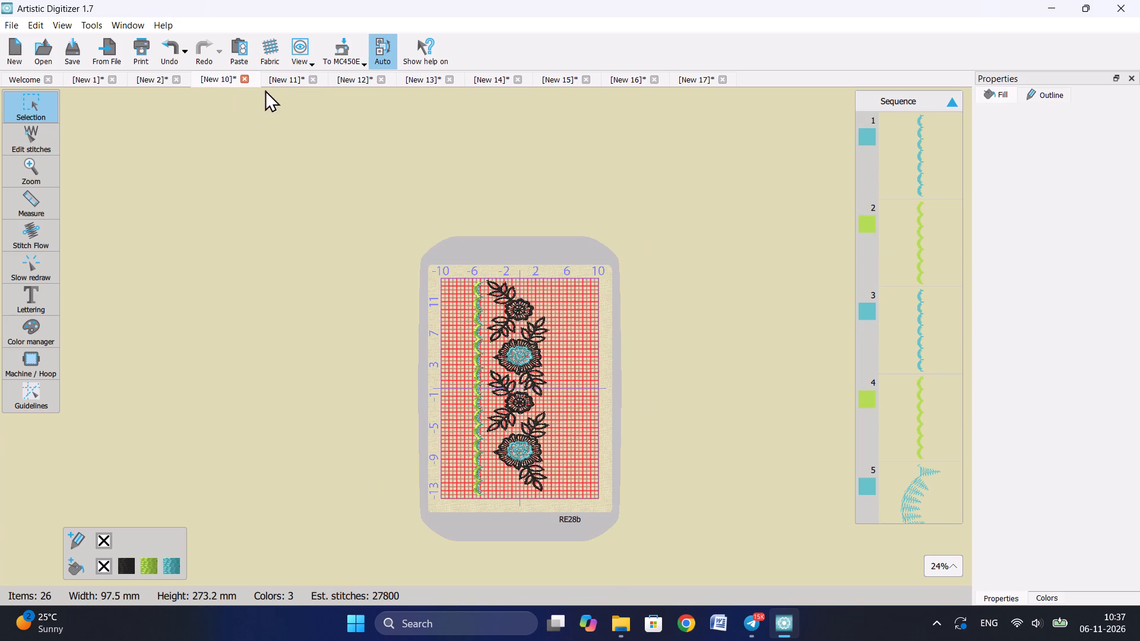
pyautogui.click(298, 76)
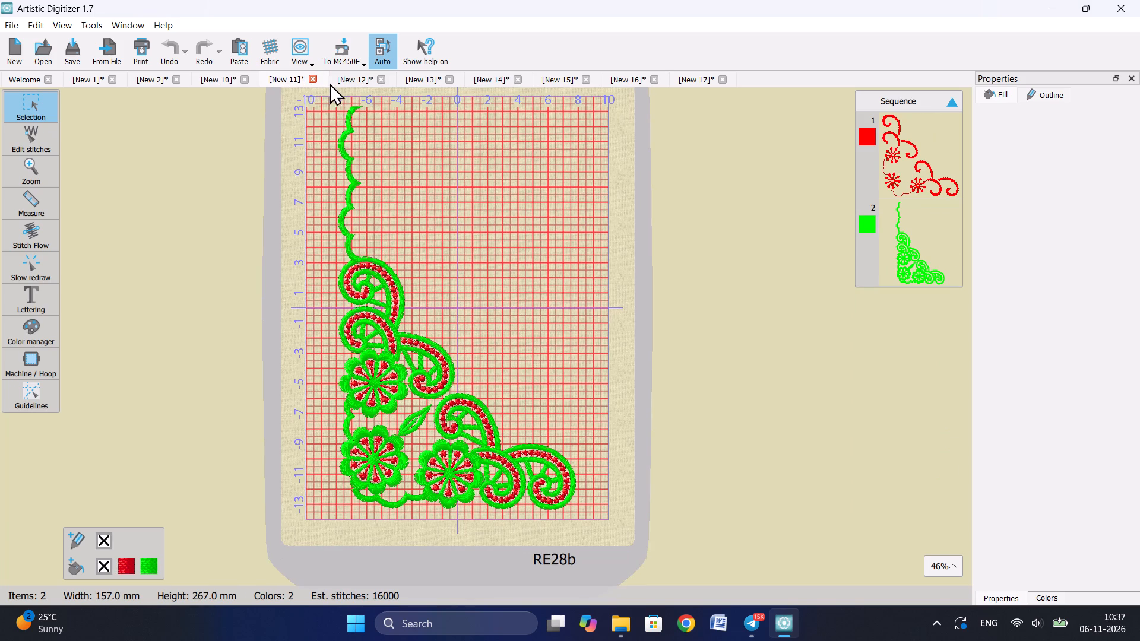
pyautogui.click(341, 81)
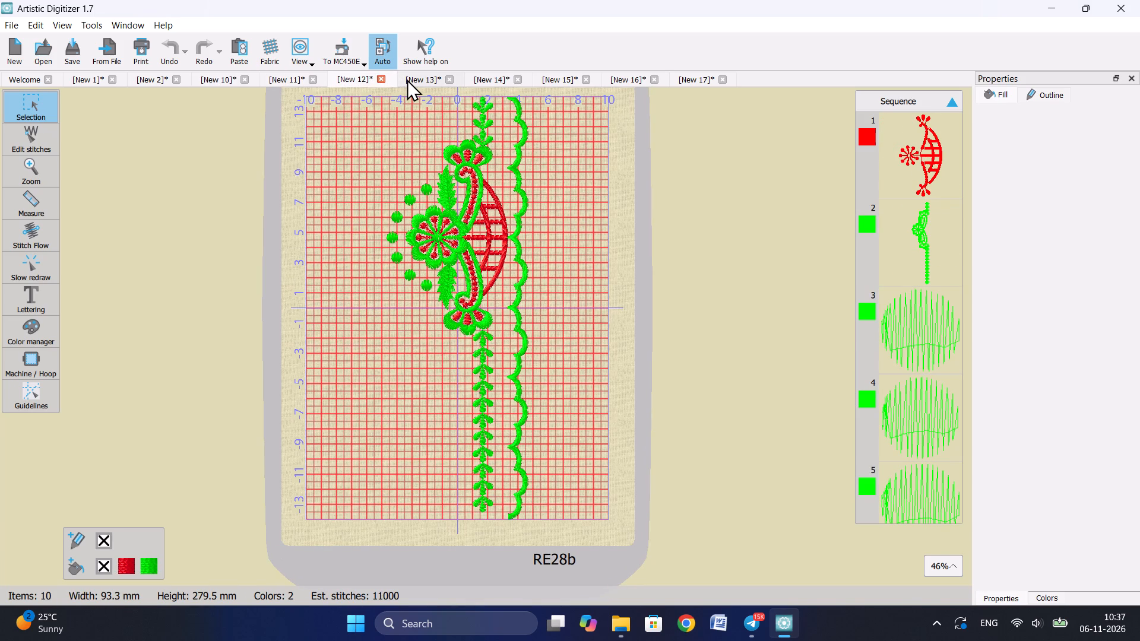
pyautogui.click(407, 79)
pyautogui.click(358, 80)
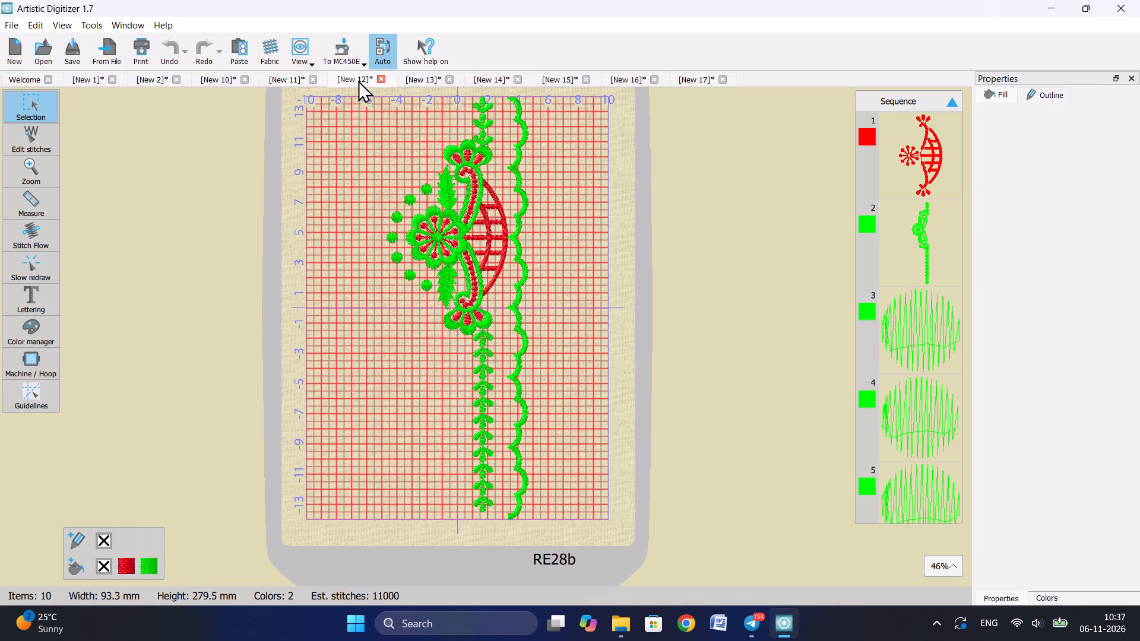
pyautogui.keyDown('ctrl'); pyautogui.scroll(-1, 480, 297); pyautogui.keyUp('ctrl')
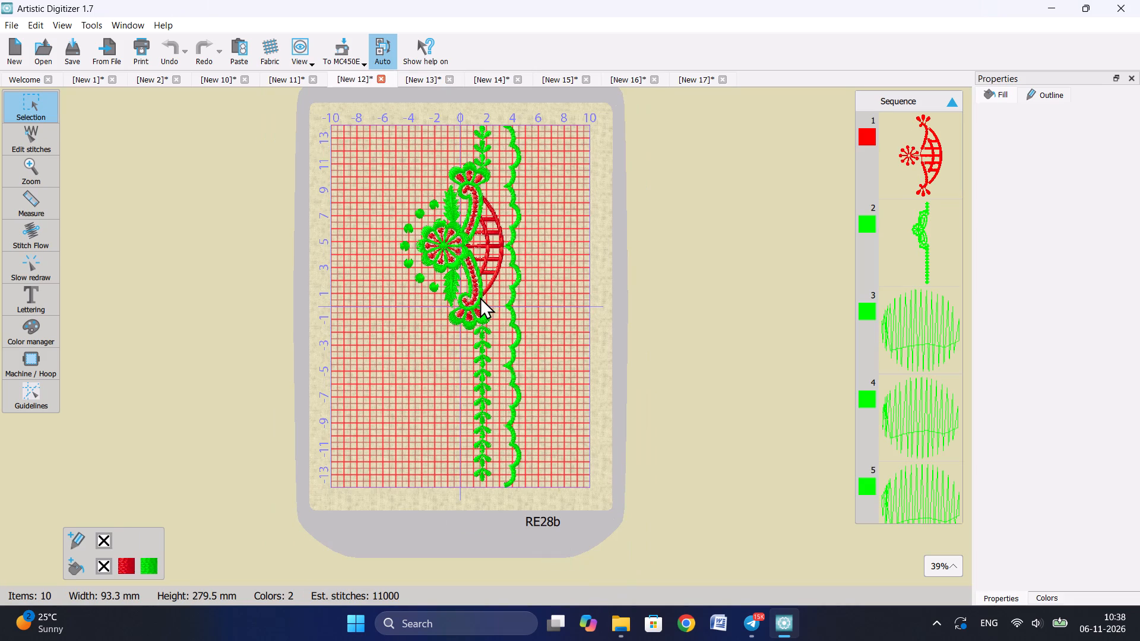
pyautogui.moveTo(429, 107); pyautogui.dragTo(558, 580)
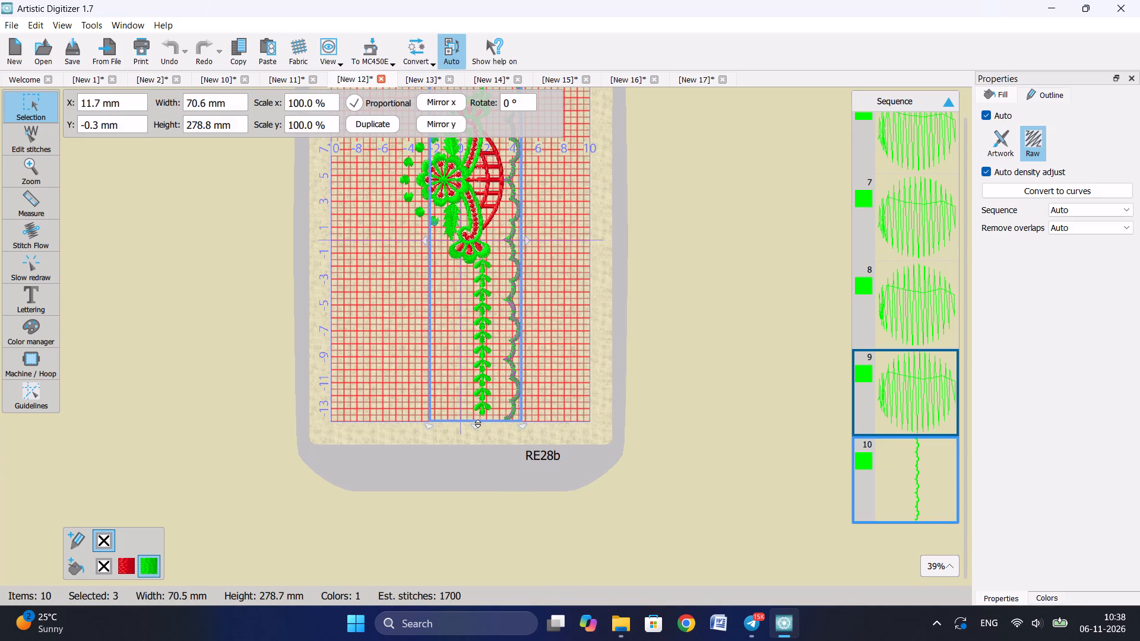
pyautogui.click(477, 423)
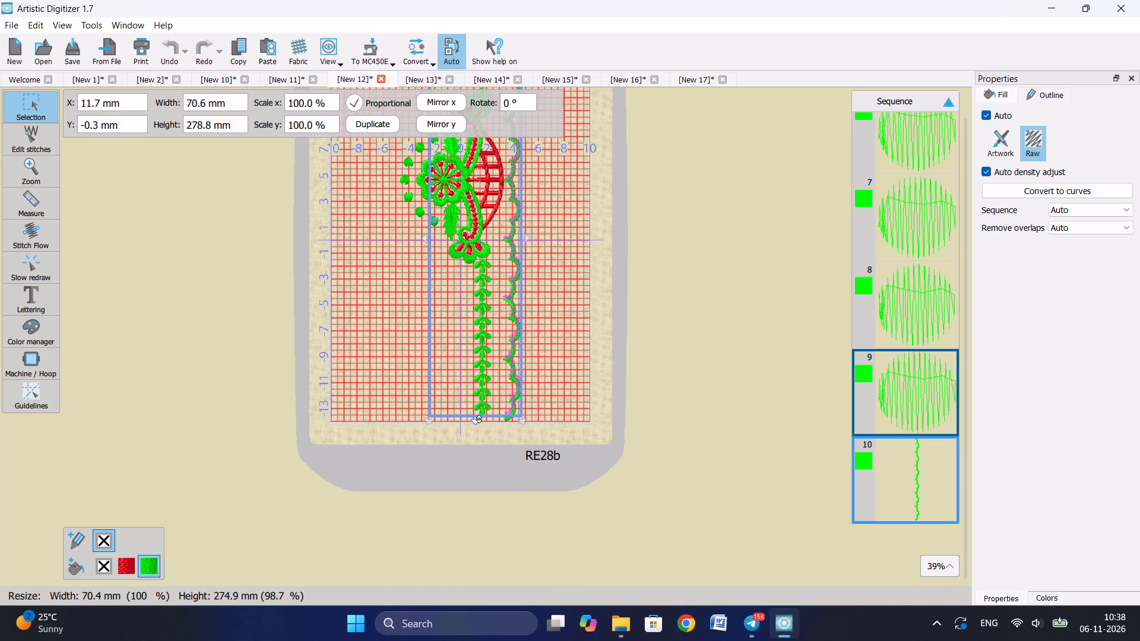
pyautogui.press('Down')
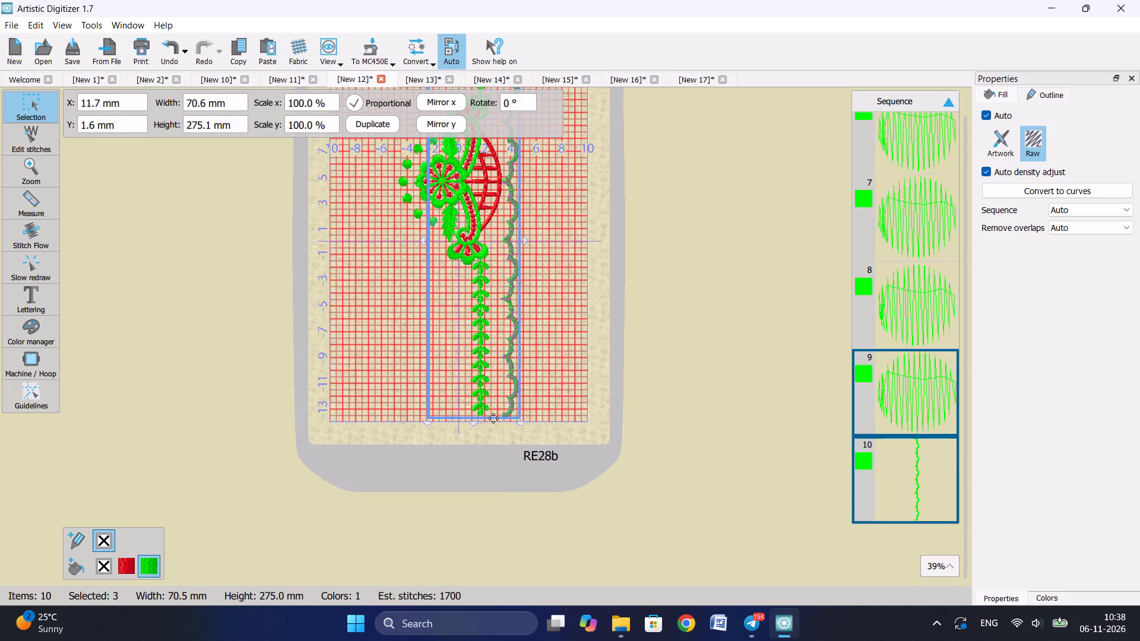
pyautogui.press('Down')
pyautogui.press('Up')
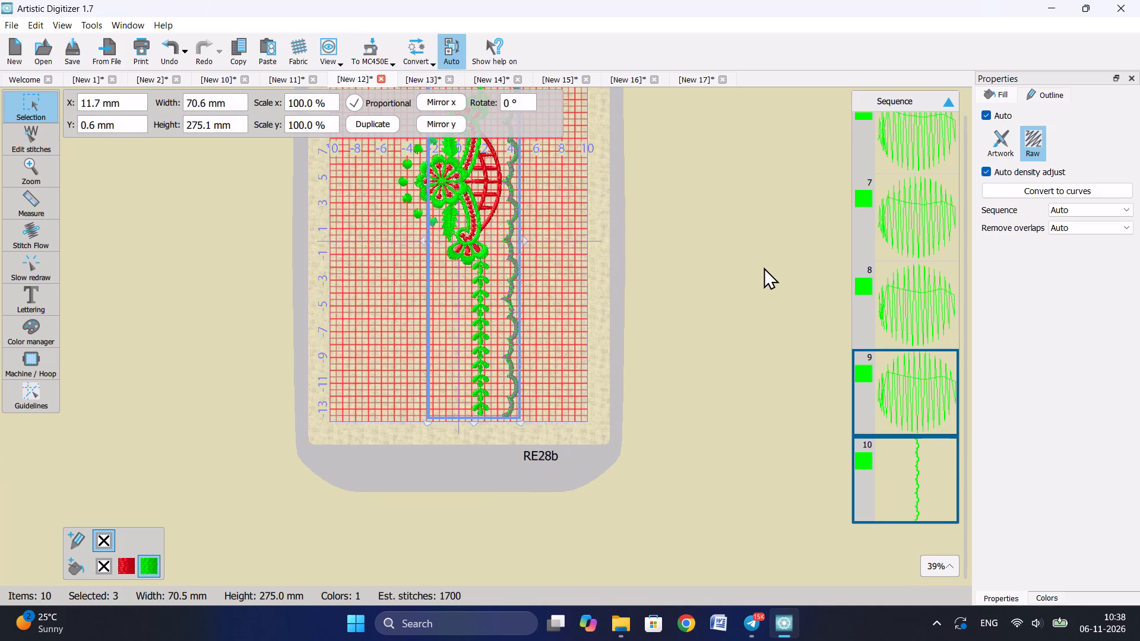
pyautogui.click(764, 267)
pyautogui.scroll(1, 764, 267)
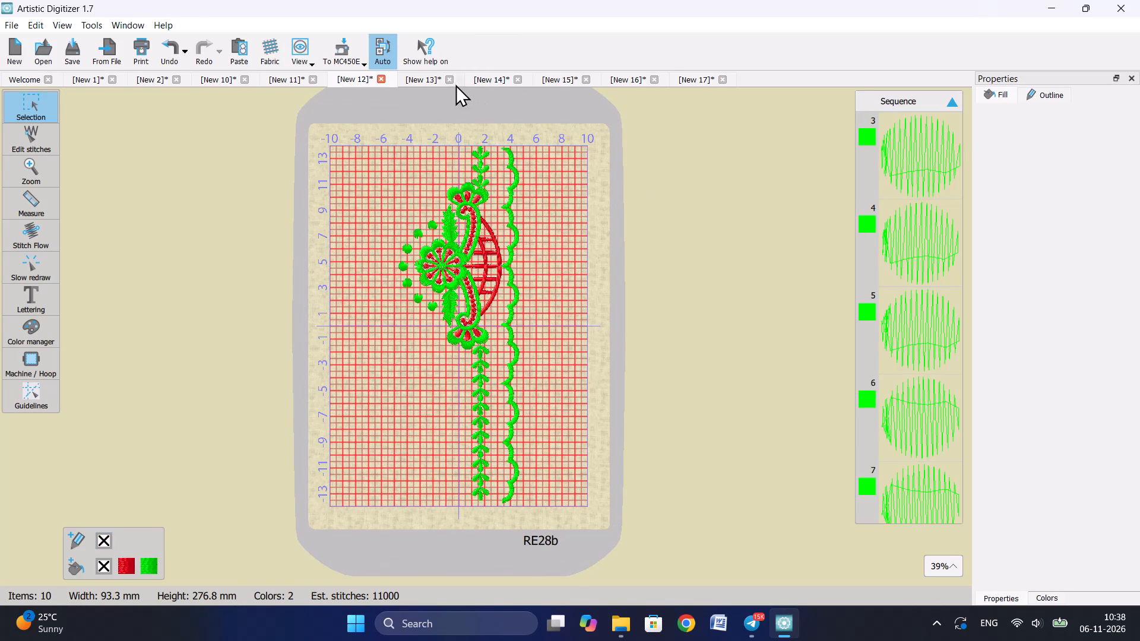
# Select the entire floral border design in [New 15] and shorten it from its bottom edge to about 314 mm high.
pyautogui.click(430, 80)
pyautogui.click(487, 84)
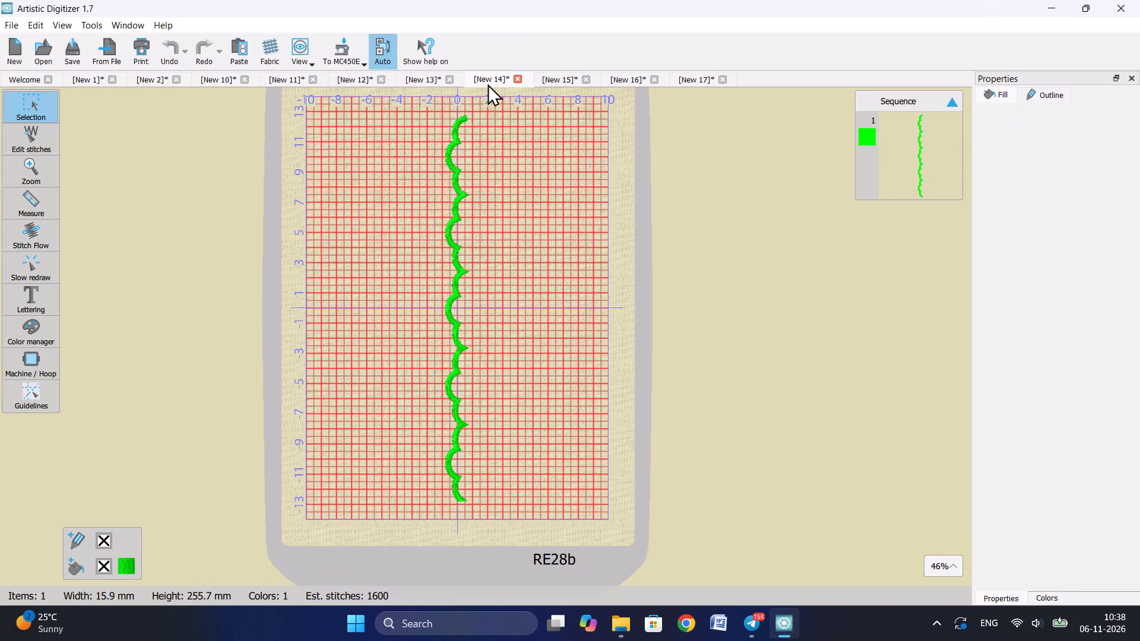
pyautogui.click(551, 79)
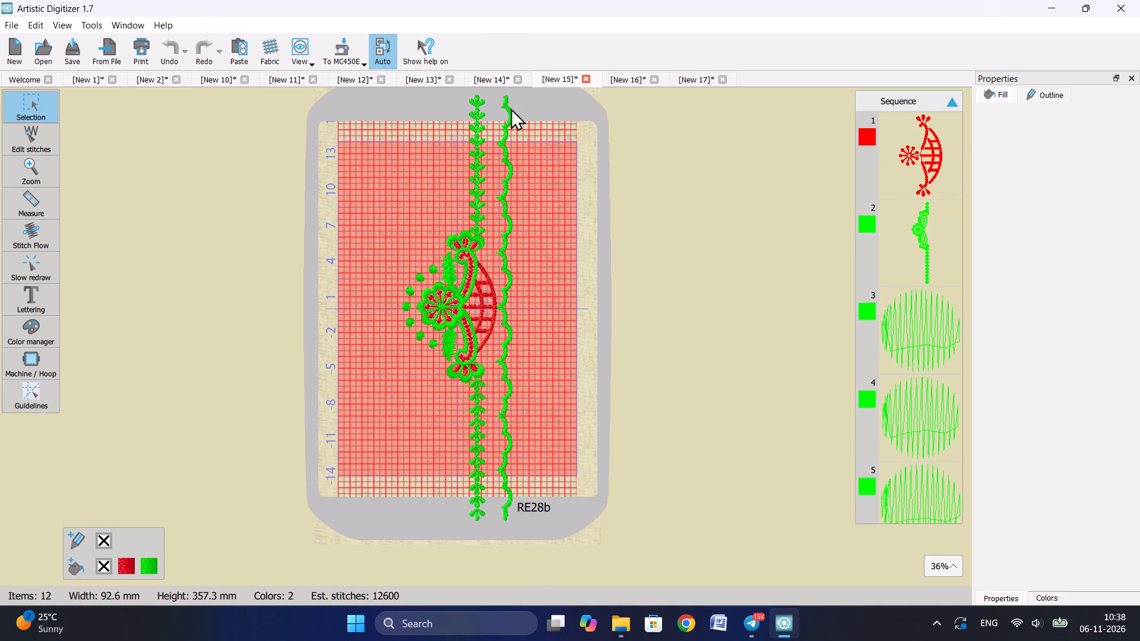
pyautogui.keyDown('ctrl'); pyautogui.scroll(-1, 511, 108); pyautogui.keyUp('ctrl')
pyautogui.moveTo(416, 93); pyautogui.dragTo(552, 519)
pyautogui.keyDown('ctrl'); pyautogui.scroll(-1, 556, 457); pyautogui.keyUp('ctrl')
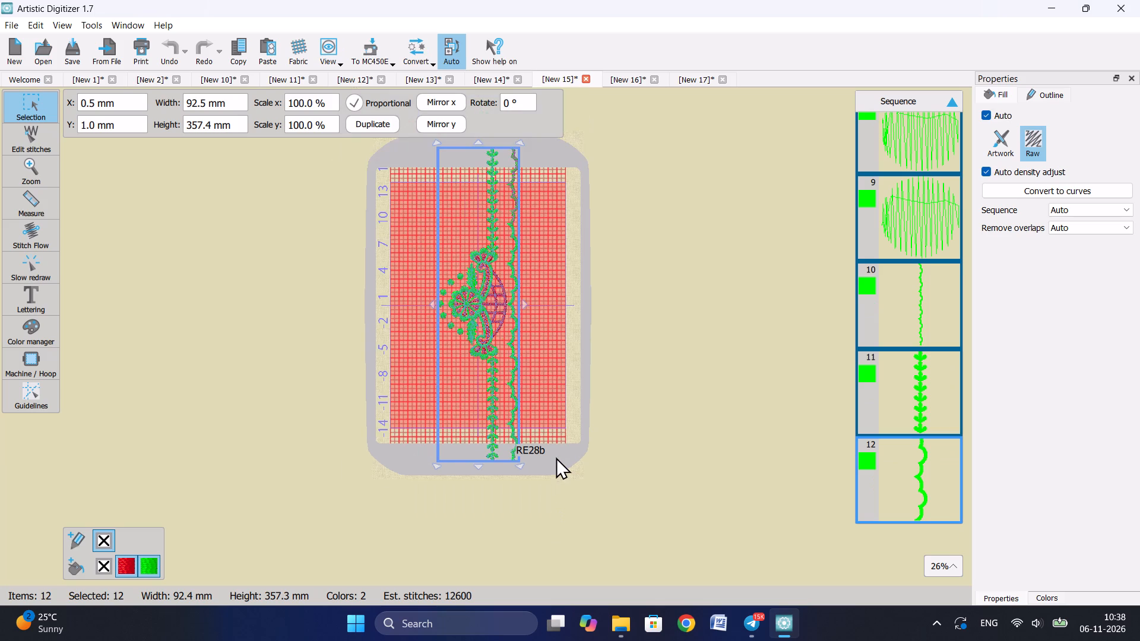
pyautogui.scroll(1, 556, 457)
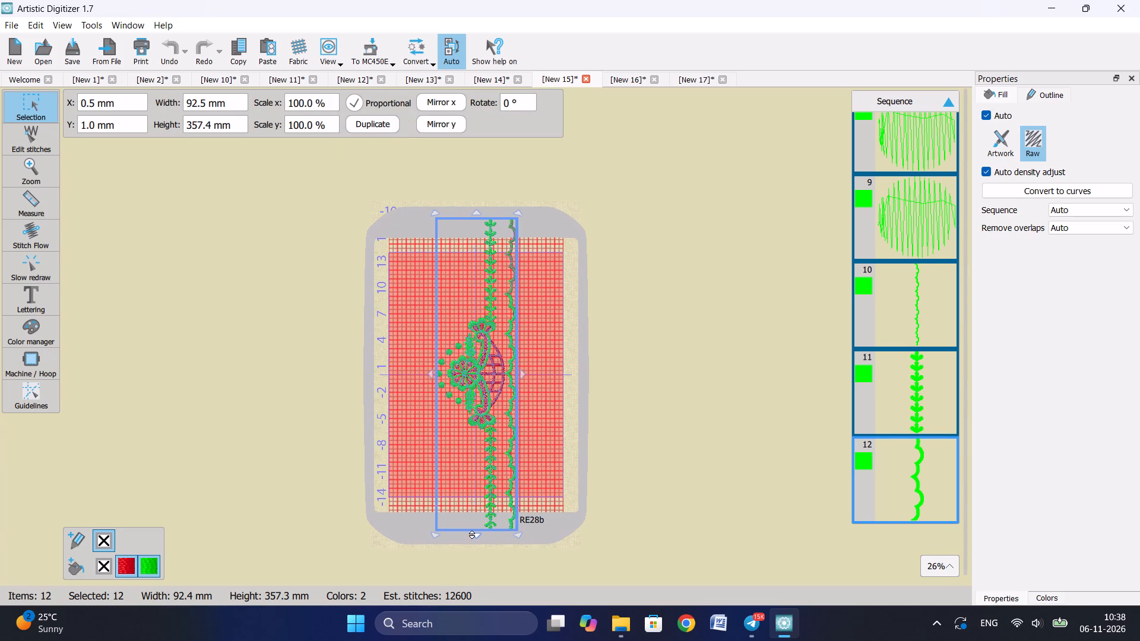
pyautogui.moveTo(480, 533); pyautogui.dragTo(481, 495)
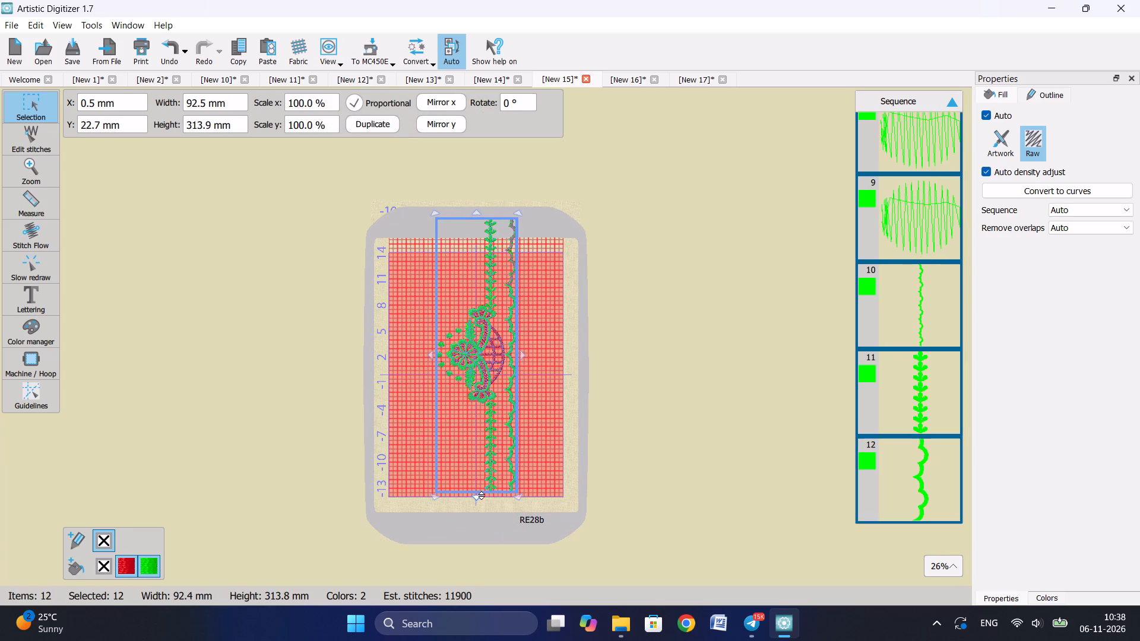
# Shorten the whole [New 15] design from its top edge to about 276 mm high and nudge it down inside the RE28b hoop's sewing area.
pyautogui.click(476, 207)
pyautogui.moveTo(414, 187); pyautogui.dragTo(434, 207)
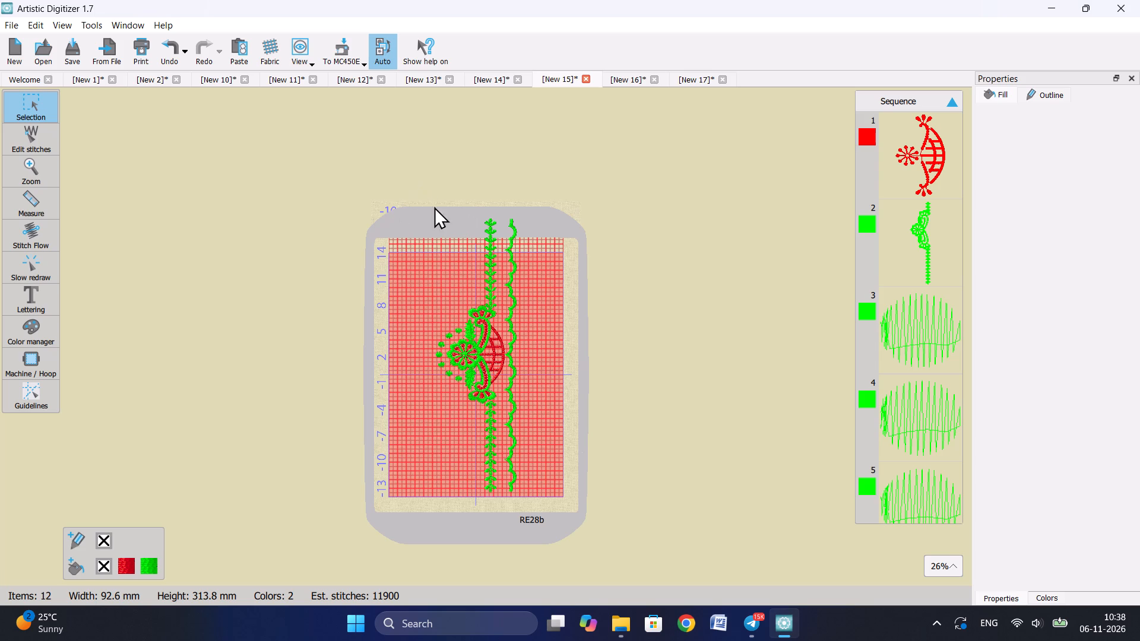
pyautogui.moveTo(434, 207); pyautogui.dragTo(619, 624)
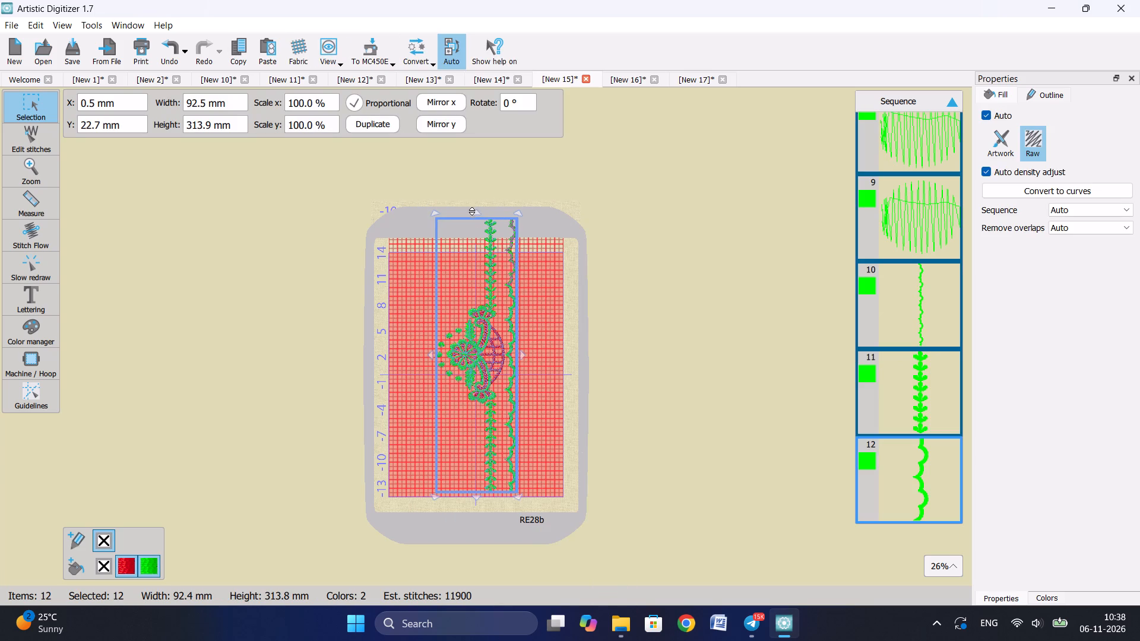
pyautogui.moveTo(473, 214); pyautogui.dragTo(474, 240)
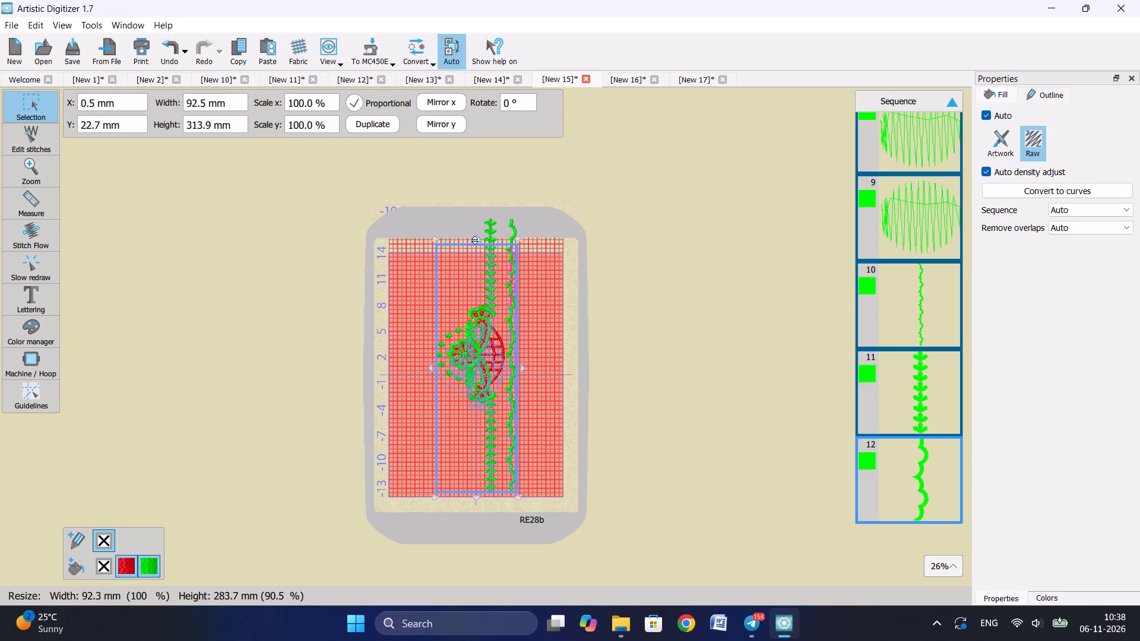
pyautogui.moveTo(474, 240); pyautogui.dragTo(477, 246)
pyautogui.press('Down')
pyautogui.press('Down')
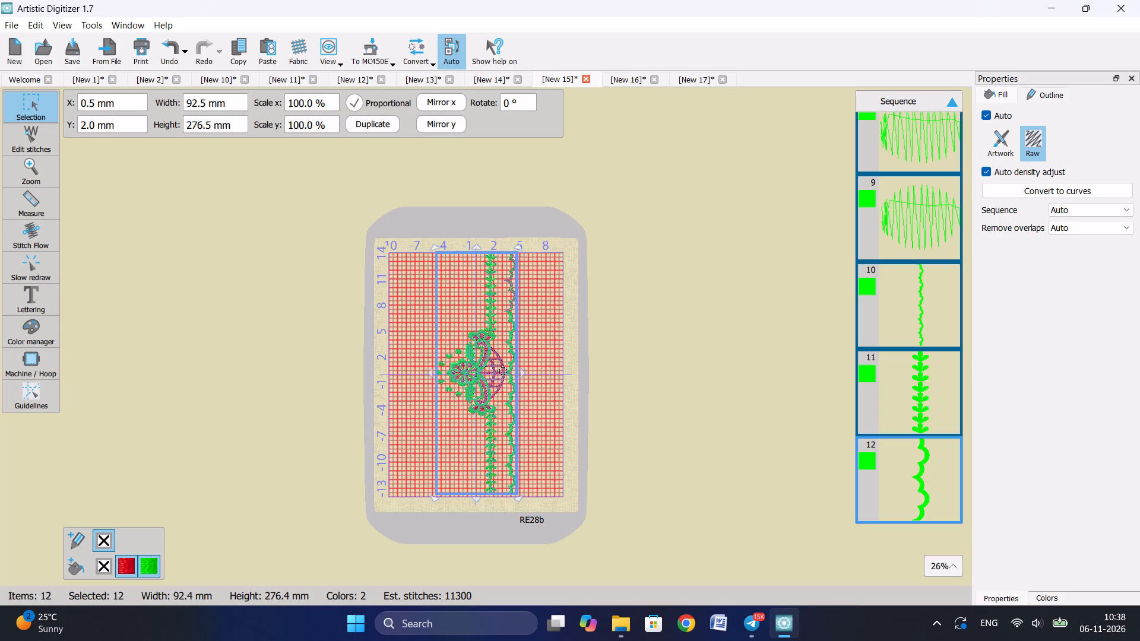
pyautogui.press('Down')
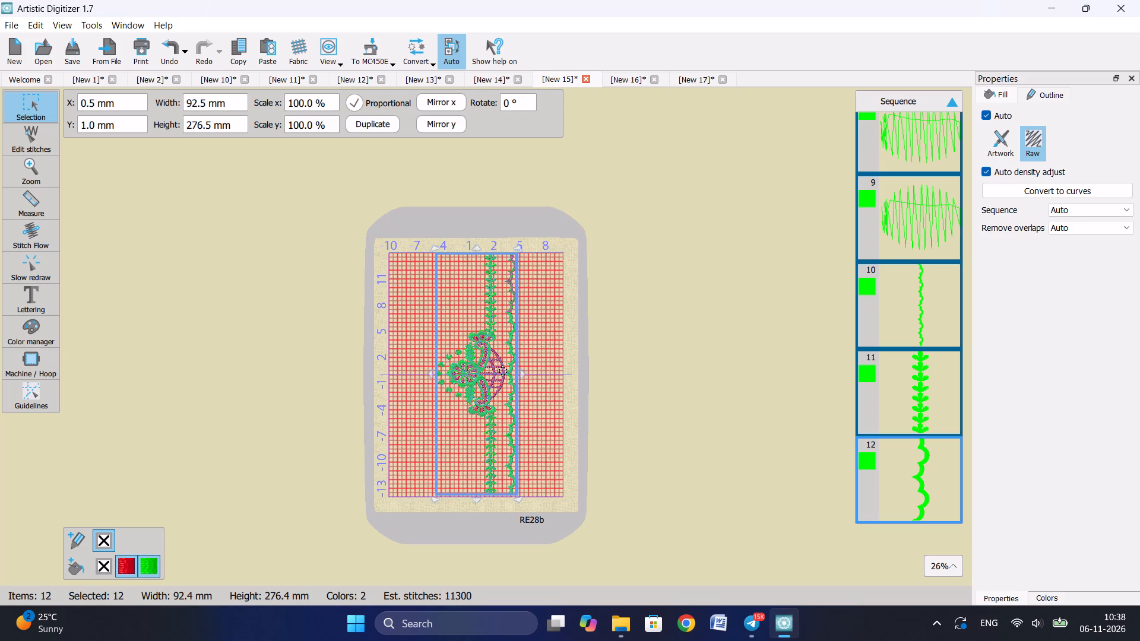
pyautogui.click(575, 393)
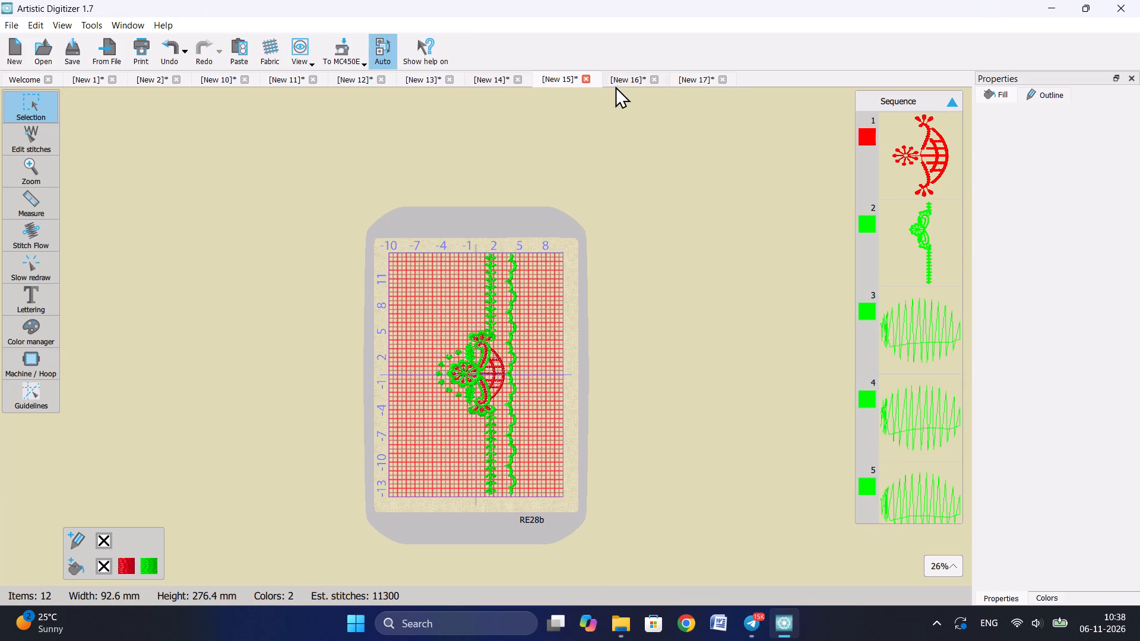
# Select all three pieces of the corner design in [New 16] and shorten them from the bottom edge to about 277 mm high.
pyautogui.click(629, 84)
pyautogui.keyDown('ctrl'); pyautogui.scroll(-2, 535, 179); pyautogui.keyUp('ctrl')
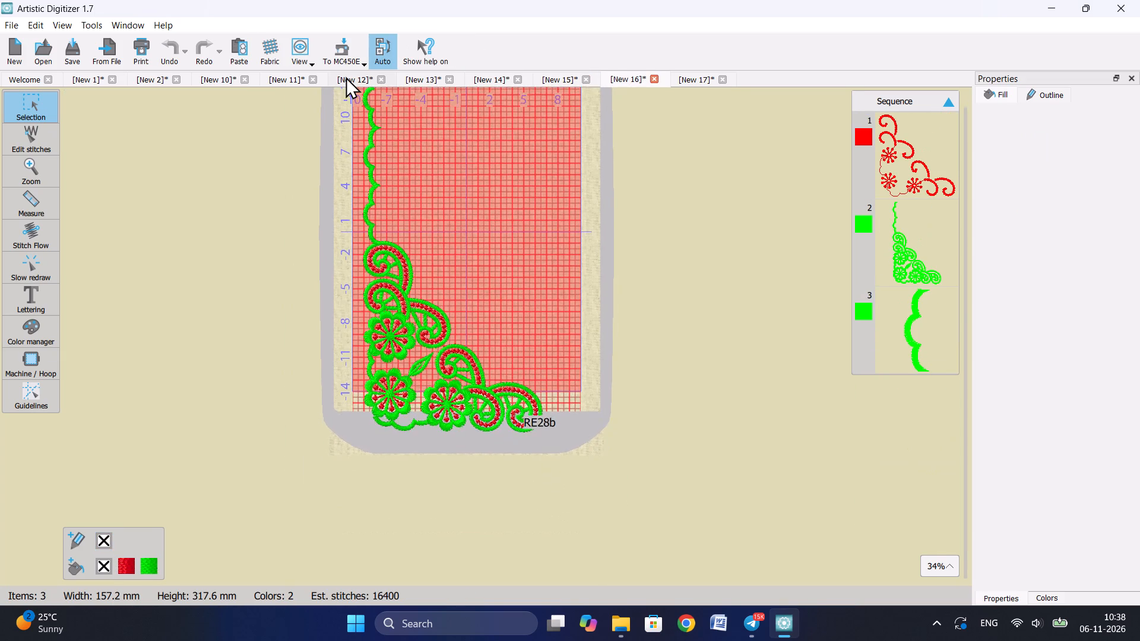
pyautogui.keyDown('ctrl'); pyautogui.scroll(-1, 346, 77); pyautogui.keyUp('ctrl')
pyautogui.keyDown('ctrl'); pyautogui.scroll(-2, 351, 198); pyautogui.keyUp('ctrl')
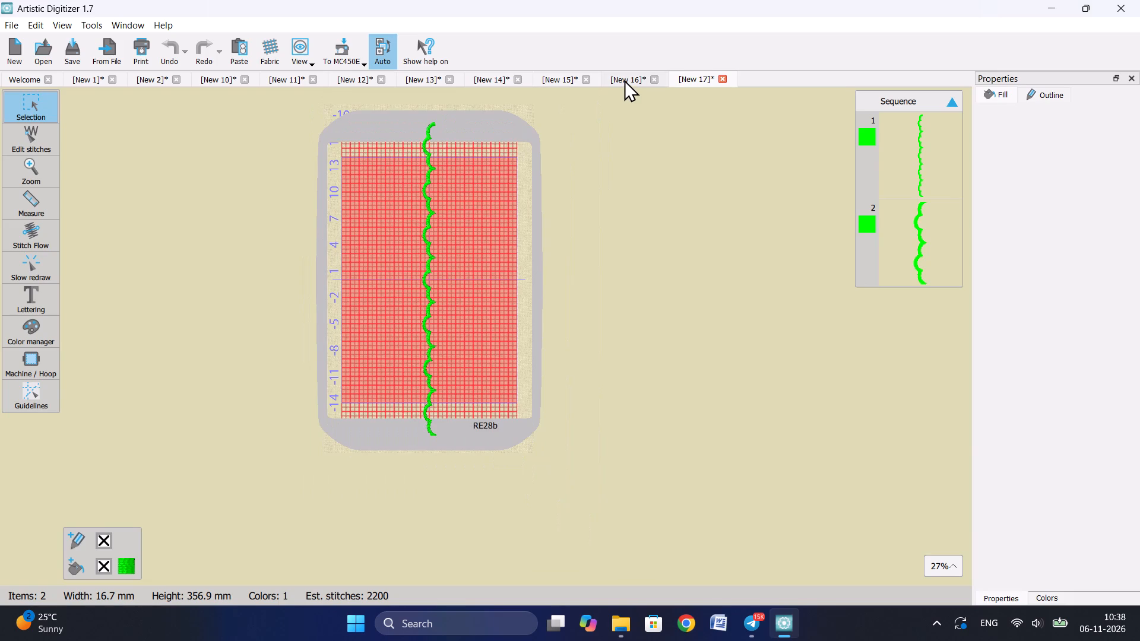
pyautogui.click(624, 80)
pyautogui.keyDown('ctrl'); pyautogui.scroll(-2, 404, 222); pyautogui.keyUp('ctrl')
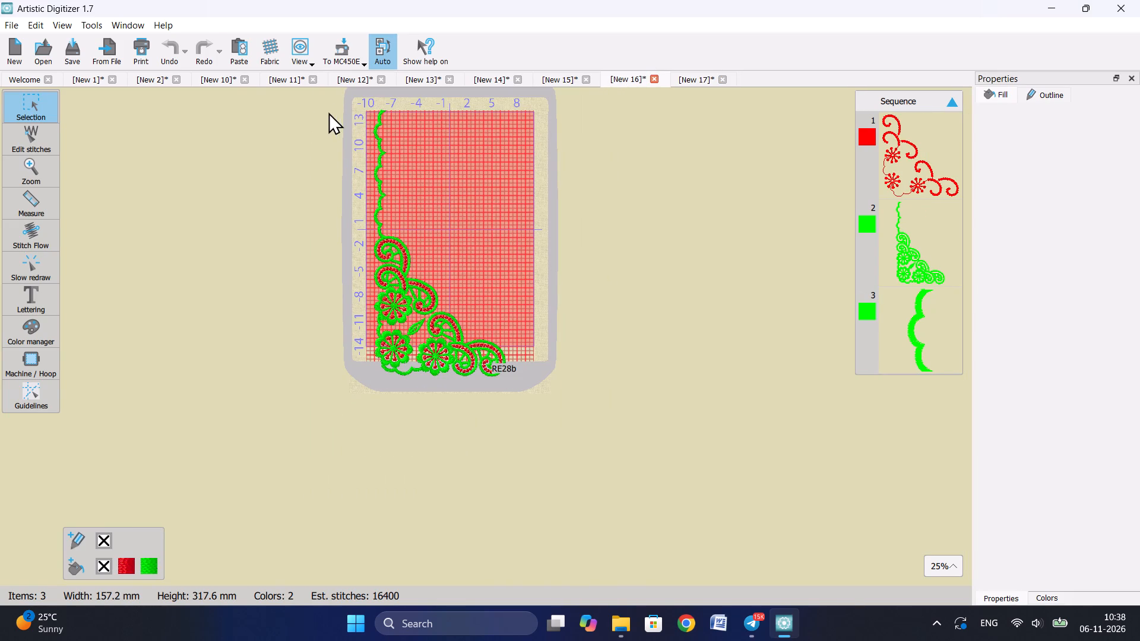
pyautogui.moveTo(328, 112); pyautogui.dragTo(530, 448)
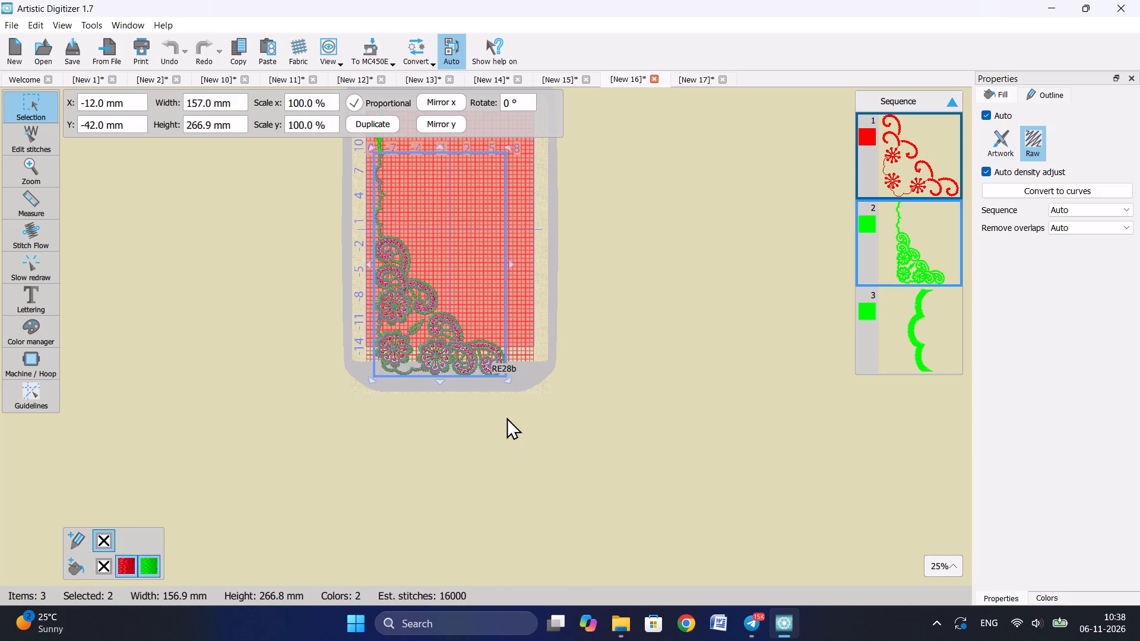
pyautogui.scroll(1, 506, 417)
pyautogui.click(333, 268)
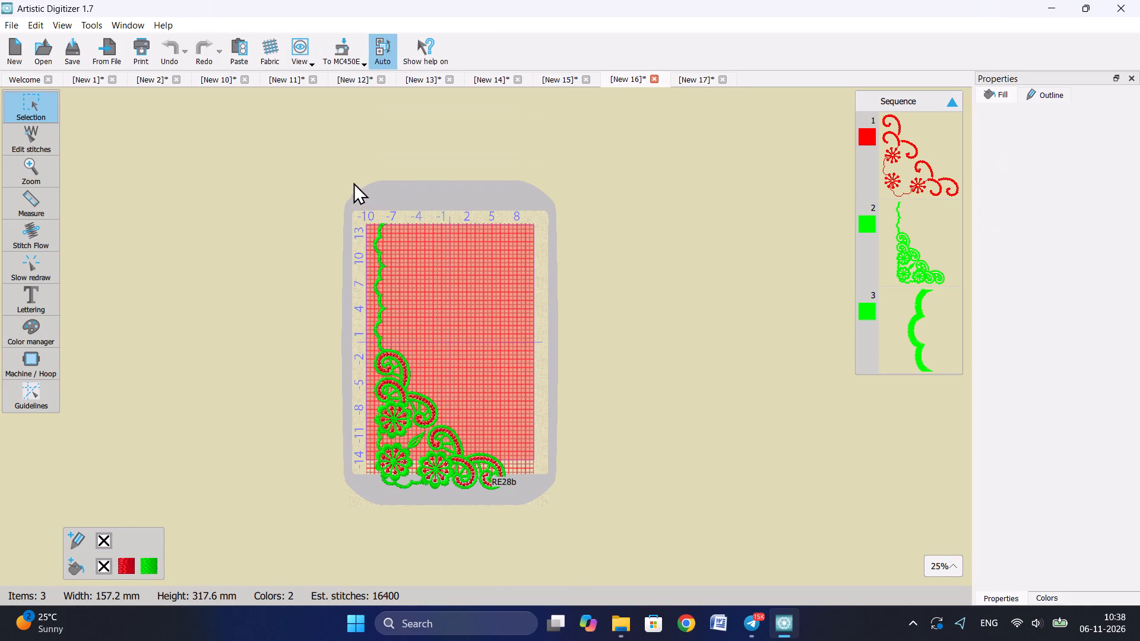
pyautogui.moveTo(318, 179); pyautogui.dragTo(560, 596)
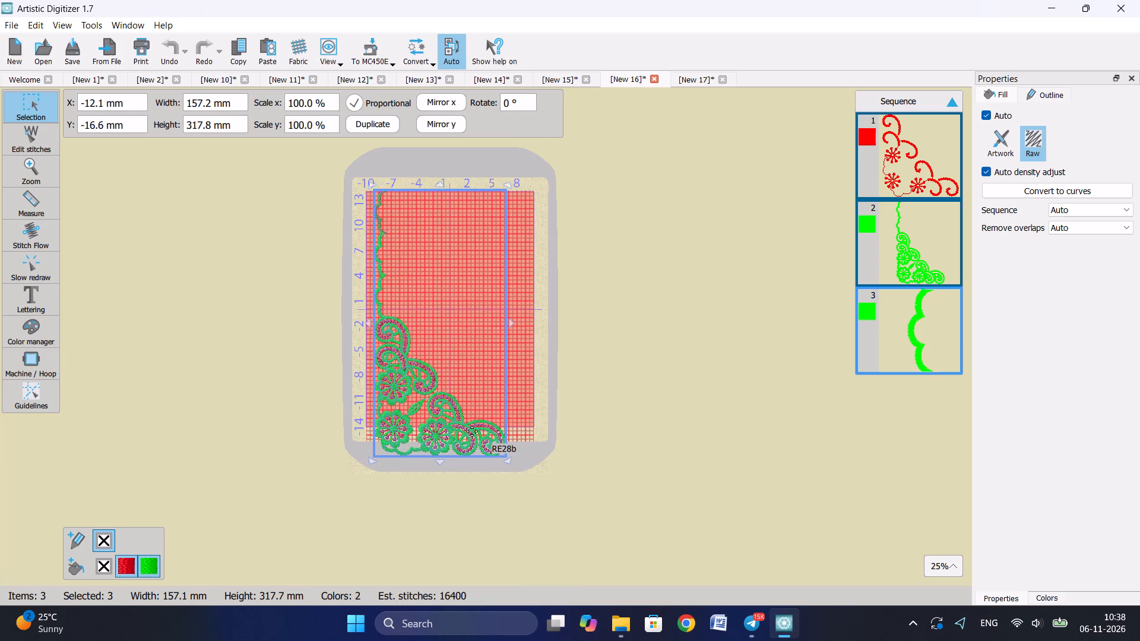
pyautogui.keyDown('ctrl'); pyautogui.scroll(4, 471, 431); pyautogui.keyUp('ctrl')
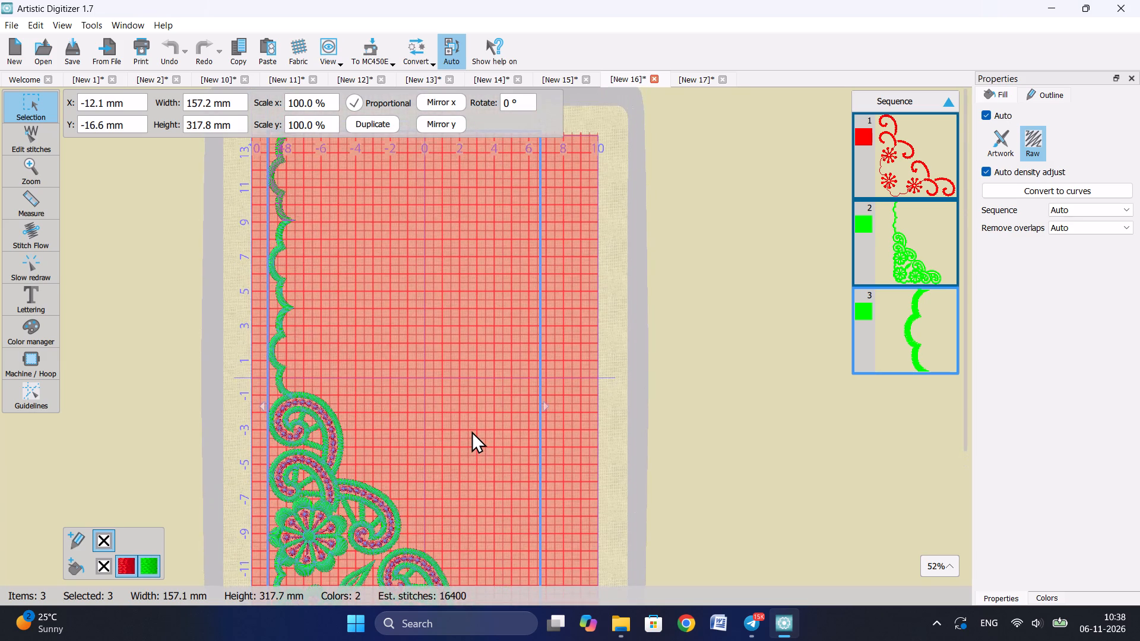
pyautogui.keyDown('ctrl'); pyautogui.scroll(-3, 471, 431); pyautogui.keyUp('ctrl')
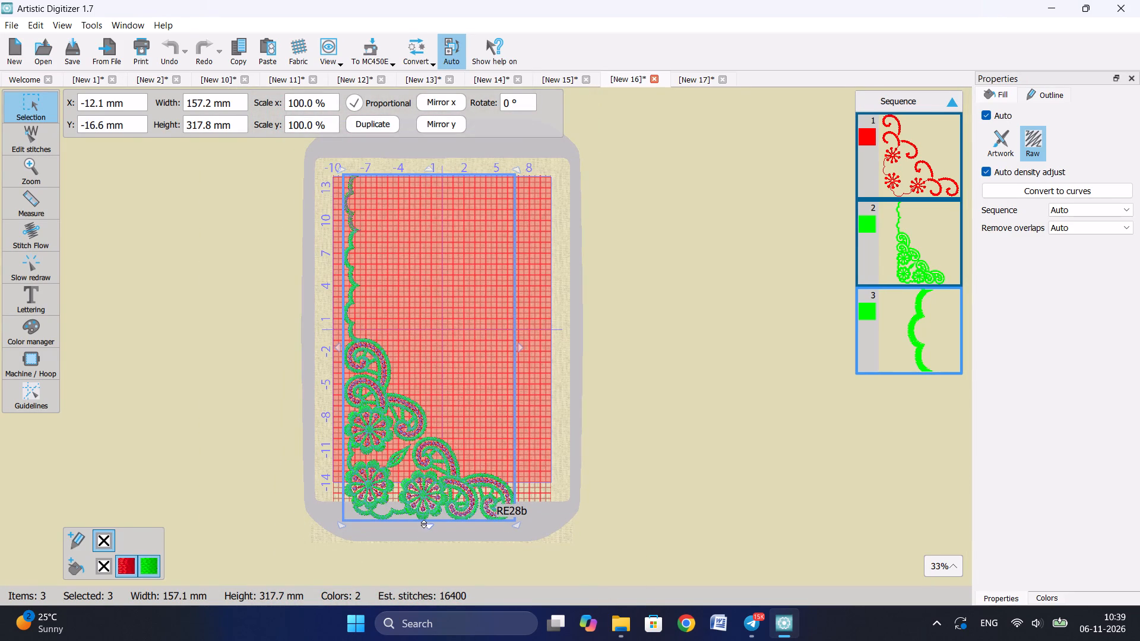
pyautogui.moveTo(427, 528); pyautogui.dragTo(429, 504)
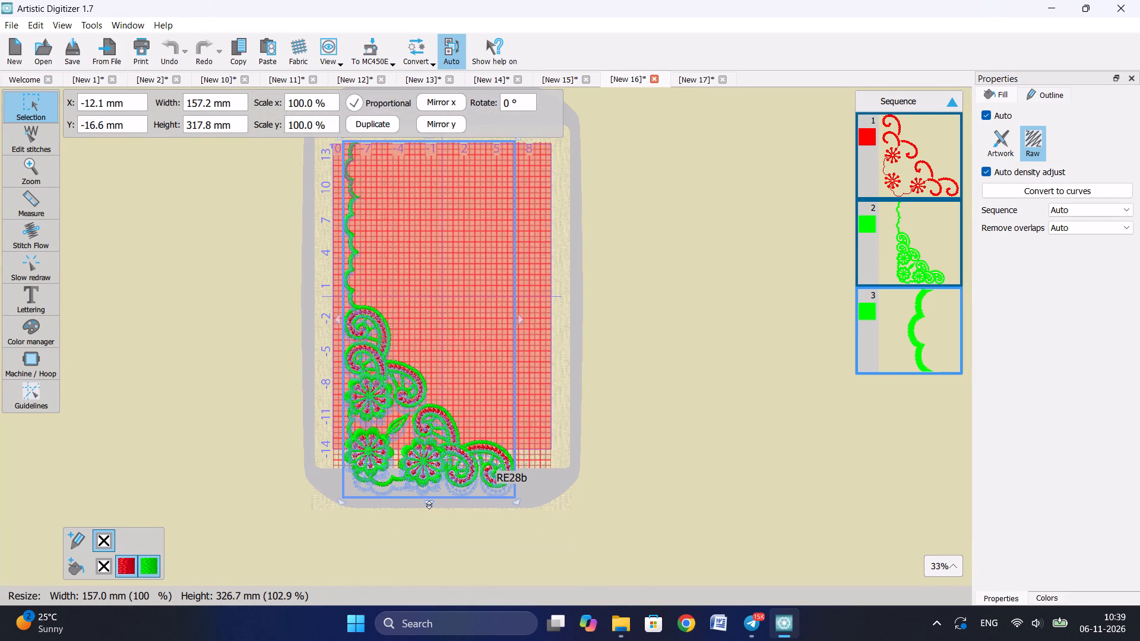
pyautogui.moveTo(429, 504); pyautogui.dragTo(431, 468)
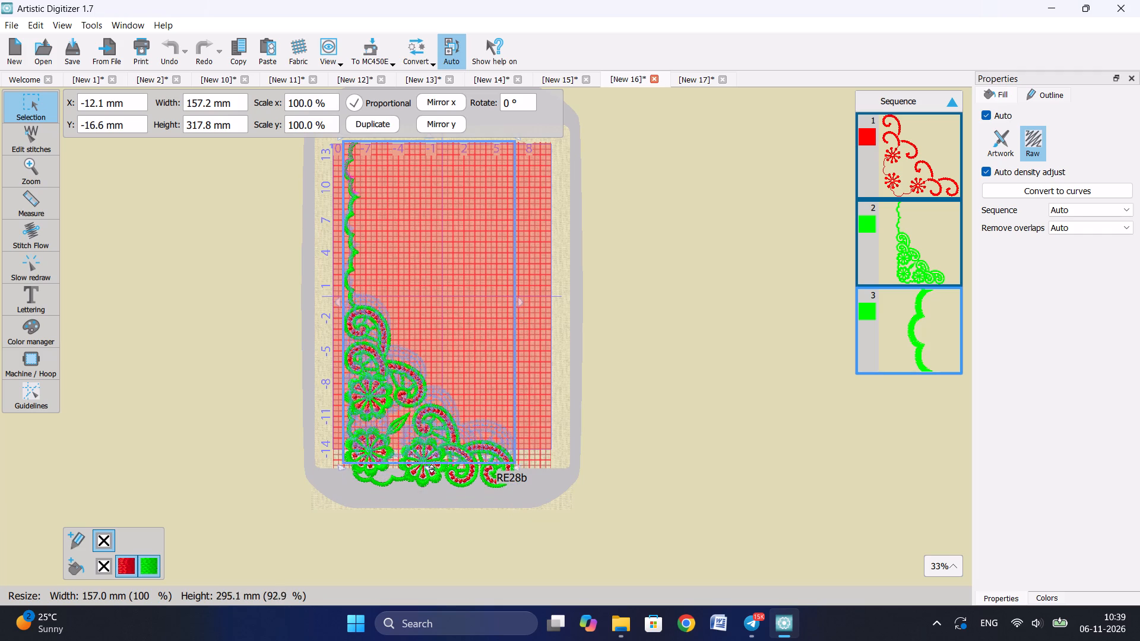
pyautogui.moveTo(431, 468); pyautogui.dragTo(432, 458)
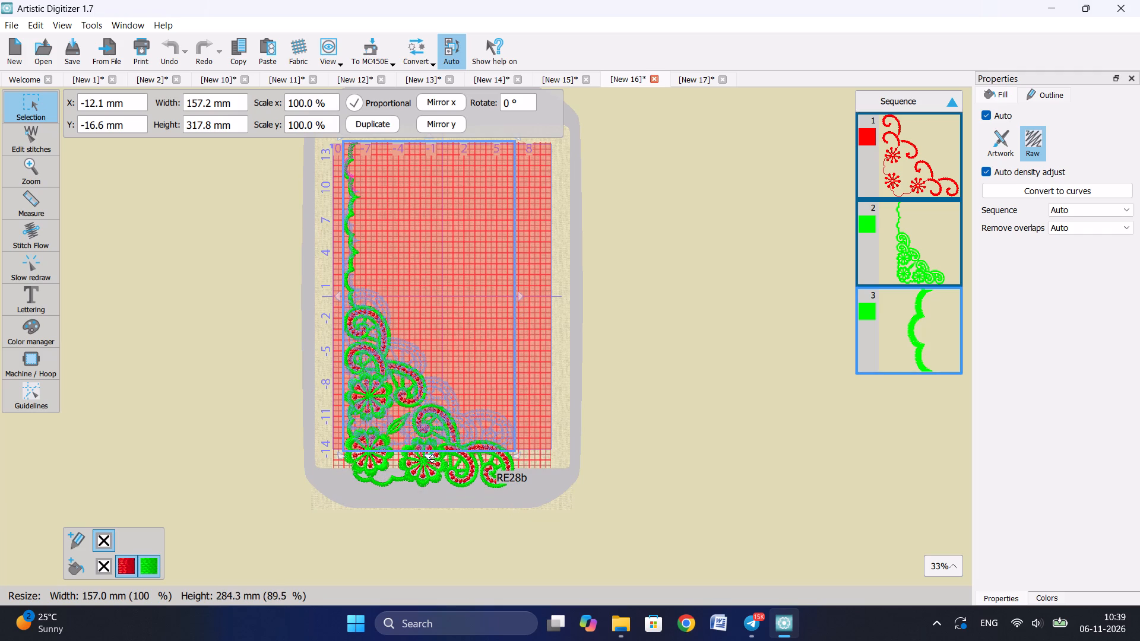
pyautogui.moveTo(432, 458); pyautogui.dragTo(431, 451)
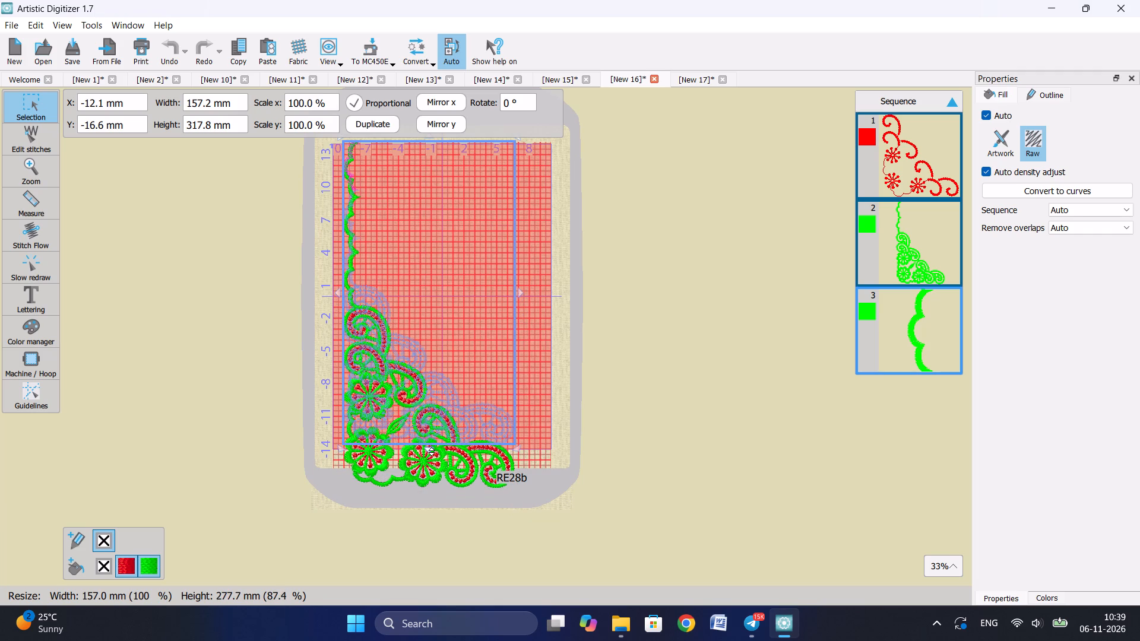
pyautogui.moveTo(431, 451); pyautogui.dragTo(431, 450)
pyautogui.scroll(1, 431, 450)
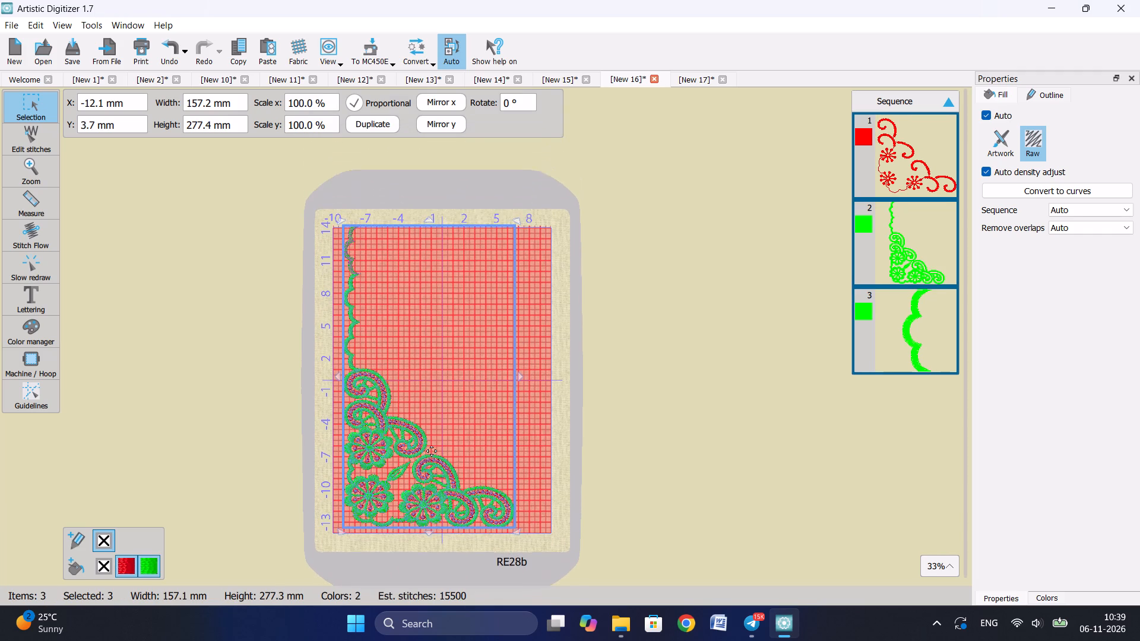
# Nudge the whole [New 16] corner design down a few millimetres so it sits inside the RE28b hoop's sewing area.
pyautogui.scroll(2, 431, 450)
pyautogui.press('Down')
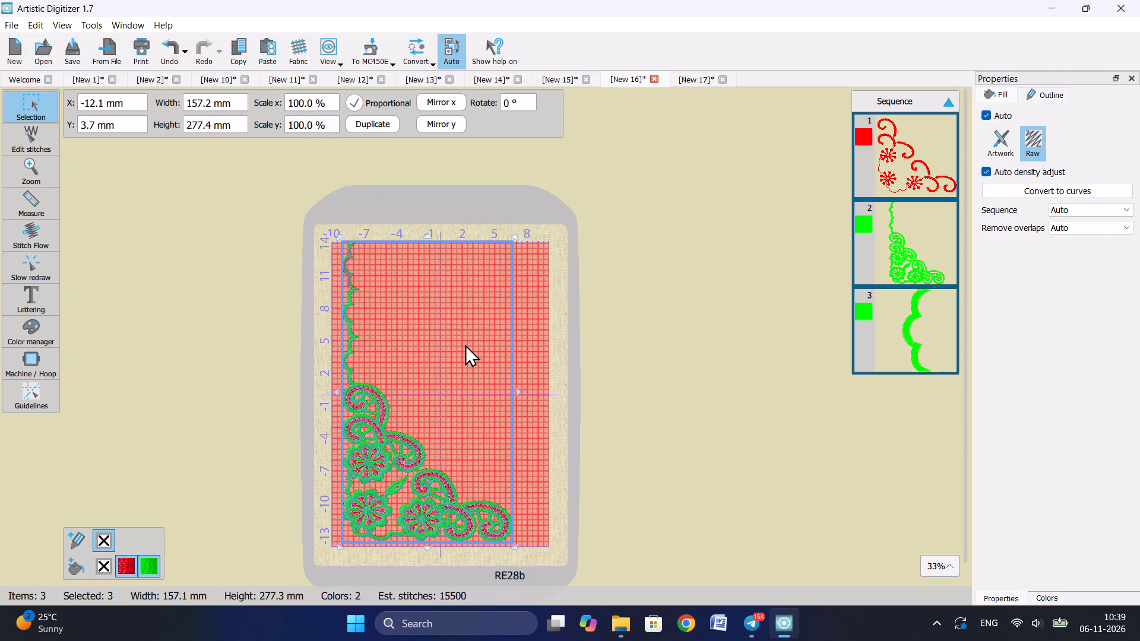
pyautogui.press('Down')
pyautogui.press('Down')
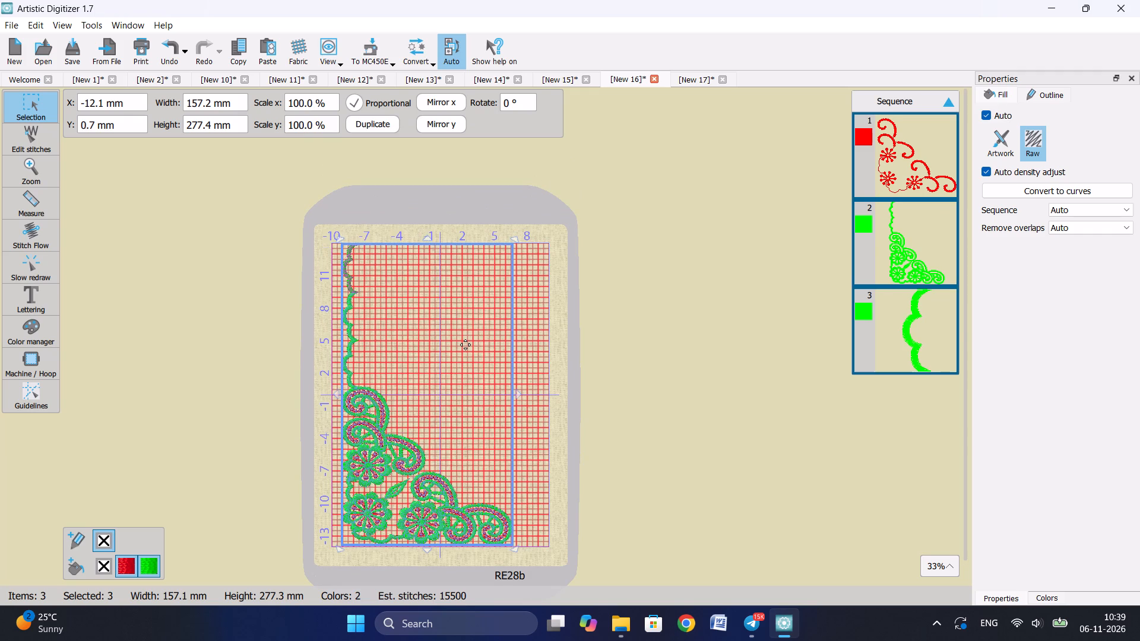
pyautogui.click(465, 344)
pyautogui.click(576, 376)
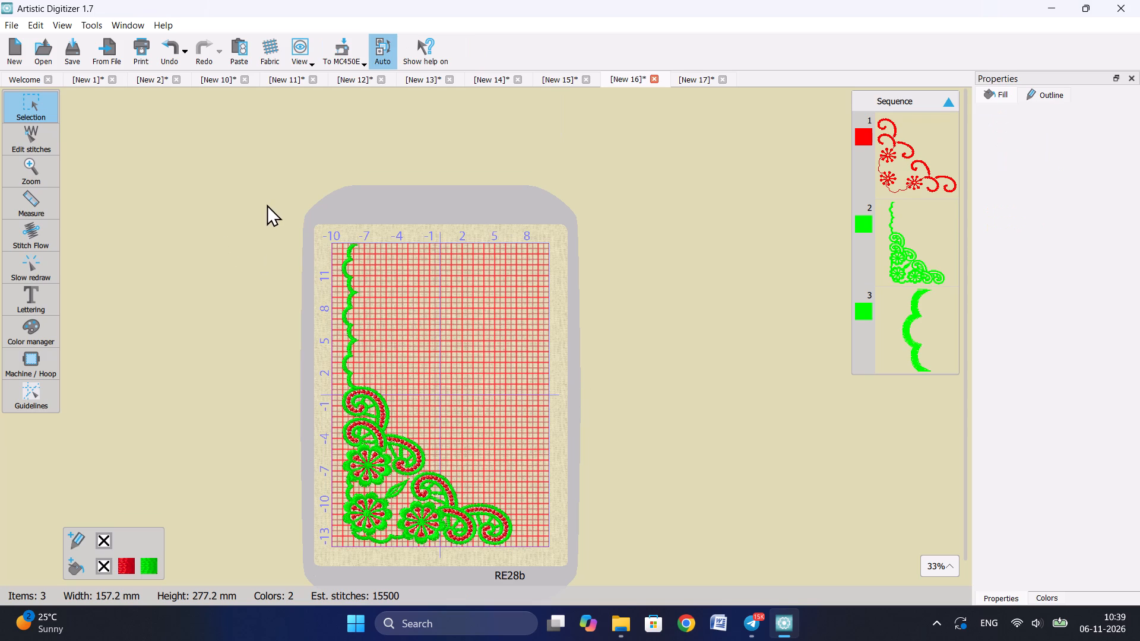
pyautogui.moveTo(267, 204); pyautogui.dragTo(534, 506)
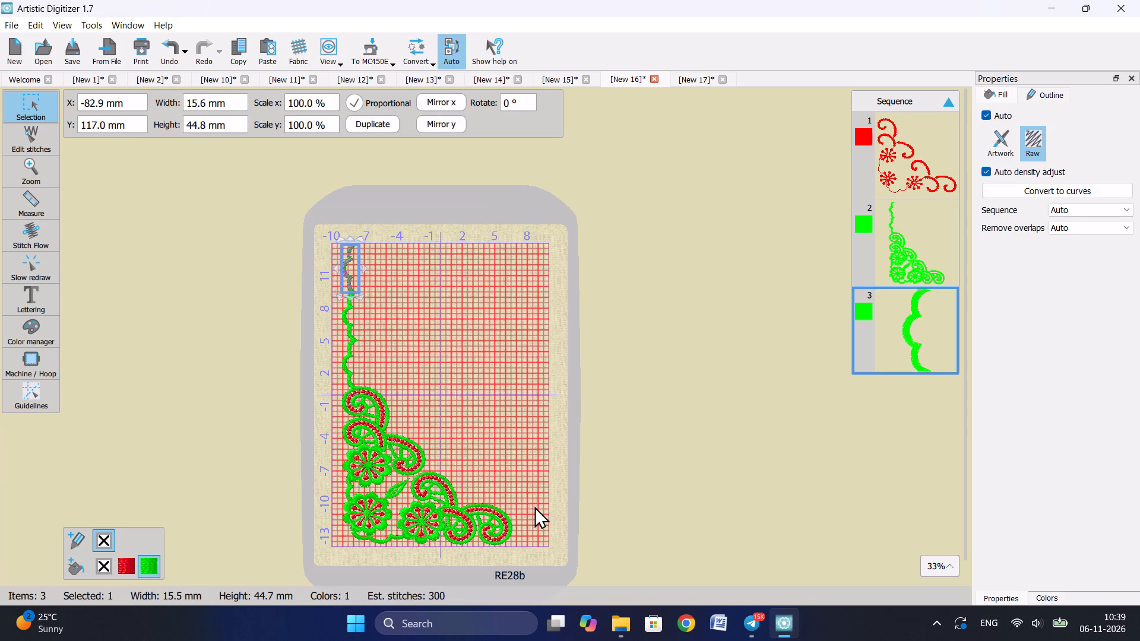
pyautogui.click(309, 354)
pyautogui.moveTo(294, 192); pyautogui.dragTo(558, 589)
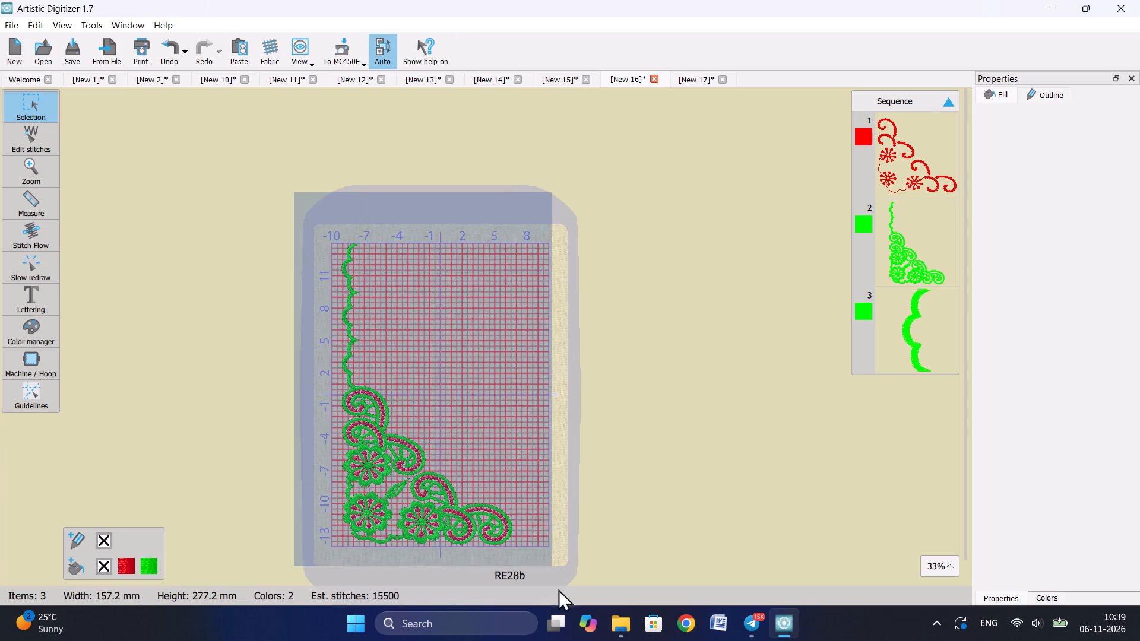
pyautogui.moveTo(558, 589); pyautogui.dragTo(558, 613)
pyautogui.press('Down')
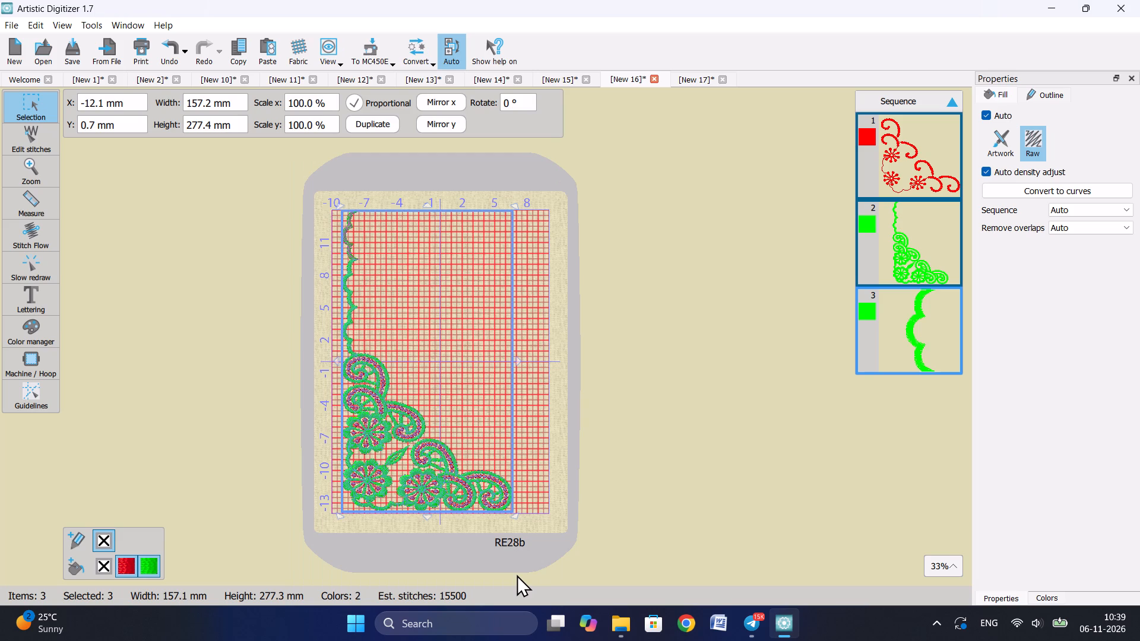
pyautogui.click(604, 408)
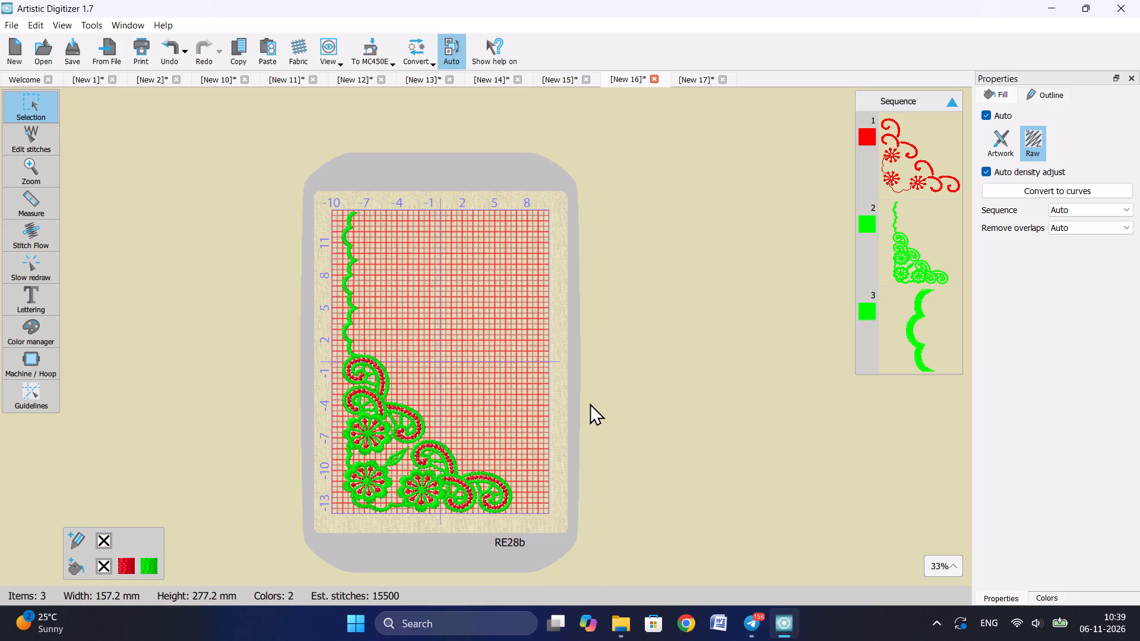
# Select both scalloped border pieces in [New 17] and scale them down proportionally from the top to about 305 mm high.
pyautogui.click(688, 81)
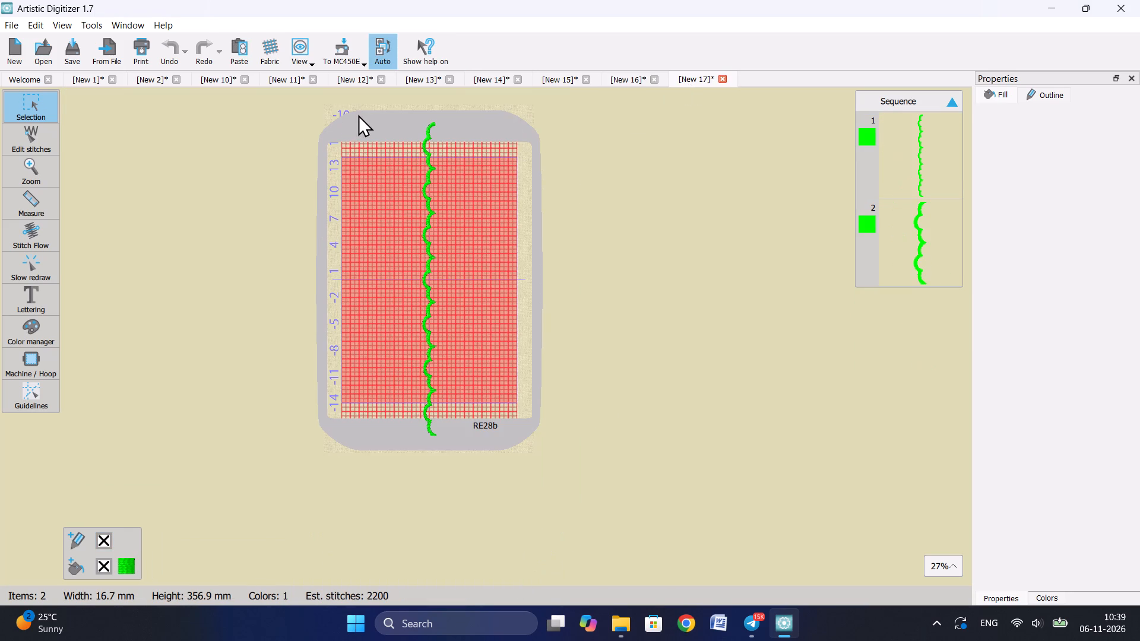
pyautogui.moveTo(376, 101); pyautogui.dragTo(473, 489)
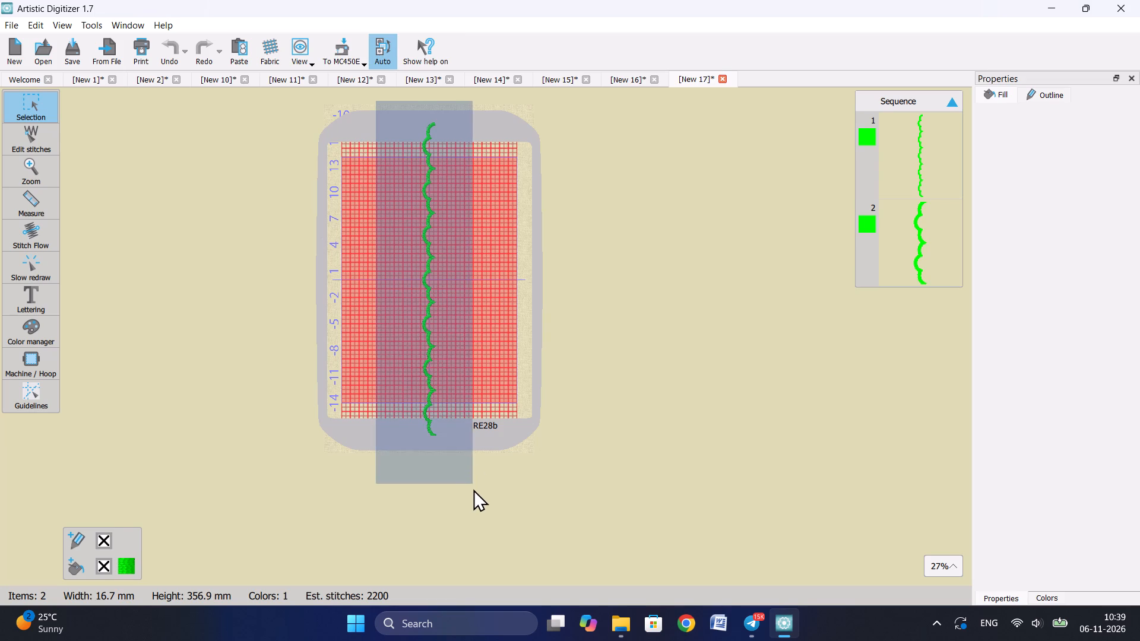
pyautogui.moveTo(473, 489); pyautogui.dragTo(473, 492)
pyautogui.scroll(1, 463, 456)
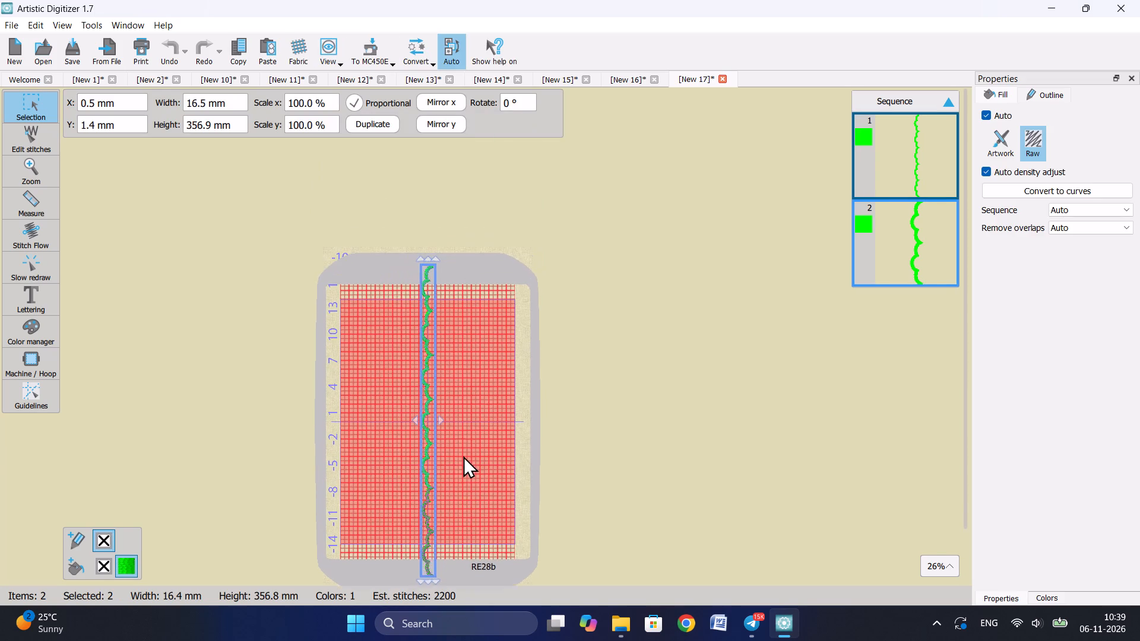
pyautogui.moveTo(426, 287); pyautogui.dragTo(423, 332)
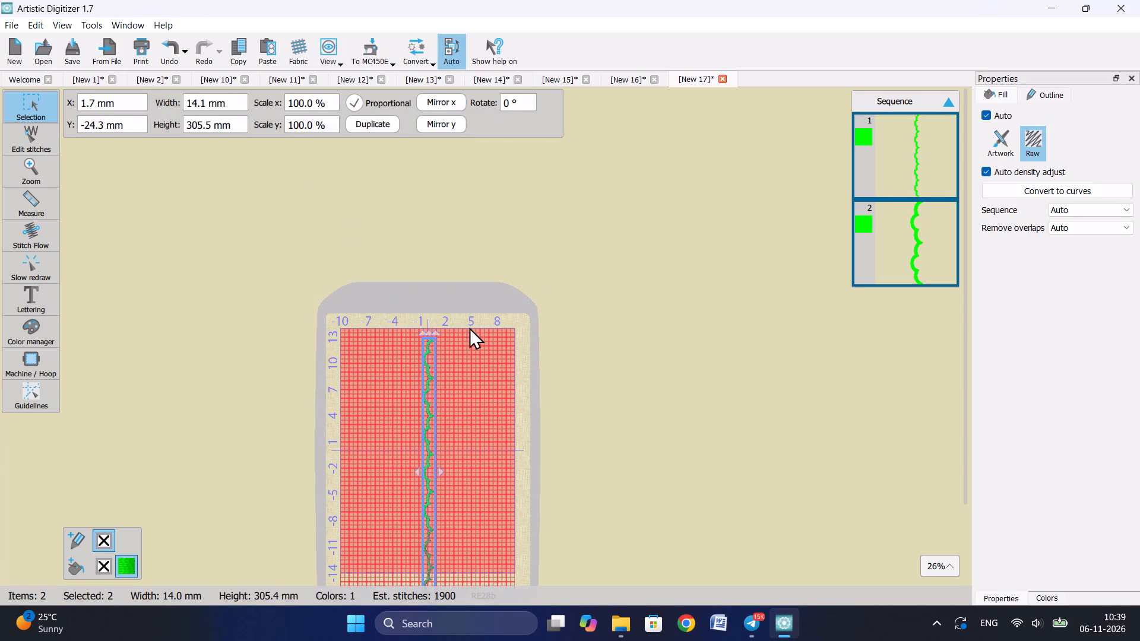
# Shorten the [New 17] border from its bottom edge to about 269 mm high and nudge it up 4 mm inside the sewing area.
pyautogui.scroll(-1, 545, 396)
pyautogui.scroll(1, 482, 293)
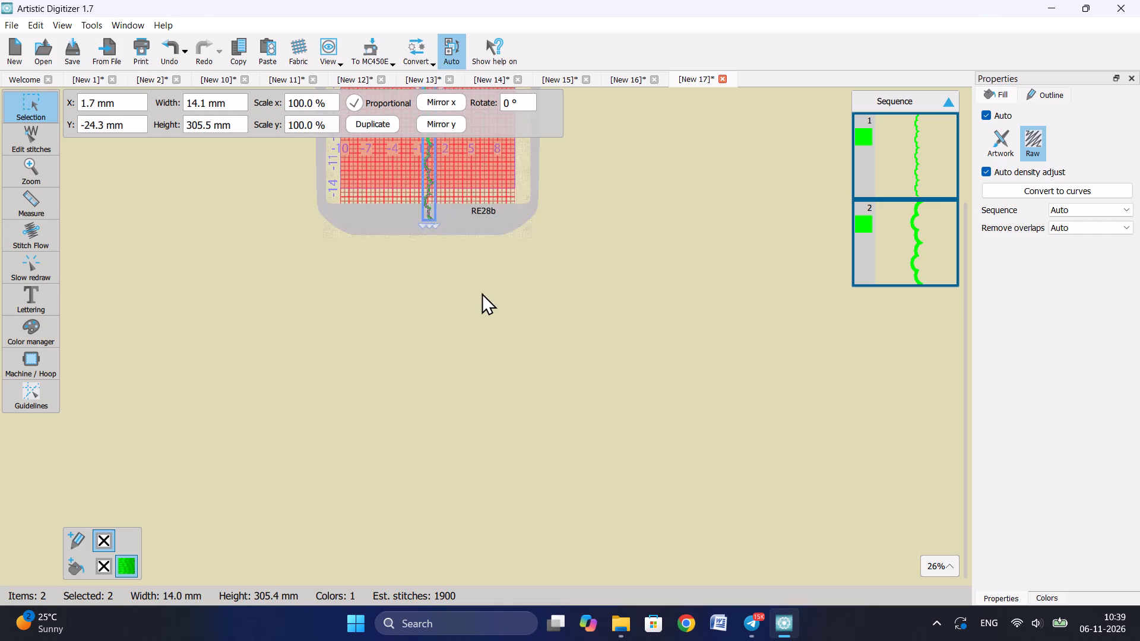
pyautogui.scroll(1, 482, 293)
pyautogui.moveTo(426, 343); pyautogui.dragTo(426, 331)
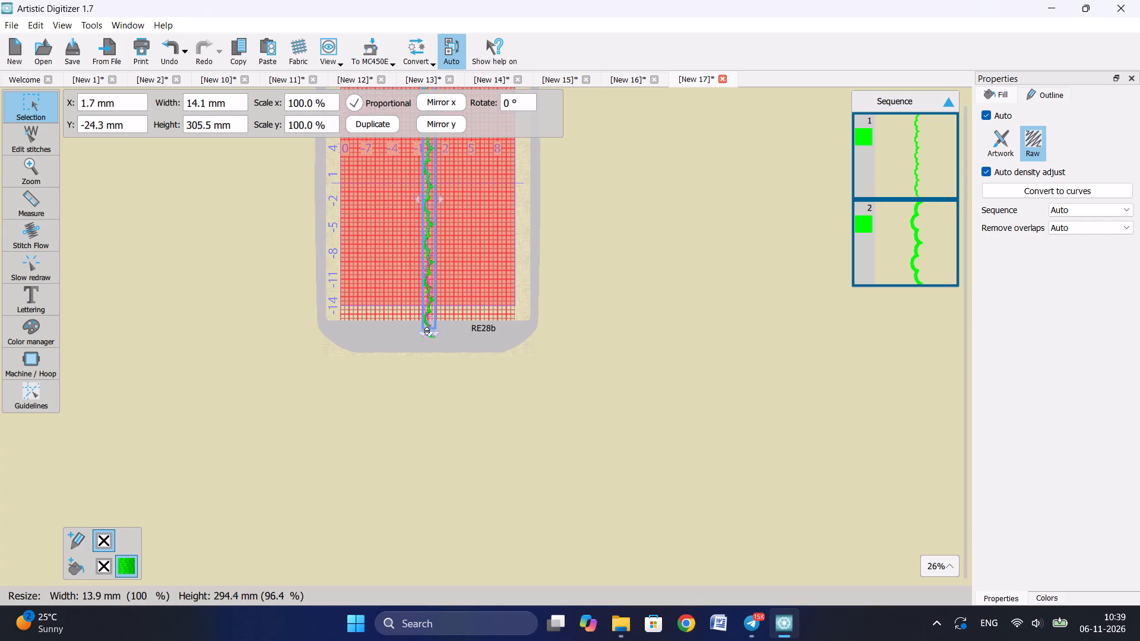
pyautogui.moveTo(426, 331); pyautogui.dragTo(427, 311)
pyautogui.scroll(1, 609, 375)
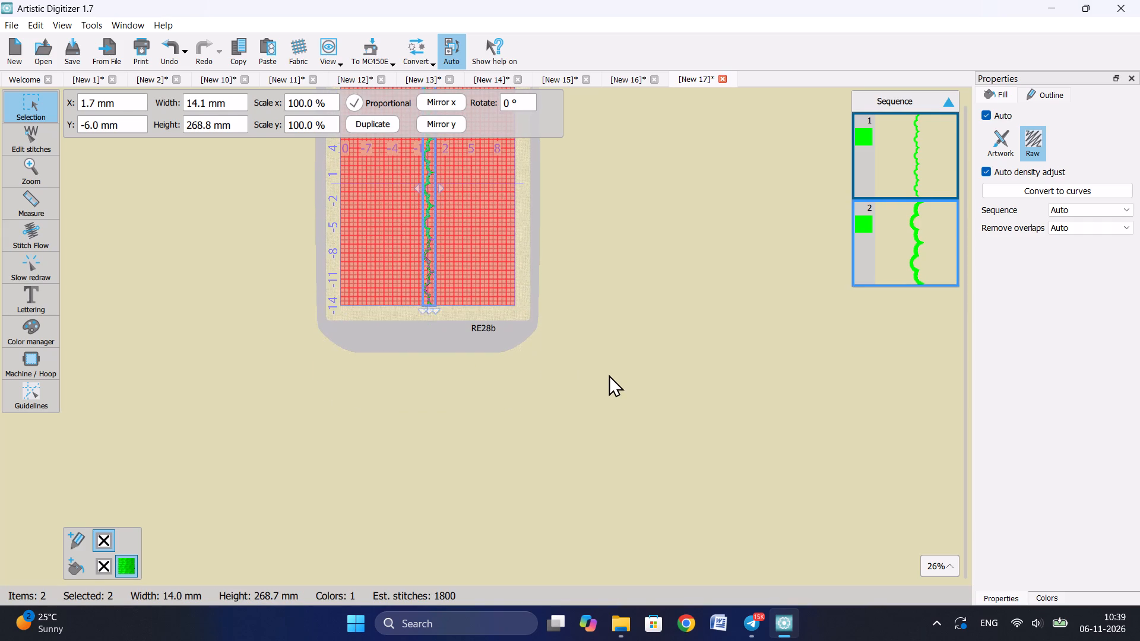
pyautogui.scroll(1, 609, 375)
pyautogui.press('Up')
pyautogui.press('Up')
pyautogui.press('Up')
pyautogui.press('Up')
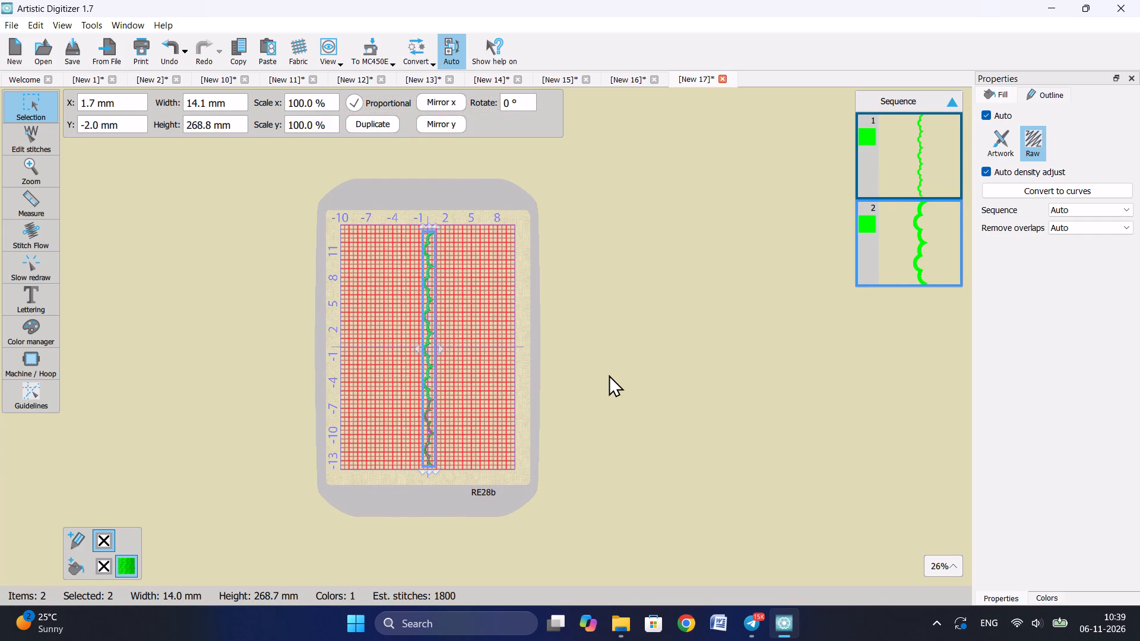
pyautogui.click(609, 375)
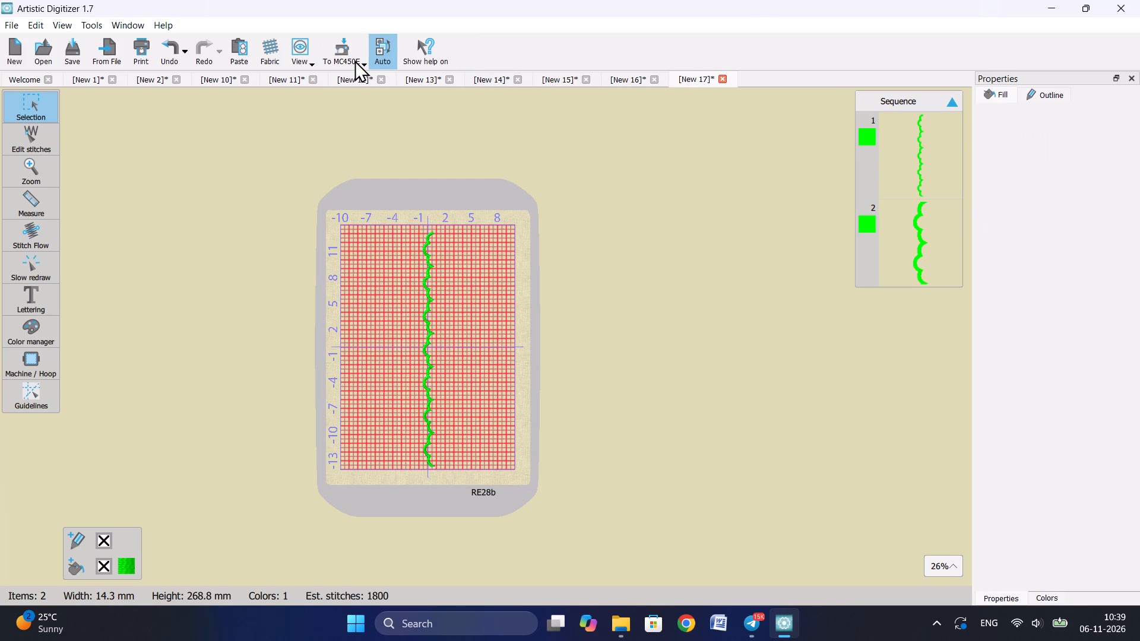
# Save the [New 10] floral design to Downloads as a JEF Generic file, keeping its name.
pyautogui.click(216, 76)
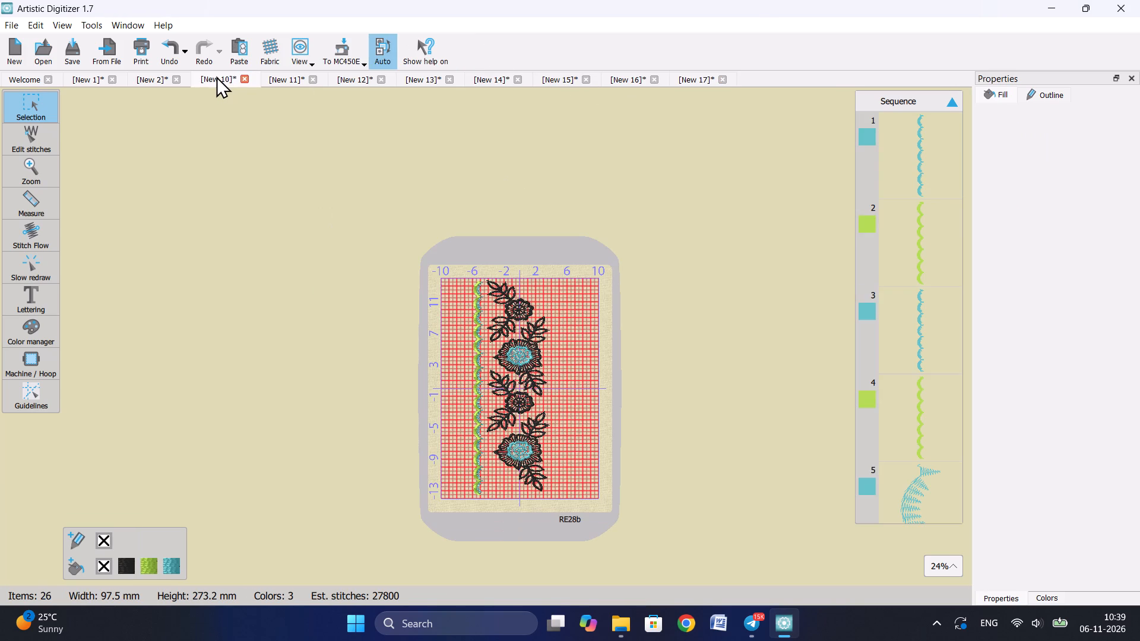
pyautogui.click(355, 179)
pyautogui.hotkey('ctrl', 'shift', 's')
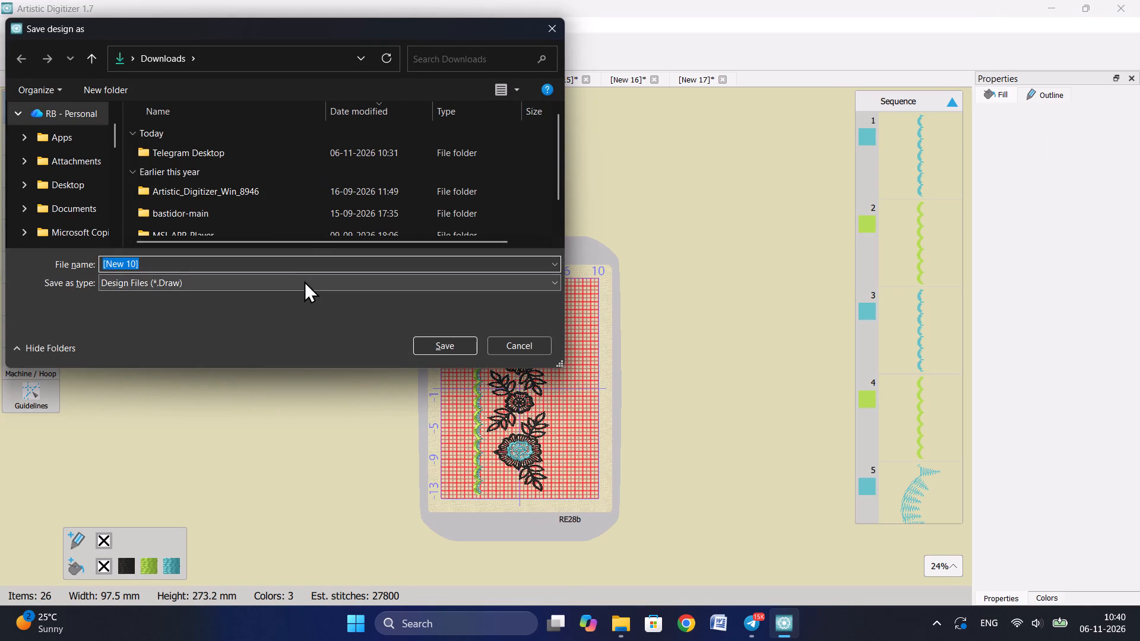
pyautogui.click(304, 281)
pyautogui.click(295, 318)
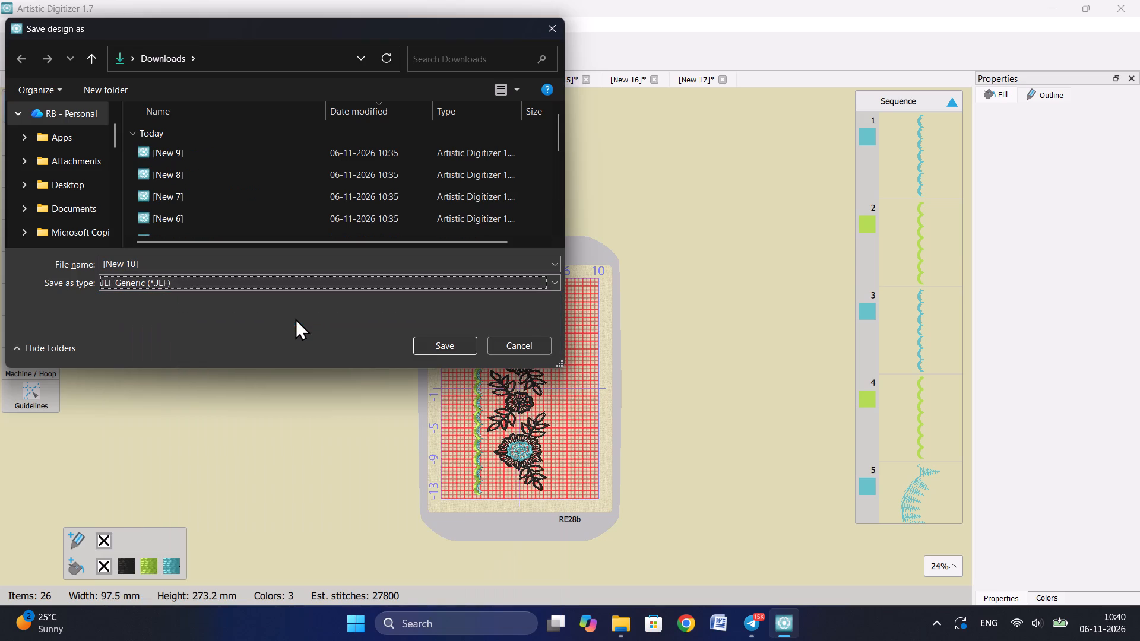
pyautogui.click(440, 345)
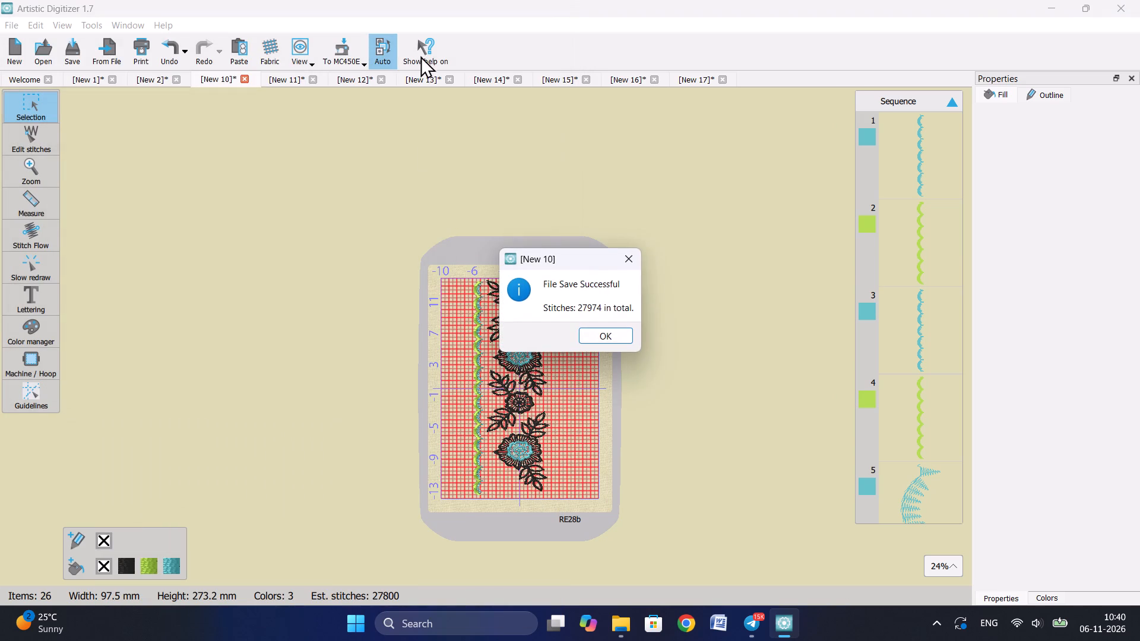
pyautogui.press('Return')
# Save the [New 11] corner design to Downloads as a JEF Generic file, keeping its name.
pyautogui.click(293, 78)
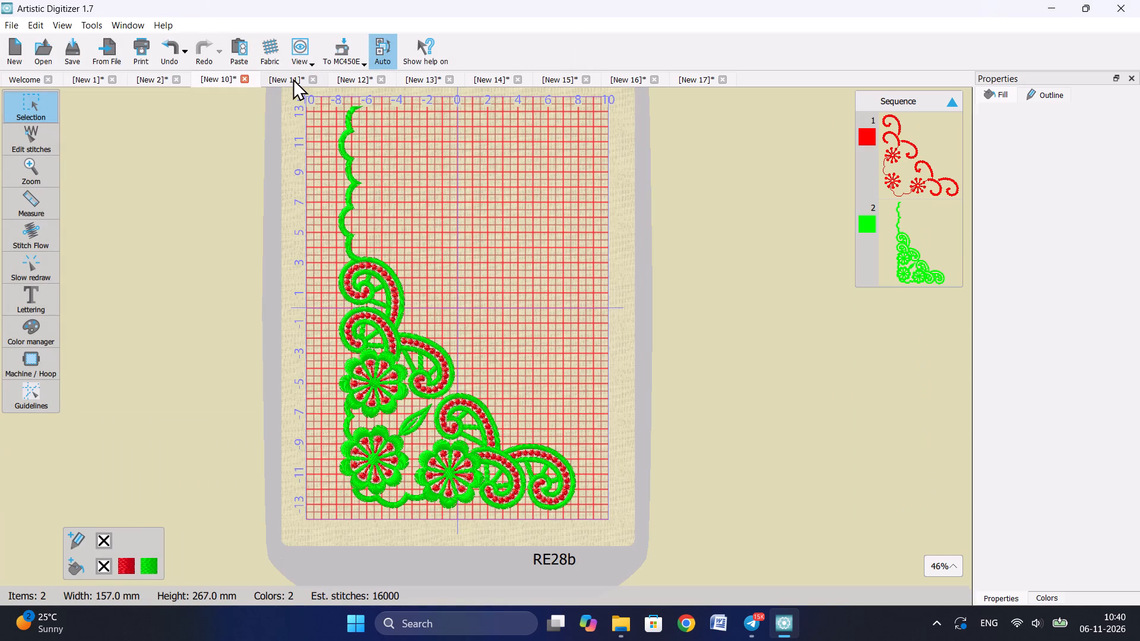
pyautogui.hotkey('ctrl', 'shift', 's')
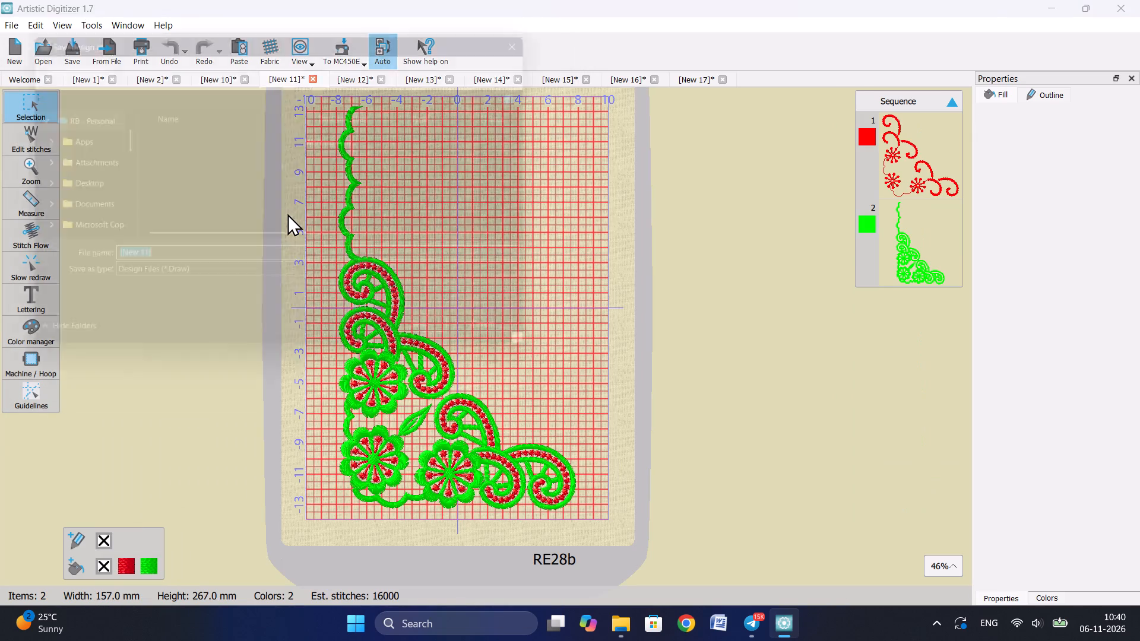
pyautogui.click(304, 285)
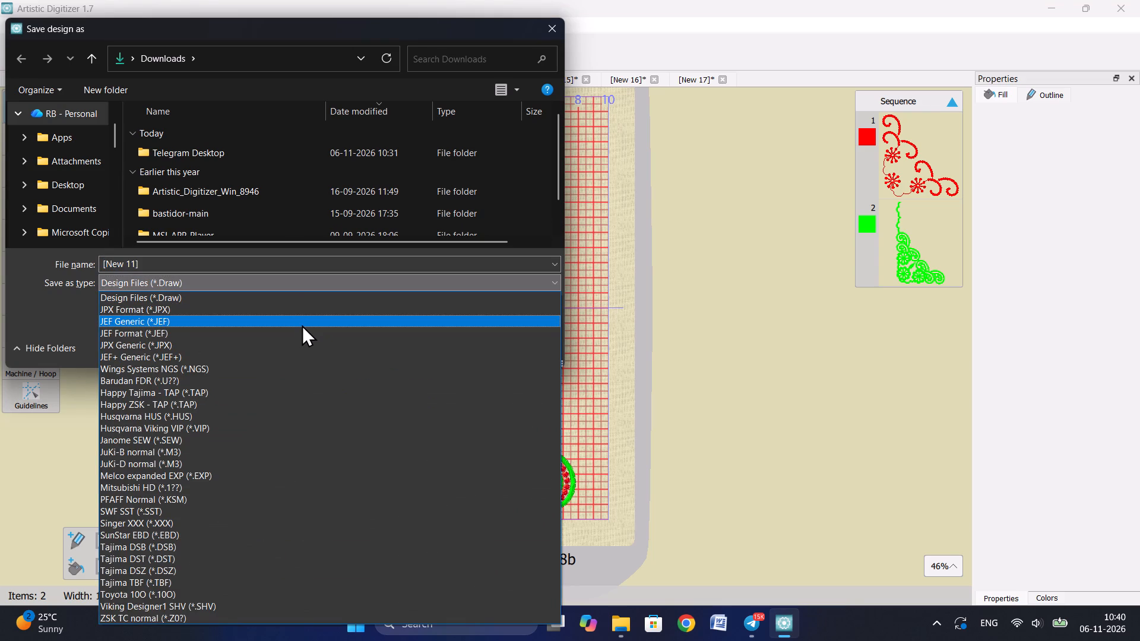
pyautogui.click(302, 325)
pyautogui.click(435, 351)
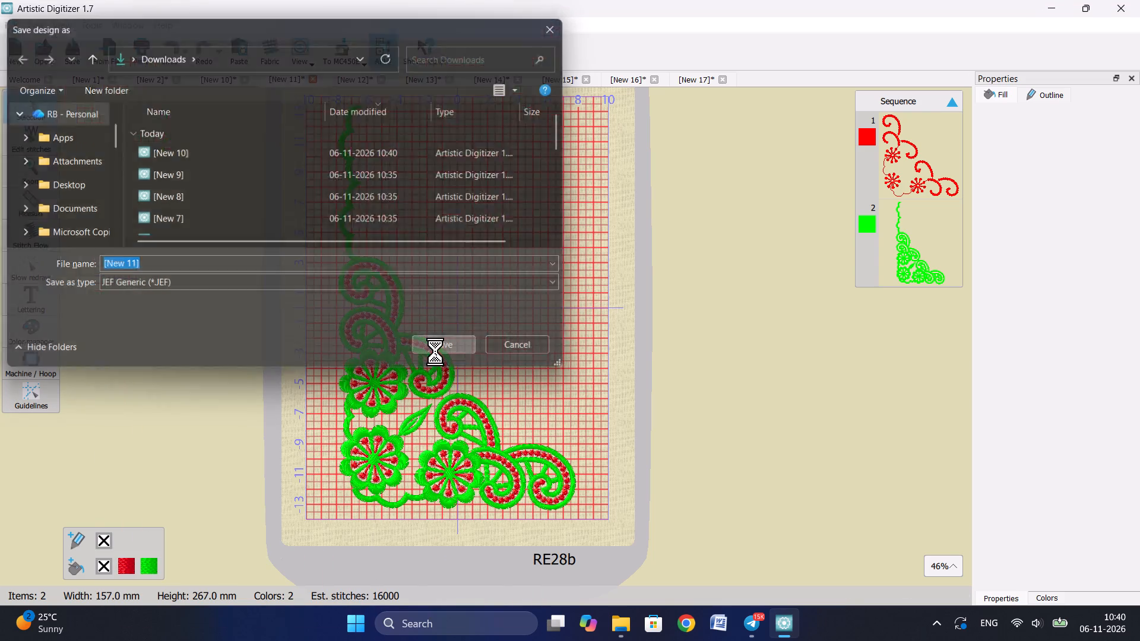
pyautogui.press('Return')
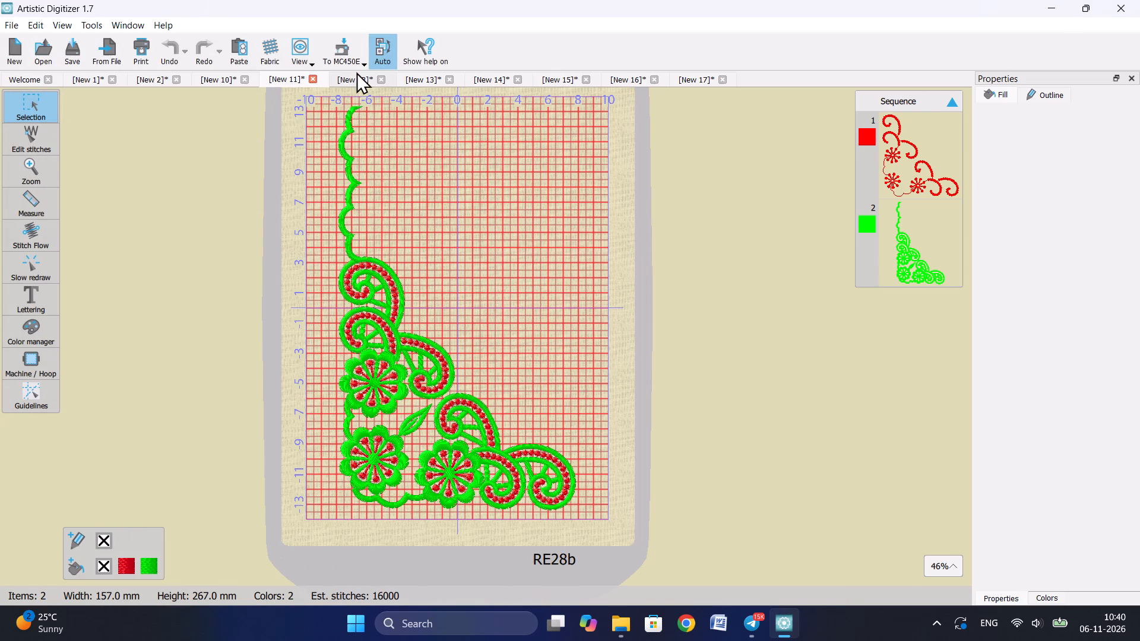
# Save the [New 12] border design to Downloads as a JEF Generic file, keeping its name.
pyautogui.click(357, 76)
pyautogui.hotkey('ctrl', 'shift', 's')
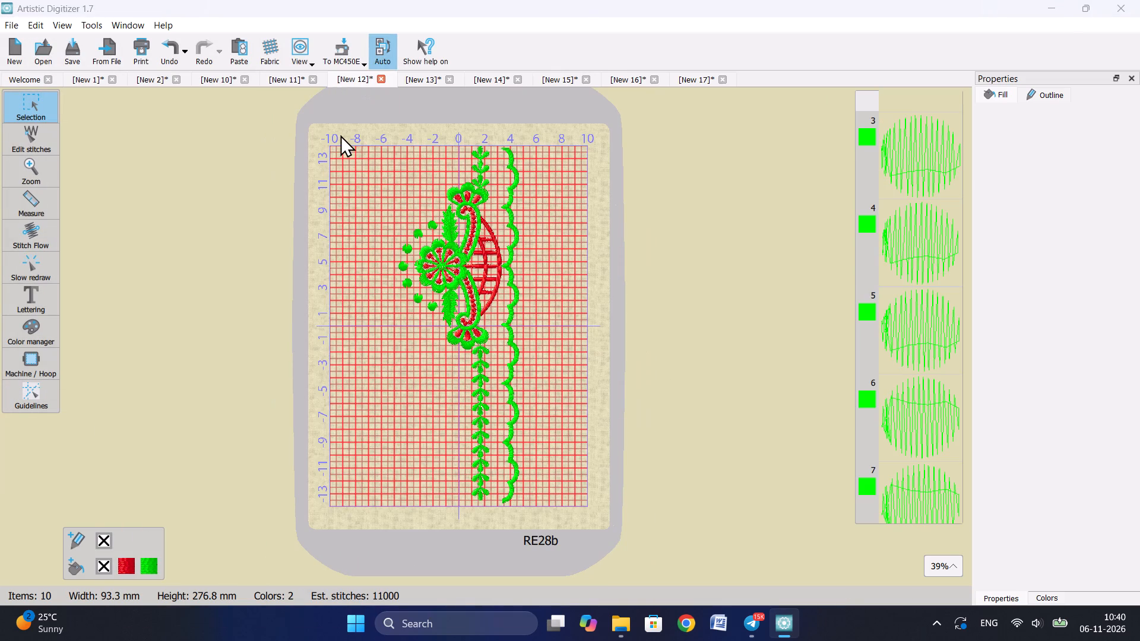
pyautogui.click(366, 290)
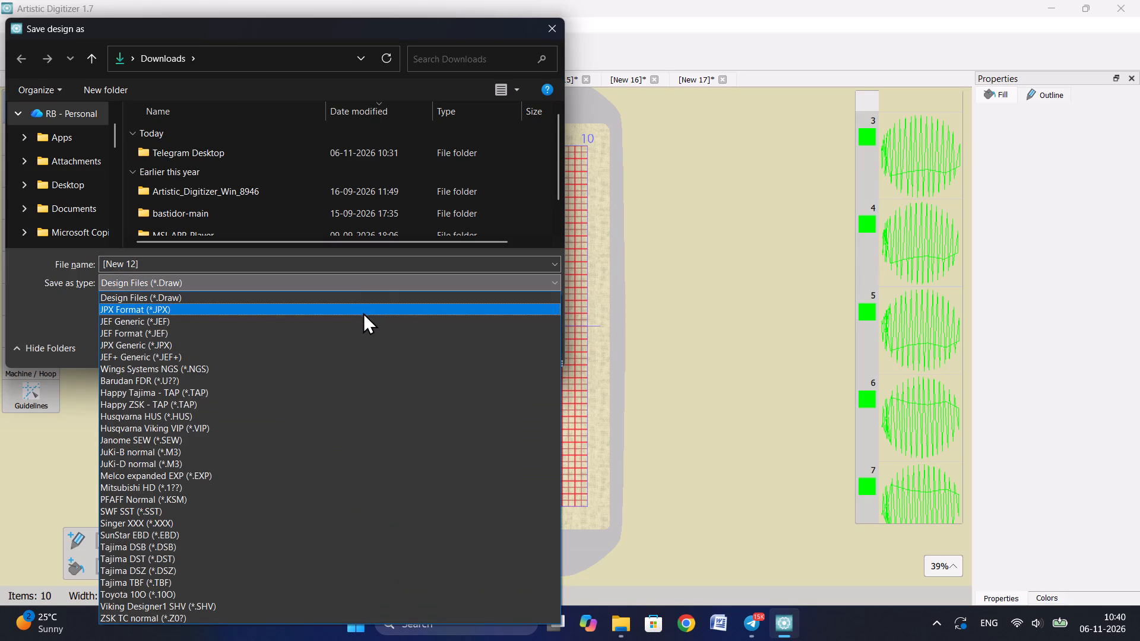
pyautogui.click(358, 318)
pyautogui.click(423, 342)
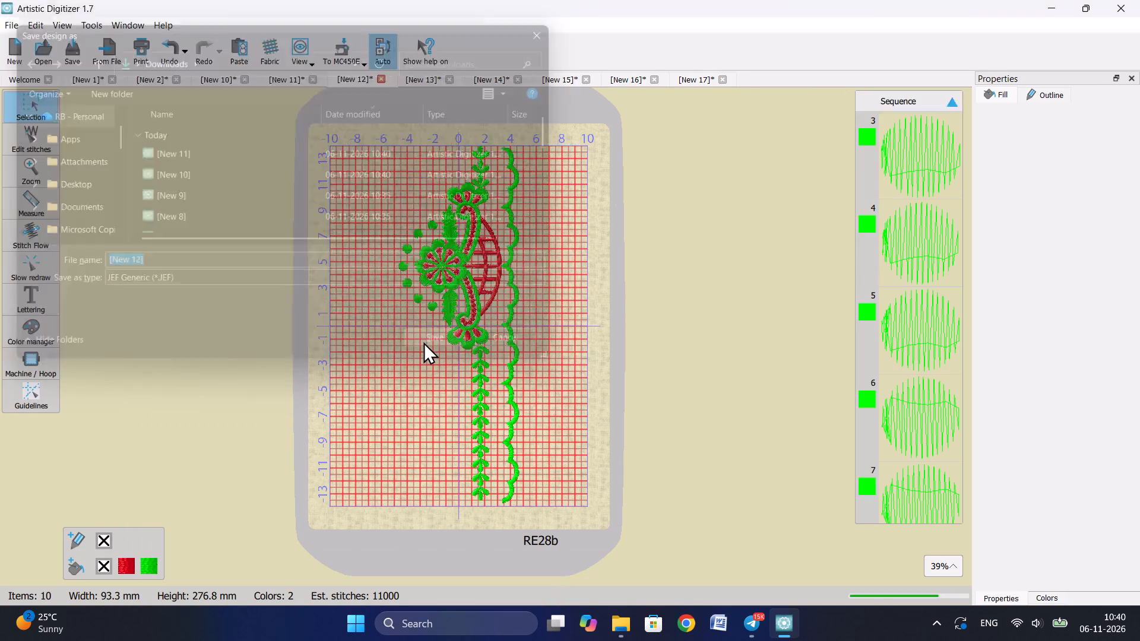
pyautogui.press('Return')
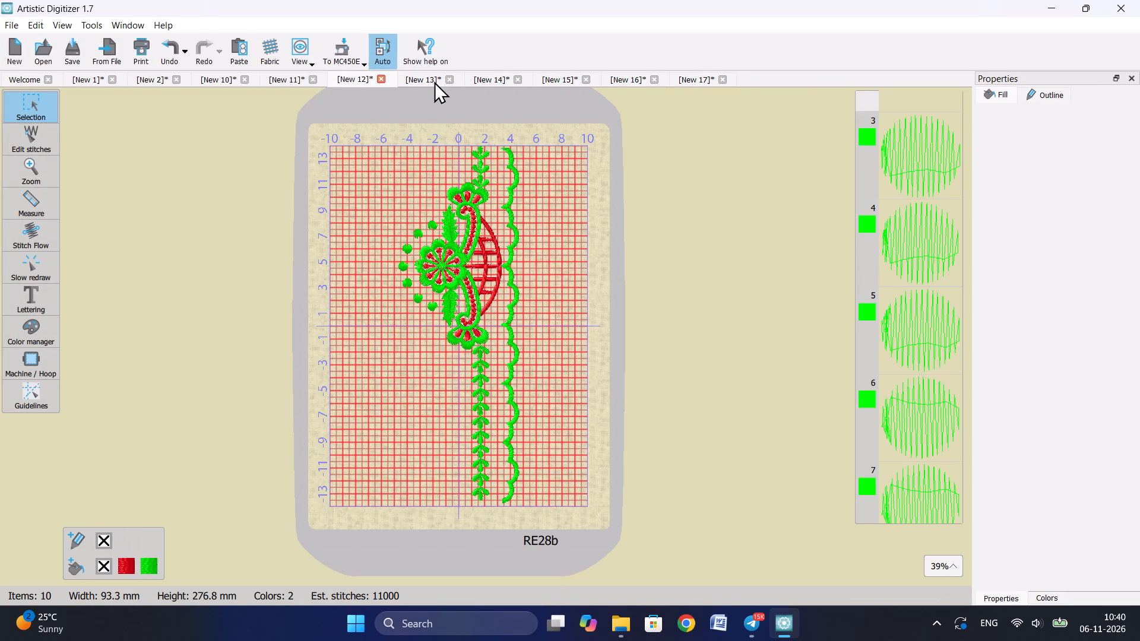
# Save the [New 13] leaf and scallop design to Downloads as a JEF Generic file, keeping its name.
pyautogui.click(429, 75)
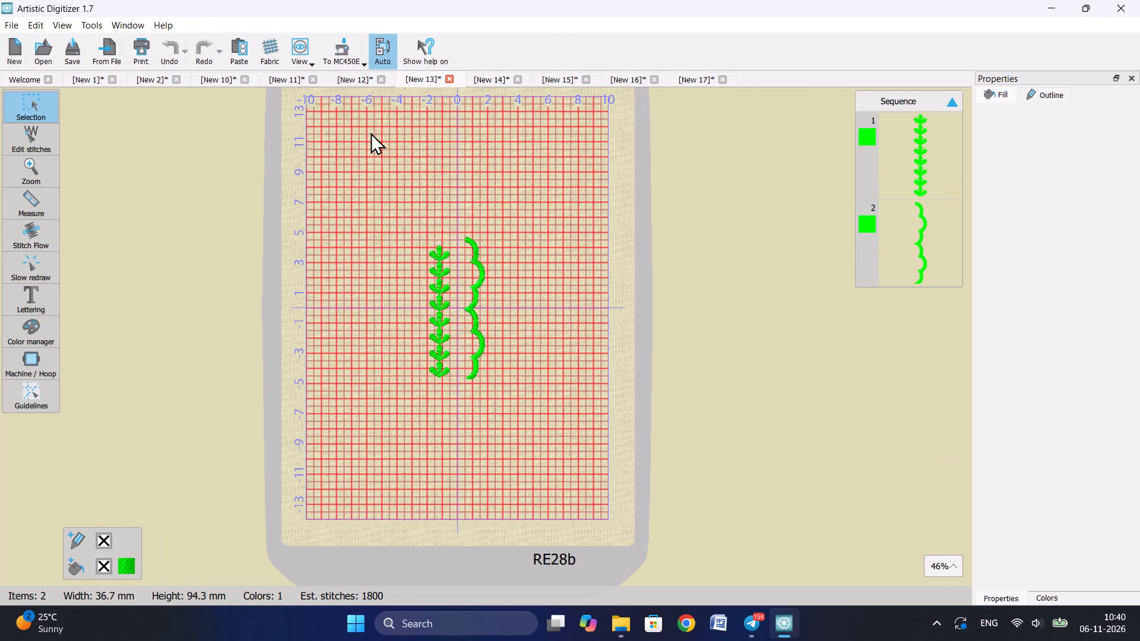
pyautogui.hotkey('ctrl', 'shift', 's')
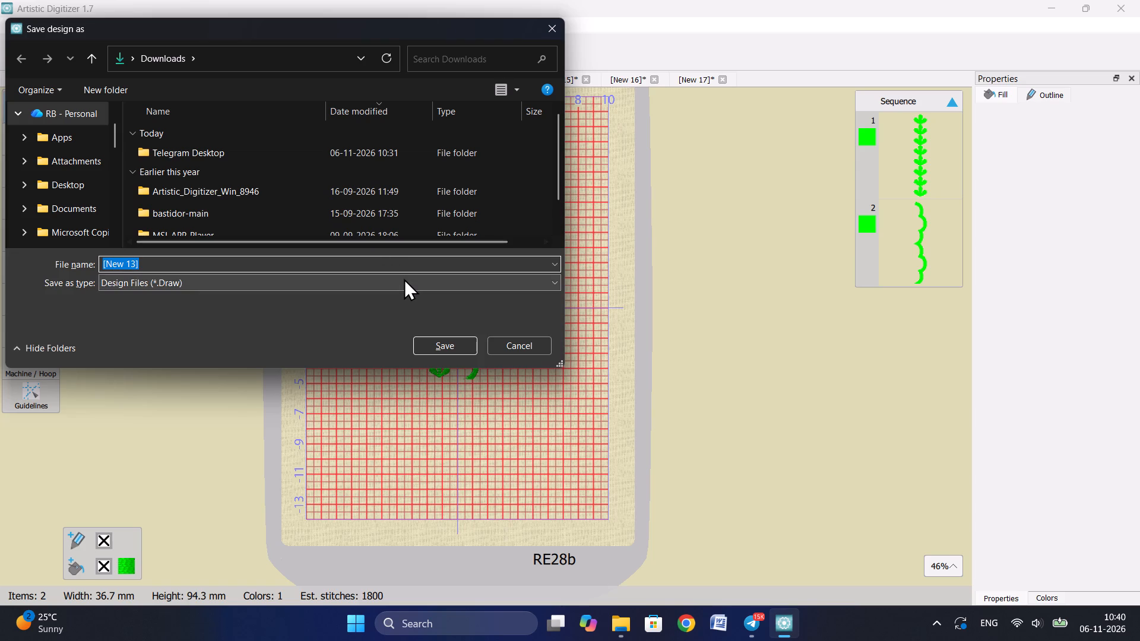
pyautogui.click(404, 278)
pyautogui.click(385, 324)
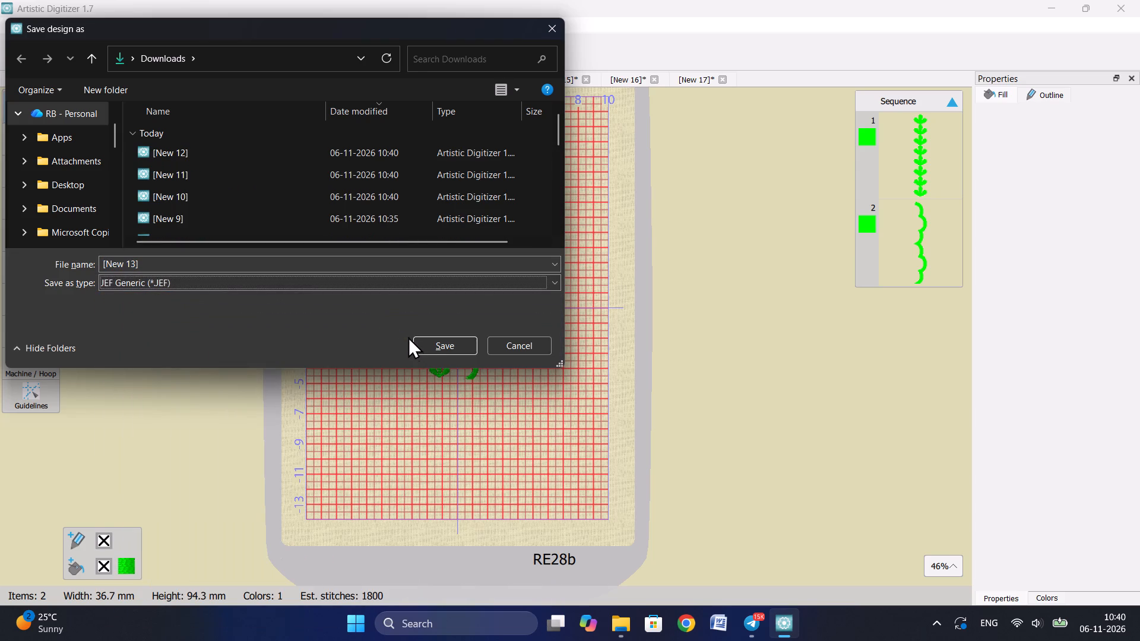
pyautogui.click(439, 346)
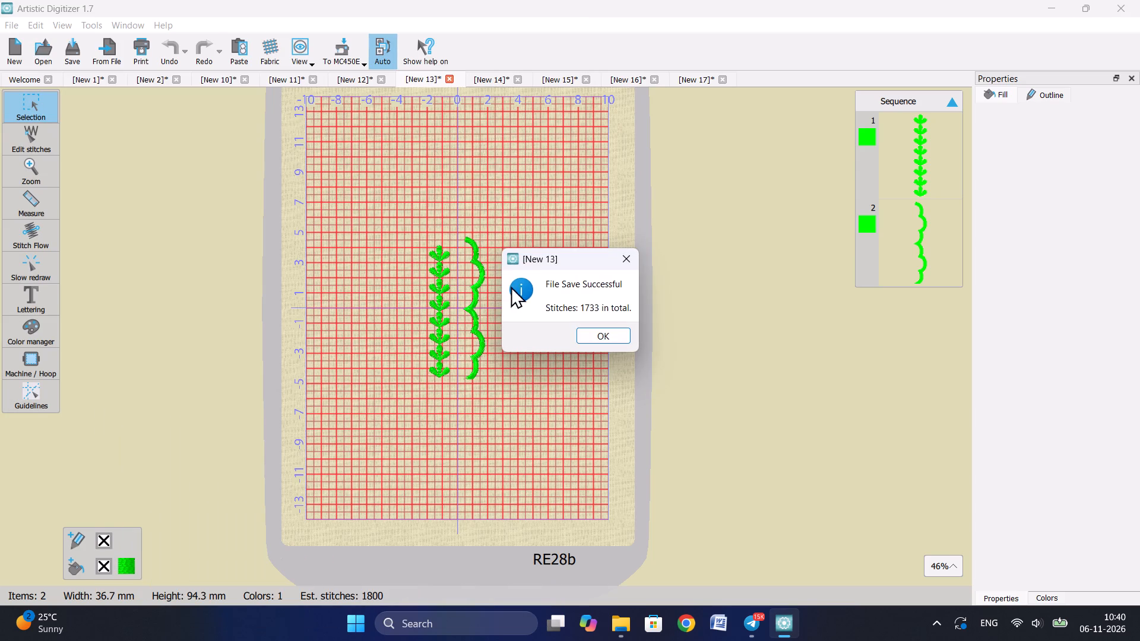
# Save the [New 14] vertical scallop border design to Downloads as a JEF Generic file, keeping its name.
pyautogui.press('Return')
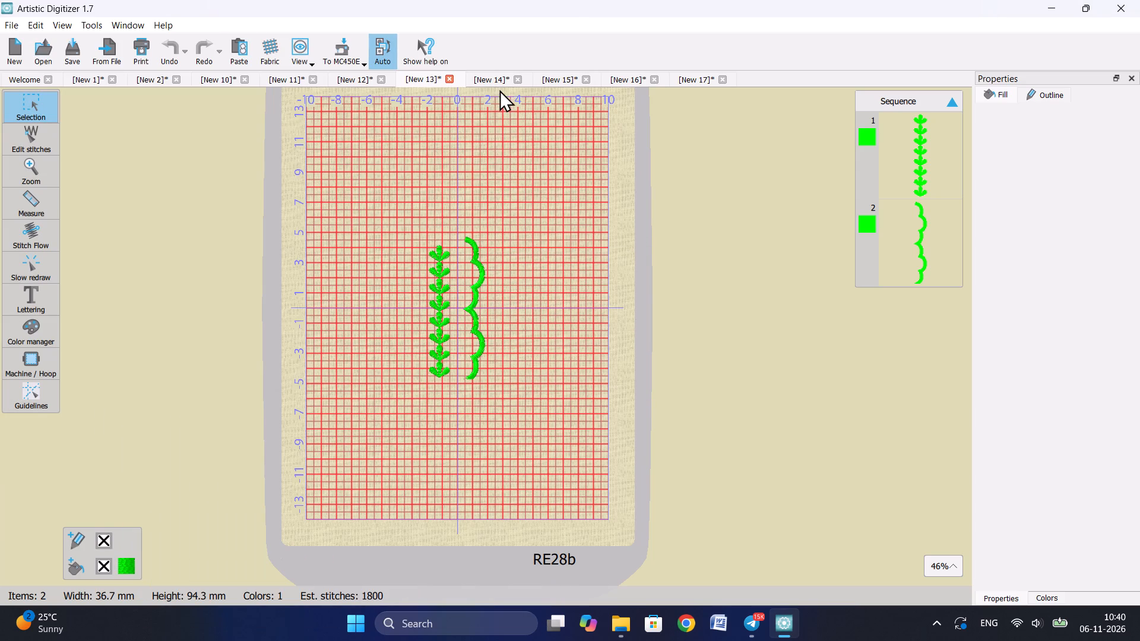
pyautogui.click(496, 80)
pyautogui.hotkey('ctrl', 'shift', 's')
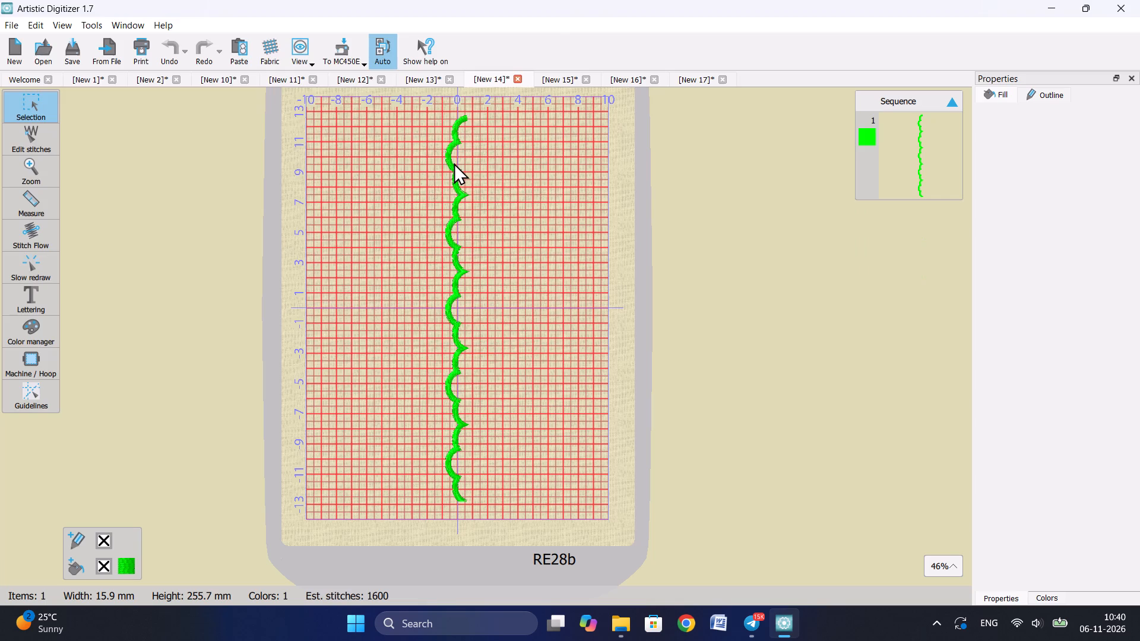
pyautogui.click(448, 280)
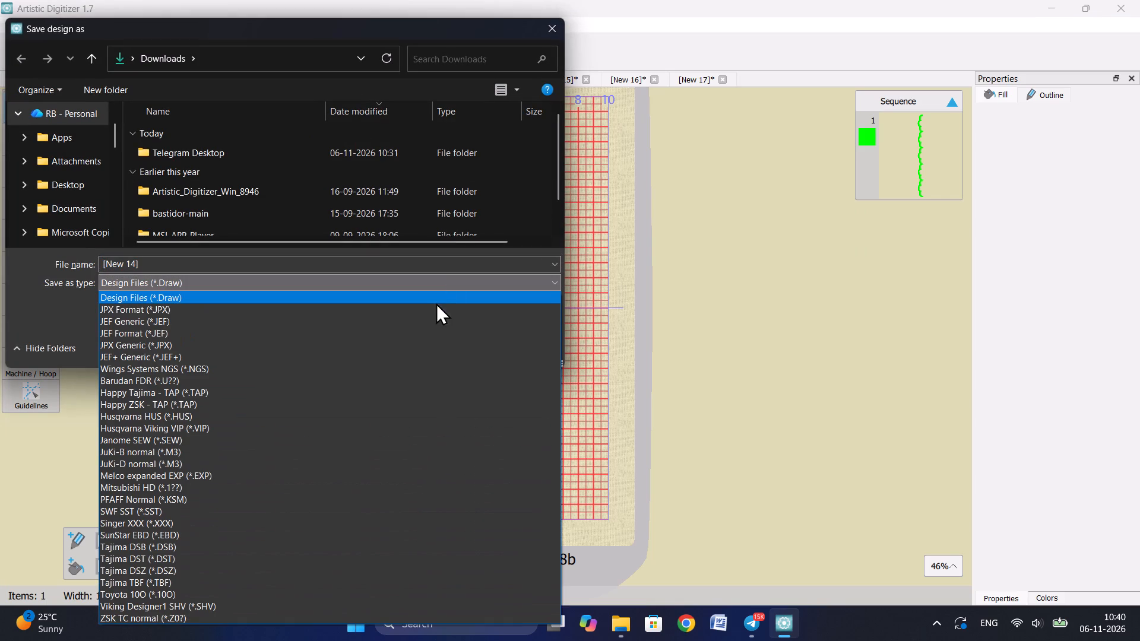
pyautogui.click(423, 318)
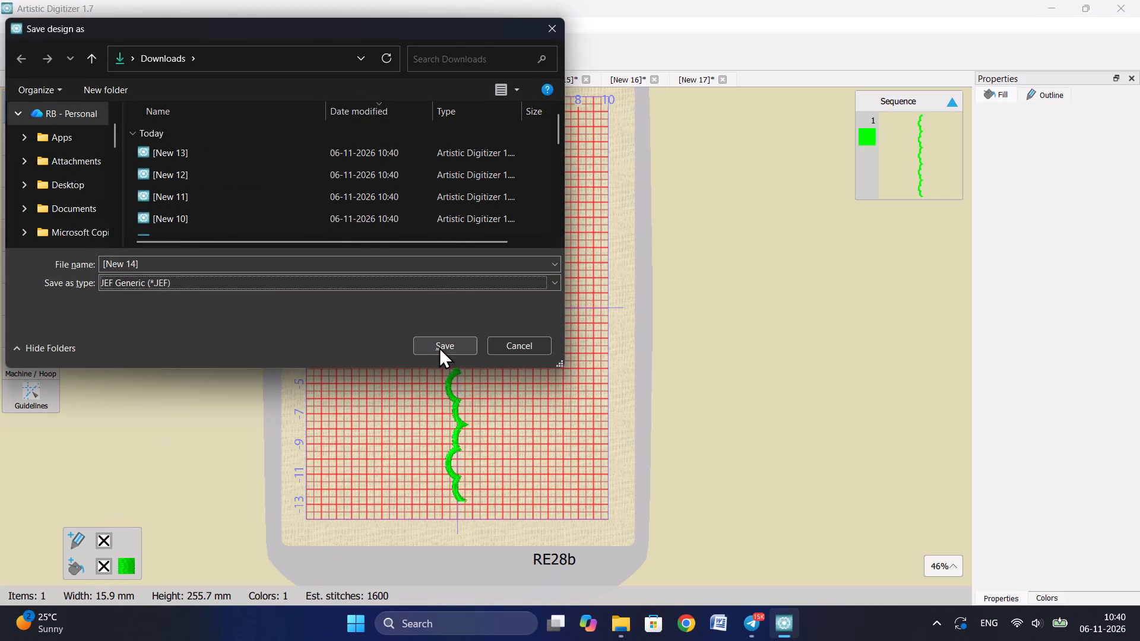
pyautogui.click(439, 347)
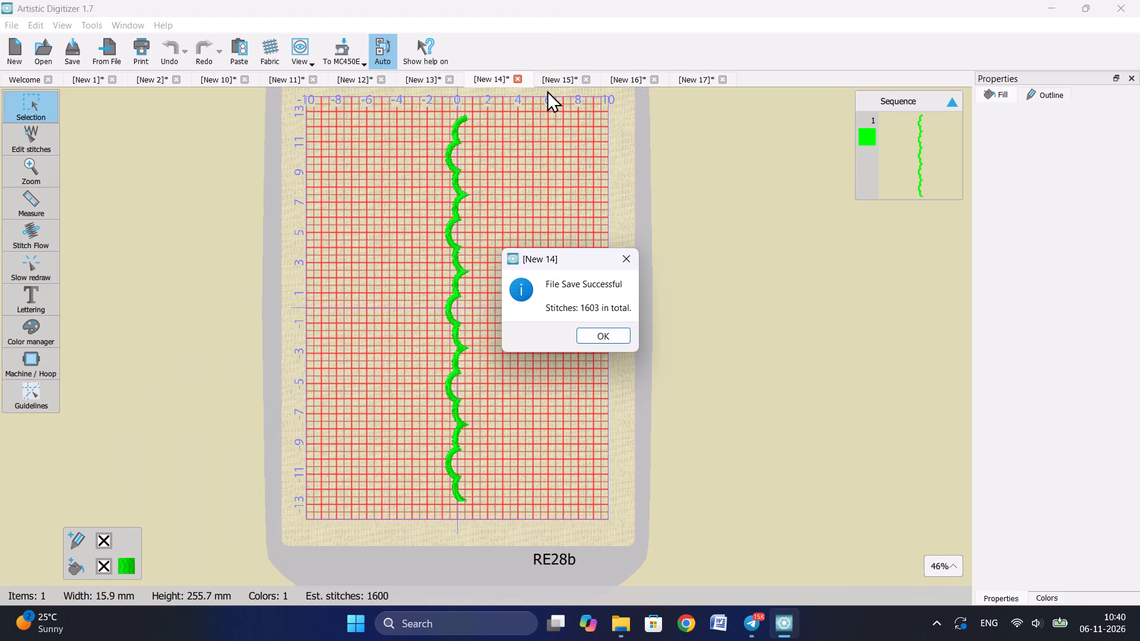
pyautogui.press('Return')
# Save the [New 15] floral border design to Downloads as a JEF Generic file, keeping its name.
pyautogui.click(553, 71)
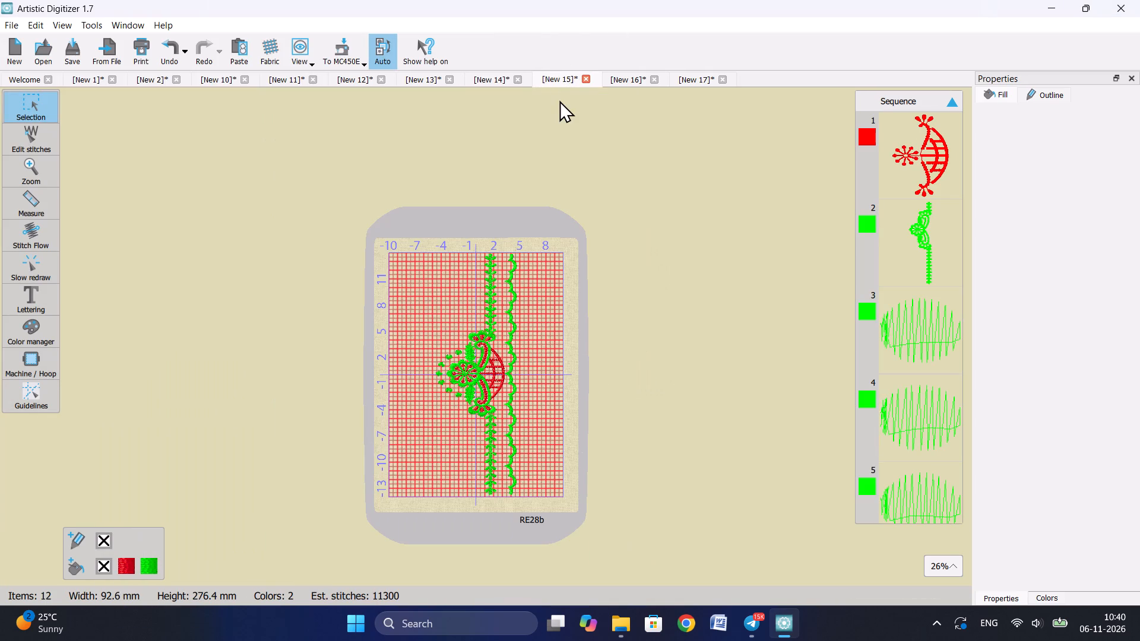
pyautogui.hotkey('ctrl', 'shift', 's')
pyautogui.click(458, 279)
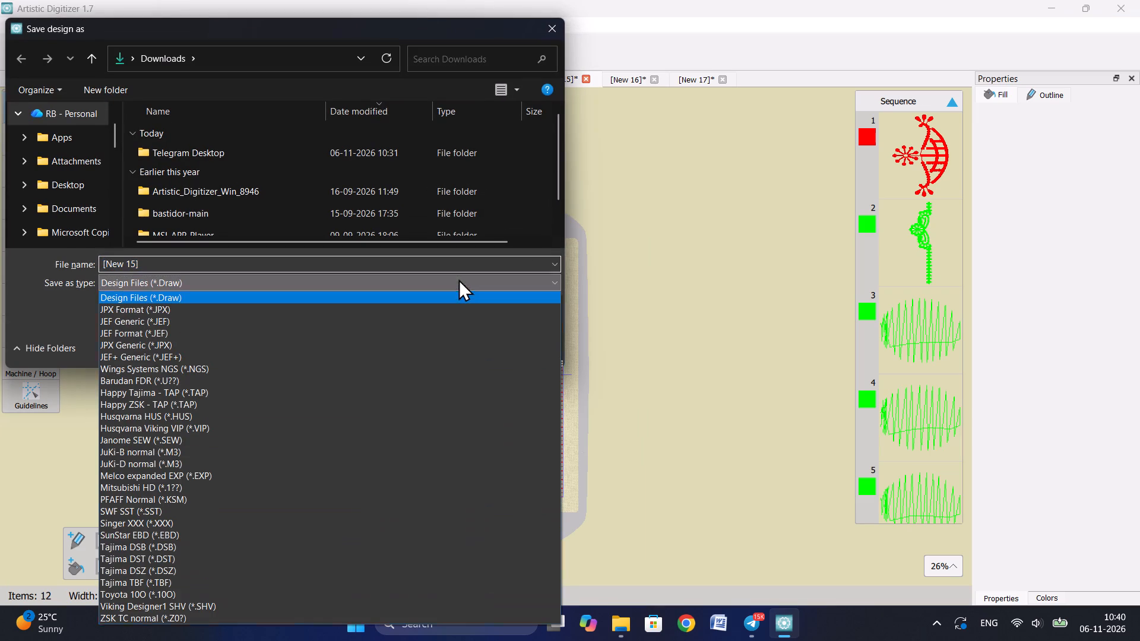
pyautogui.click(441, 323)
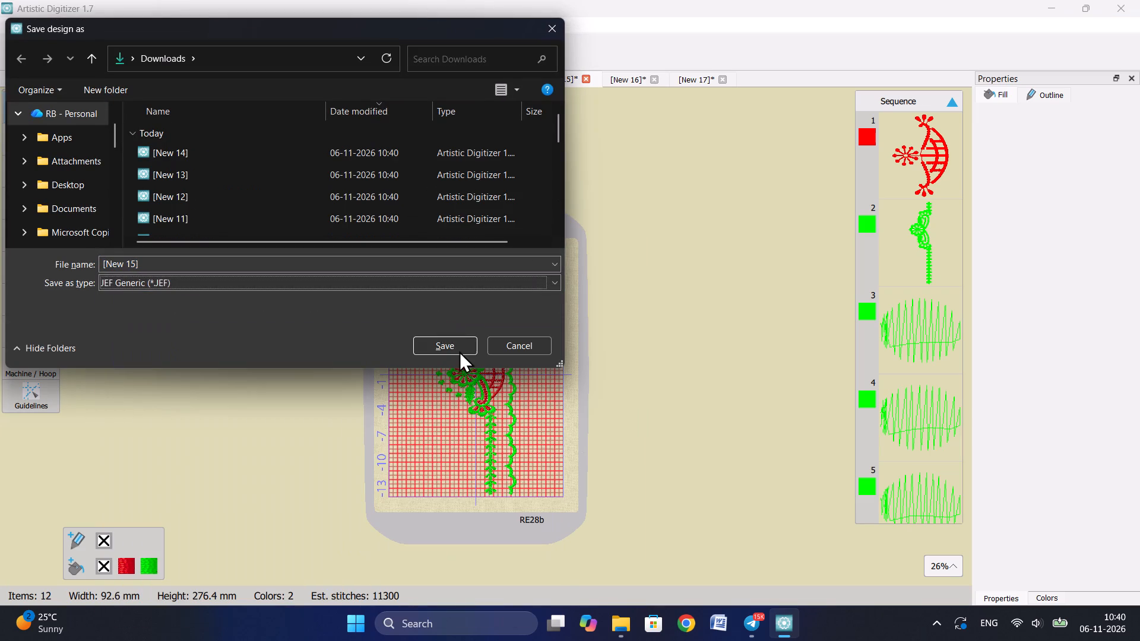
pyautogui.click(439, 344)
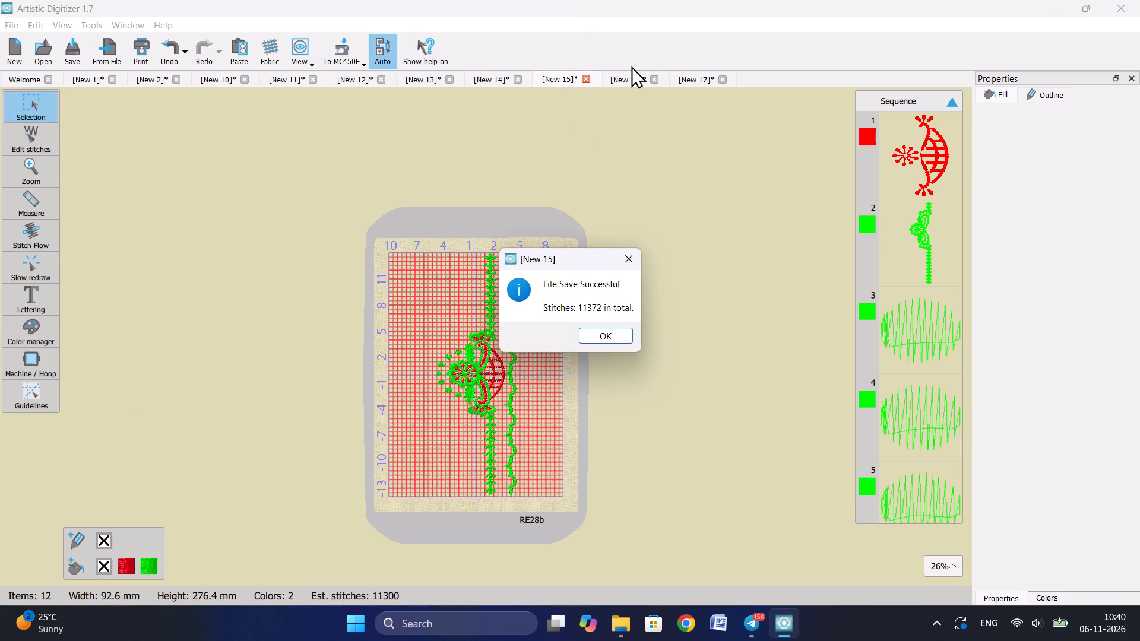
pyautogui.press('Return')
# Save the [New 16] floral corner design to Downloads as a JEF Generic file, keeping its name.
pyautogui.click(630, 75)
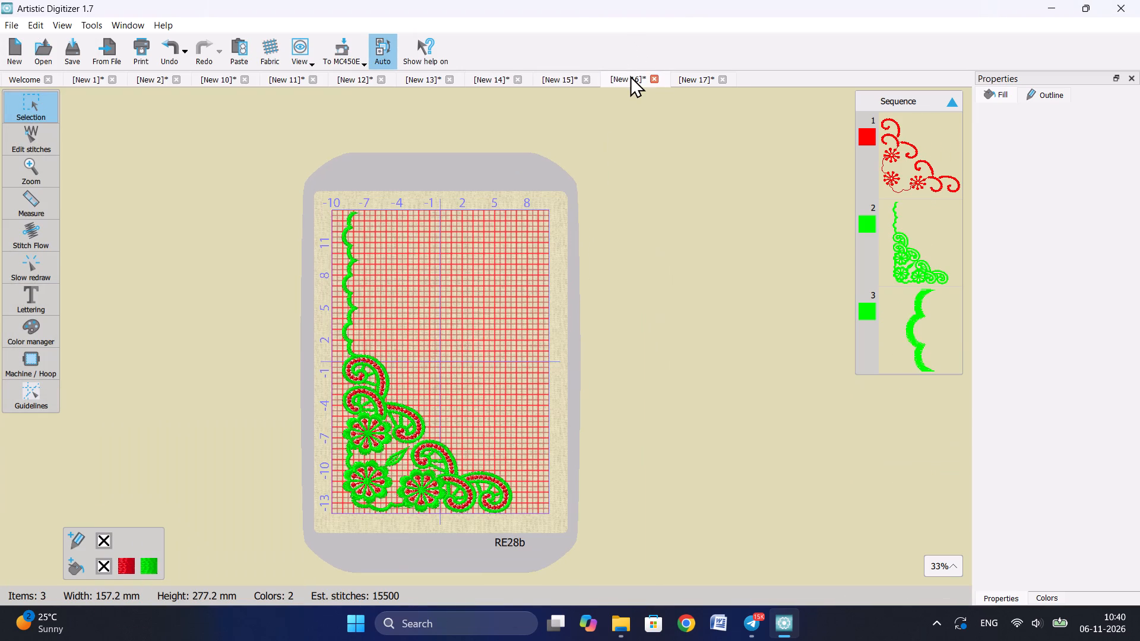
pyautogui.hotkey('ctrl', 'shift', 's')
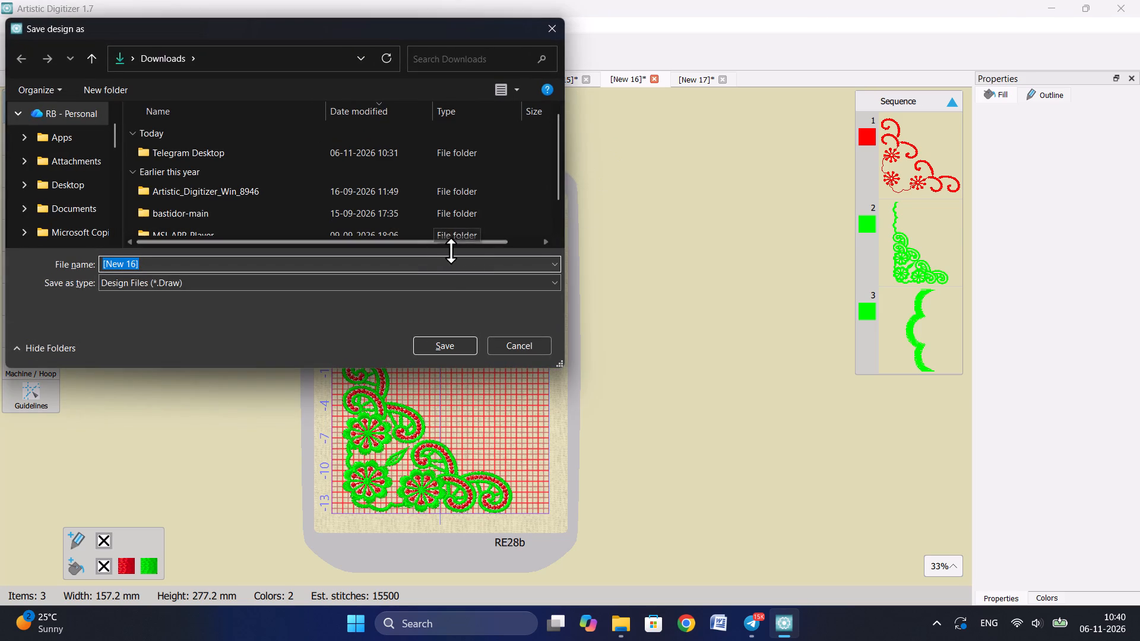
pyautogui.click(442, 280)
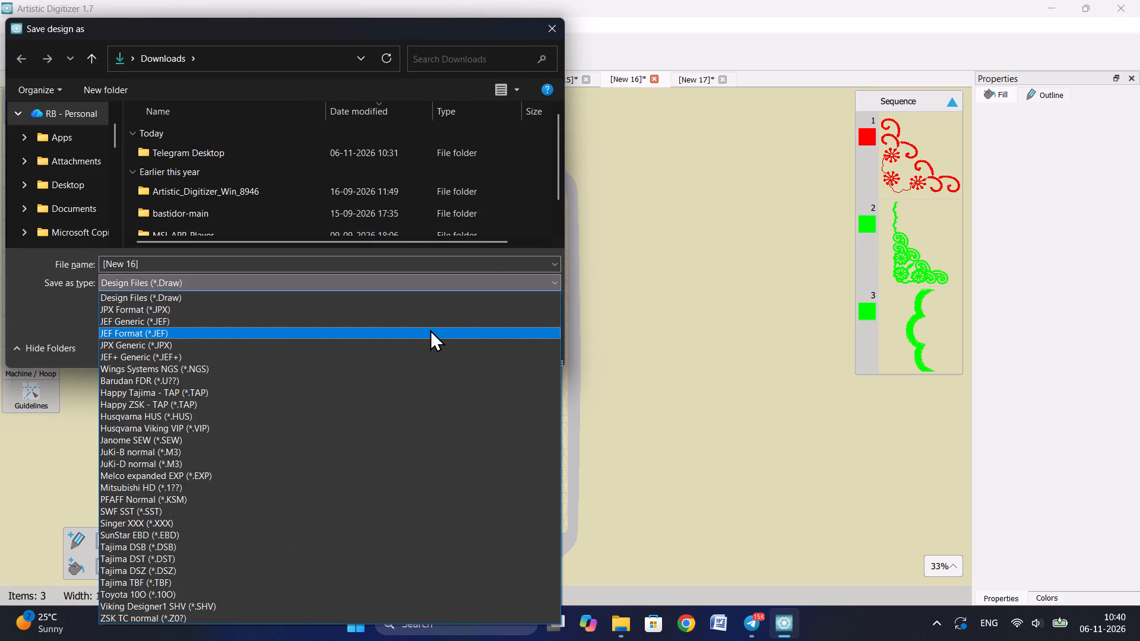
pyautogui.click(426, 324)
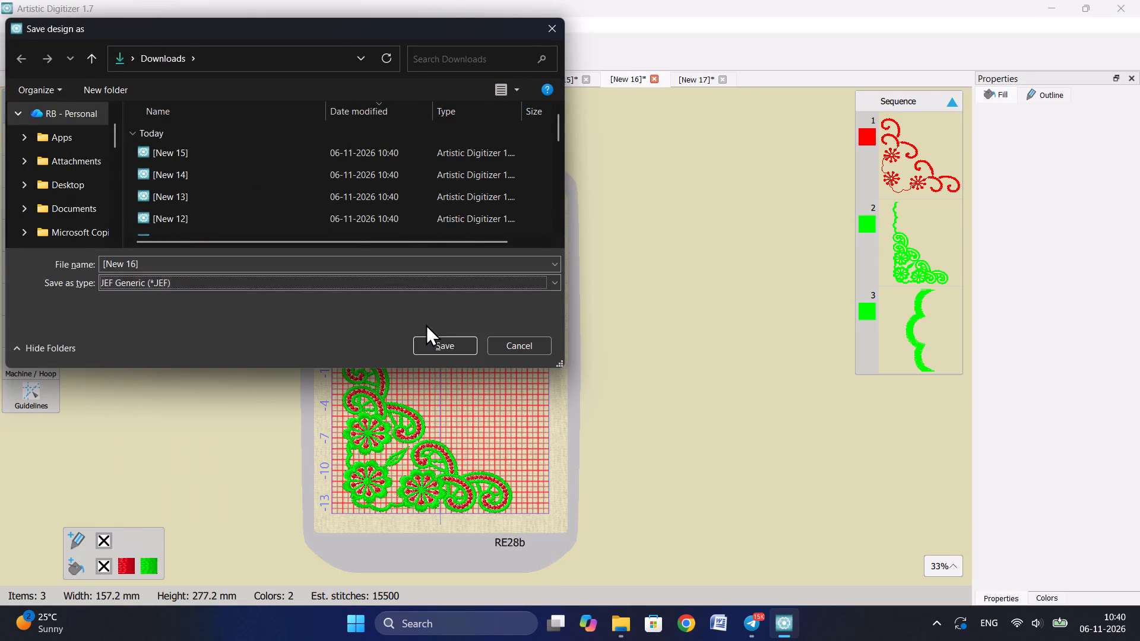
pyautogui.click(438, 338)
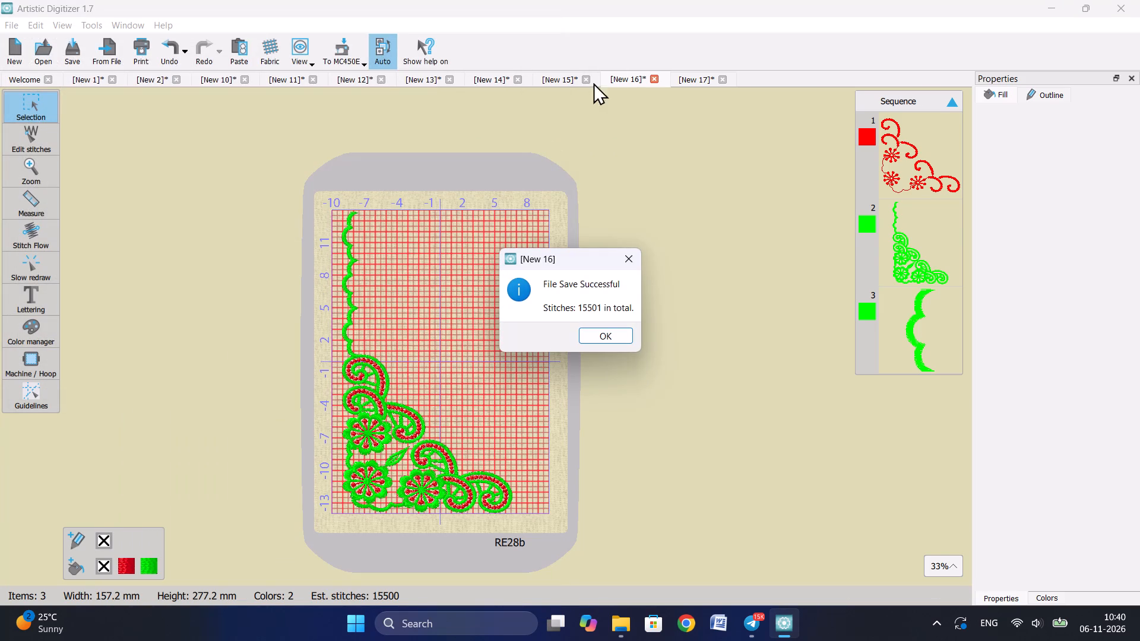
pyautogui.press('Return')
# Save the [New 17] scallop border design to Downloads as a JEF Generic file, keeping its name.
pyautogui.click(683, 71)
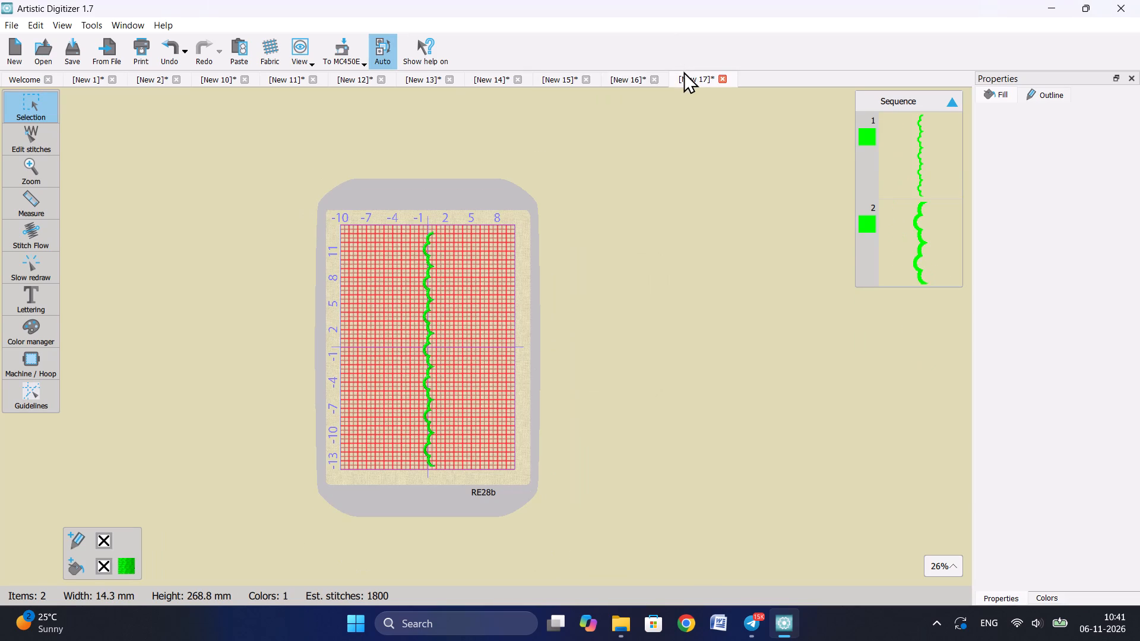
pyautogui.hotkey('ctrl', 'shift', 's')
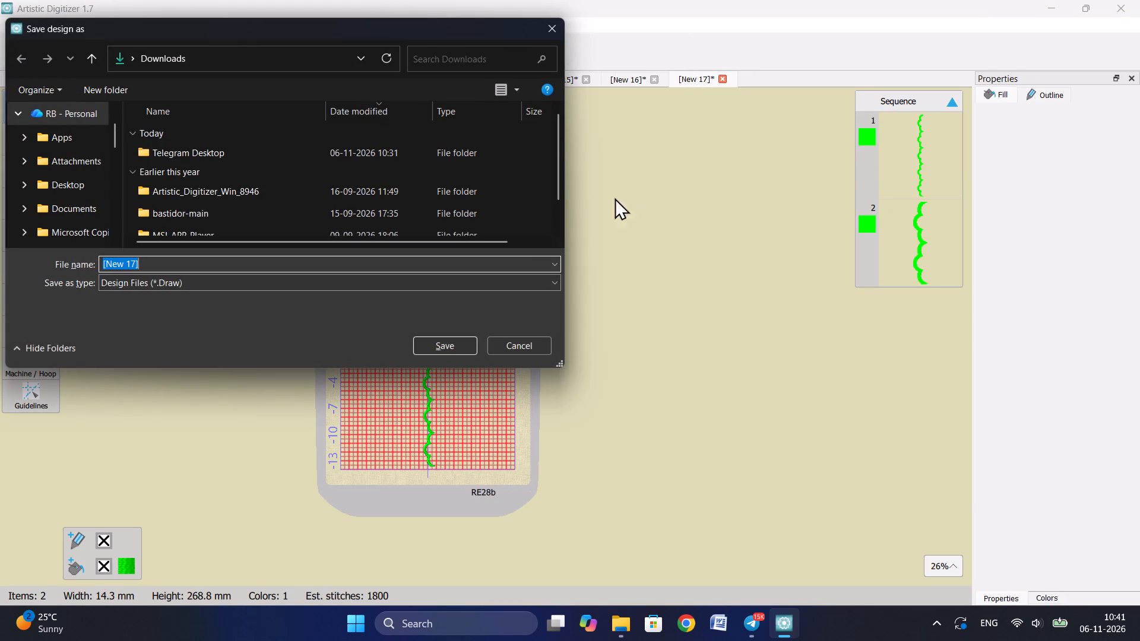
pyautogui.click(498, 280)
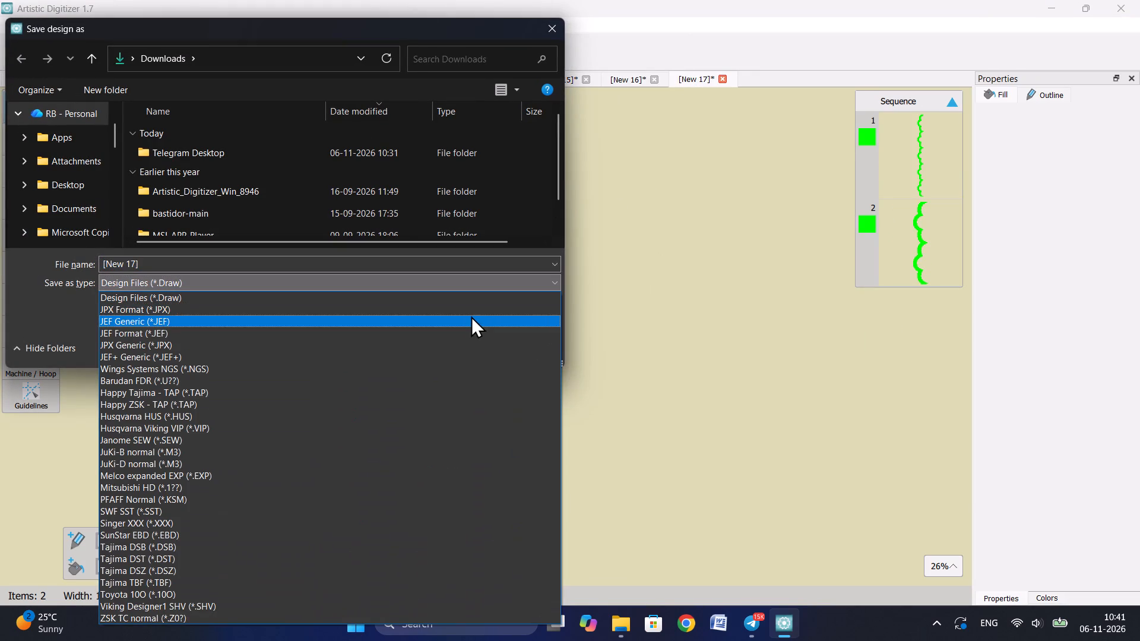
pyautogui.click(465, 325)
pyautogui.click(449, 341)
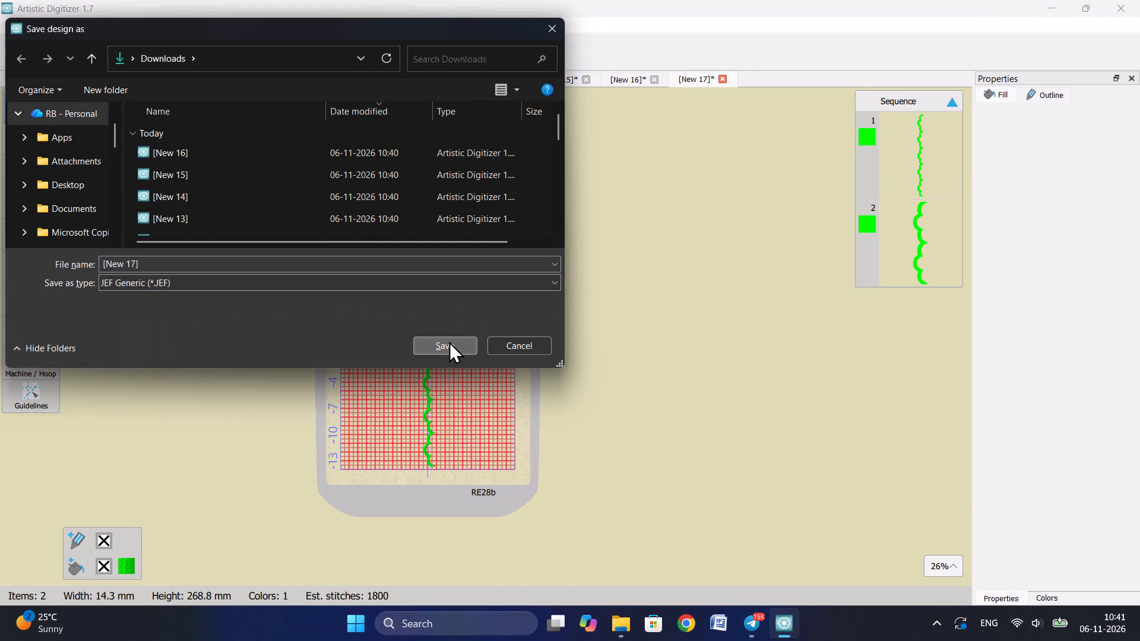
pyautogui.click(611, 335)
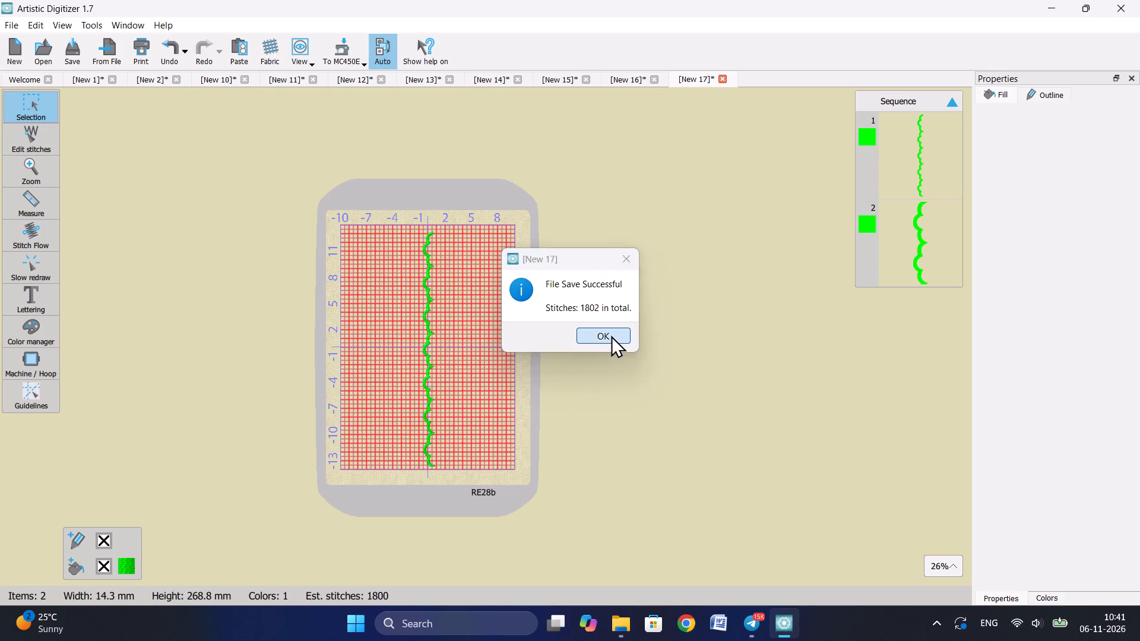
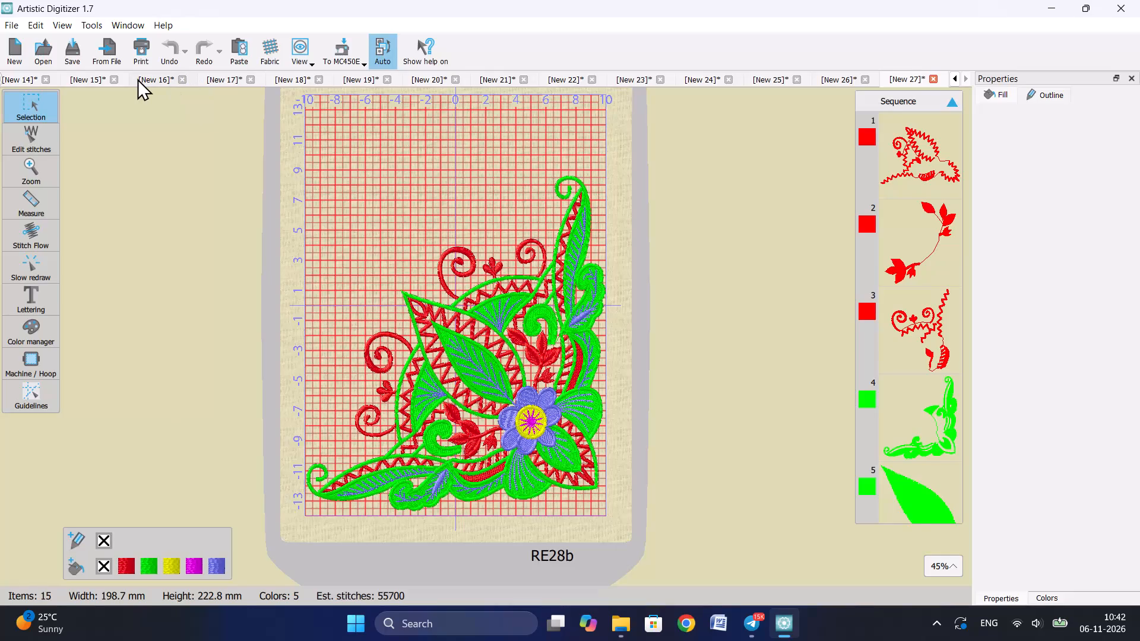
# Close the [New 1] and [New 2] floral border designs, discarding their unsaved changes.
pyautogui.hscroll(1, 137, 78)
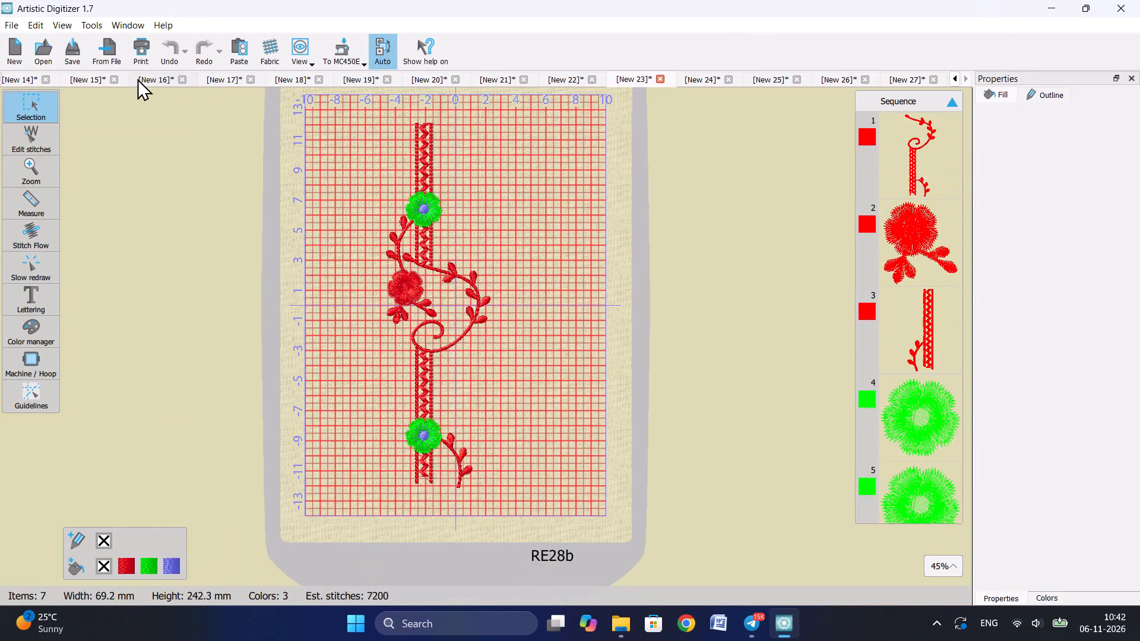
pyautogui.hscroll(6, 137, 78)
pyautogui.hscroll(20, 137, 78)
pyautogui.hscroll(3, 137, 78)
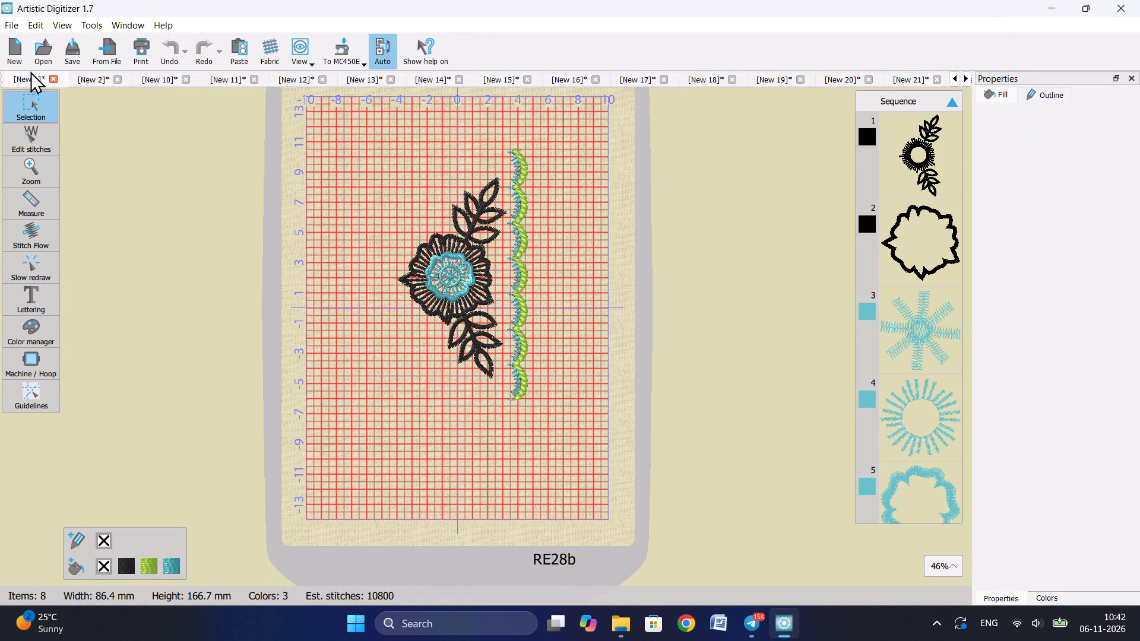
pyautogui.click(51, 77)
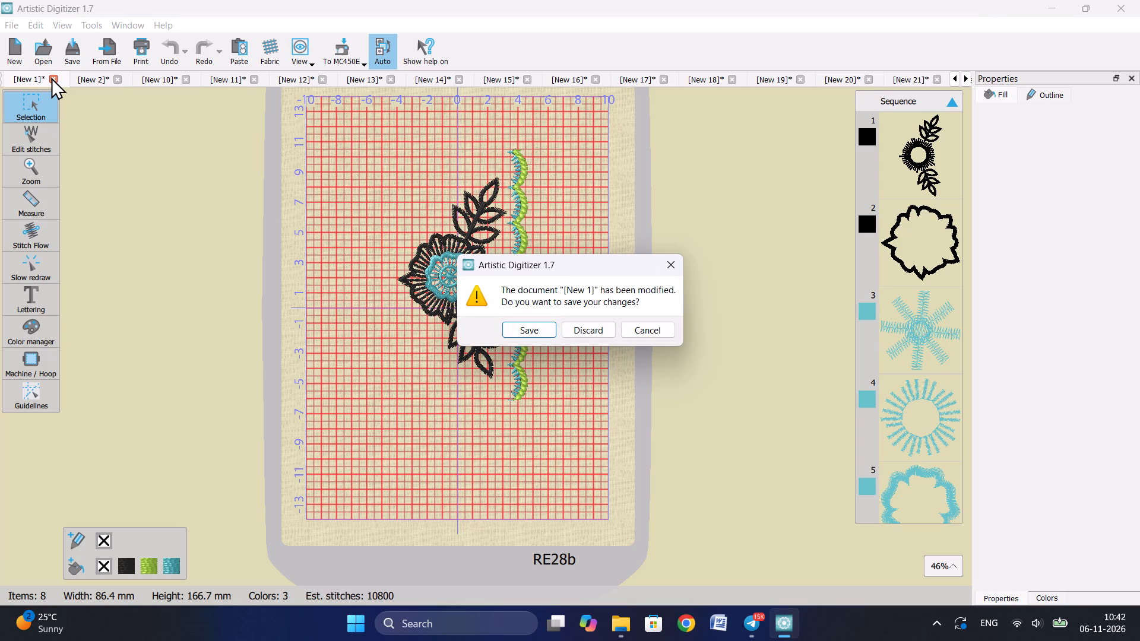
pyautogui.press('Right')
pyautogui.press('Return')
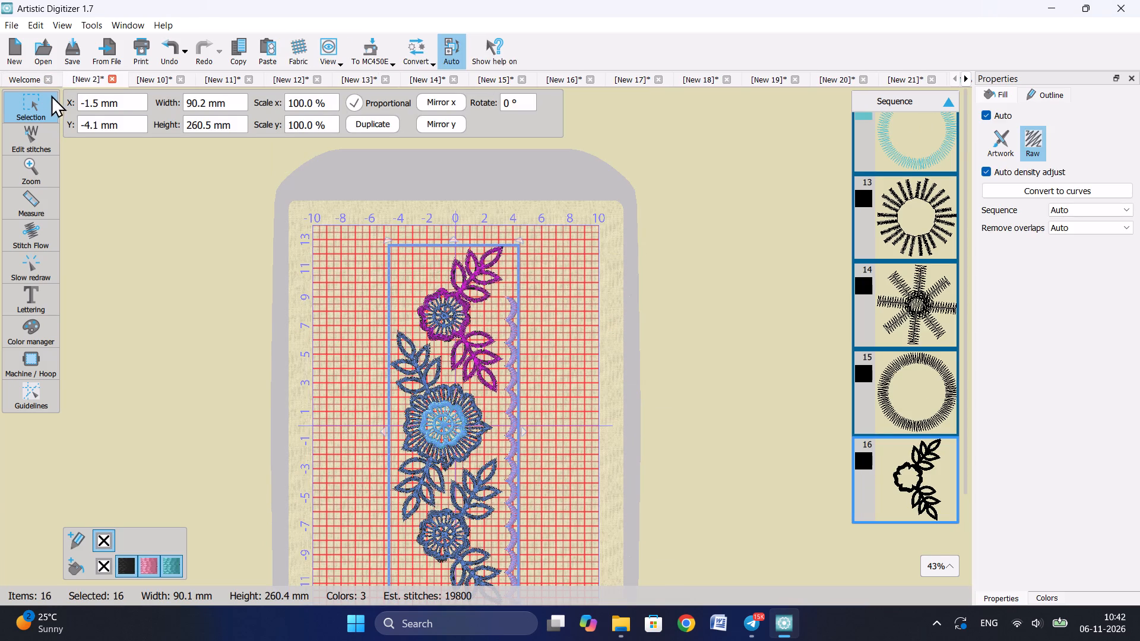
pyautogui.click(107, 78)
pyautogui.press('Right')
pyautogui.press('Return')
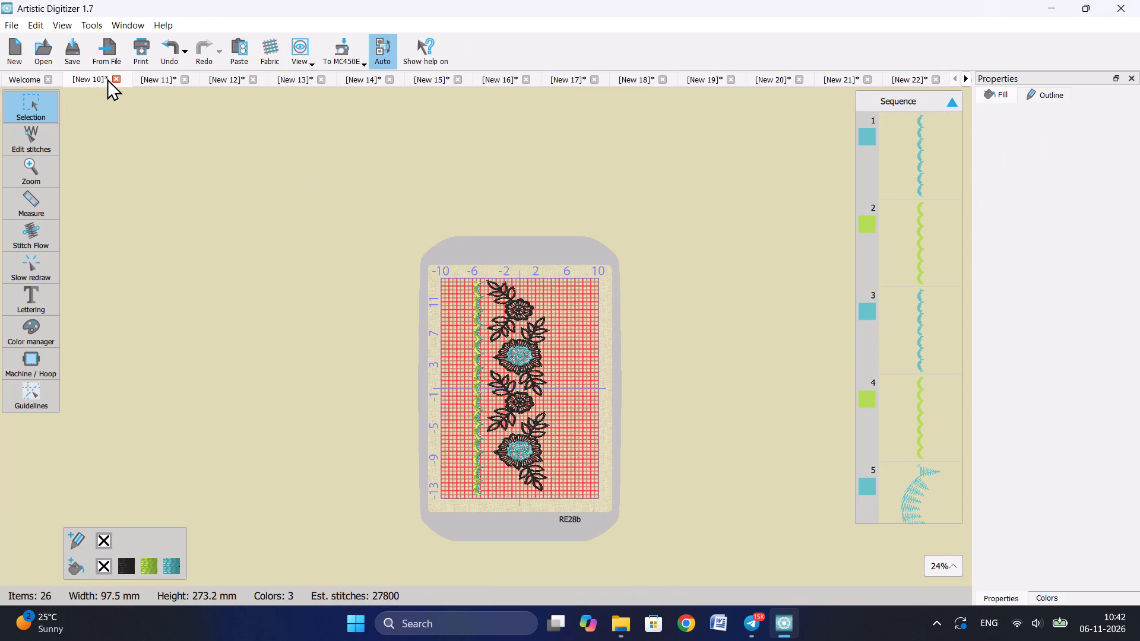
# Close the [New 10], [New 11], [New 12] and [New 13] designs one after another, discarding their unsaved changes.
pyautogui.click(121, 77)
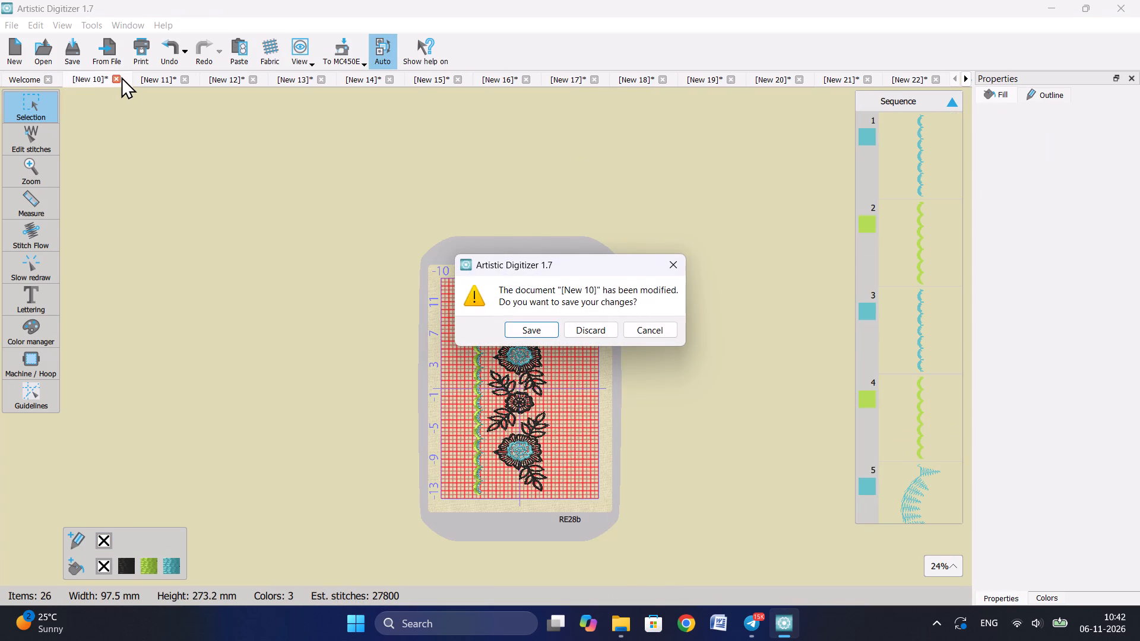
pyautogui.press('Right')
pyautogui.press('Return')
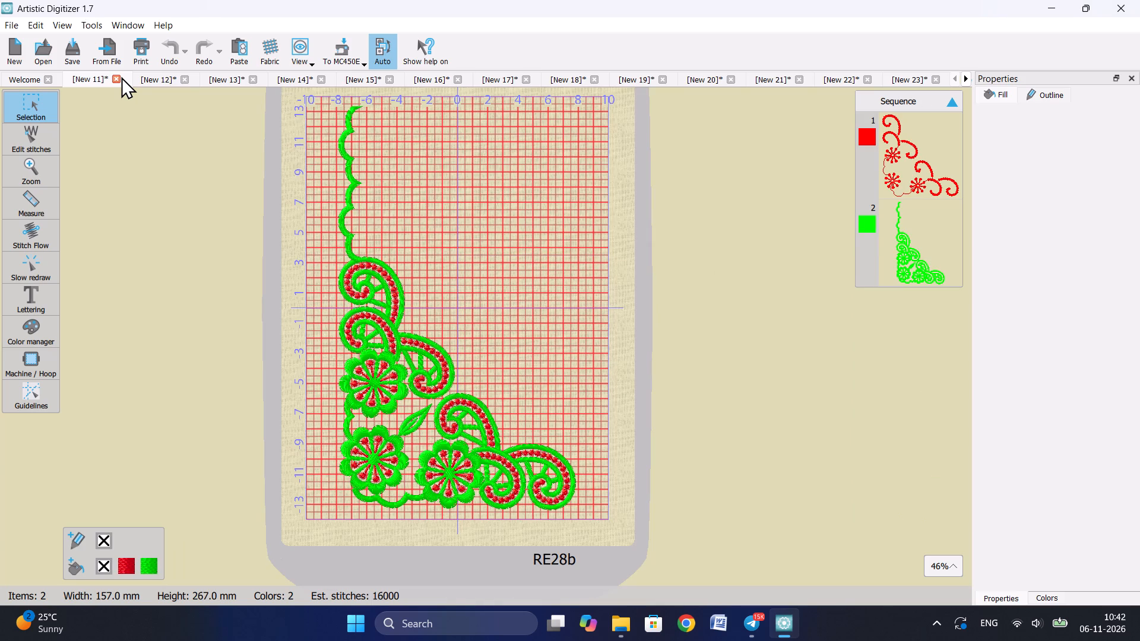
pyautogui.click(116, 81)
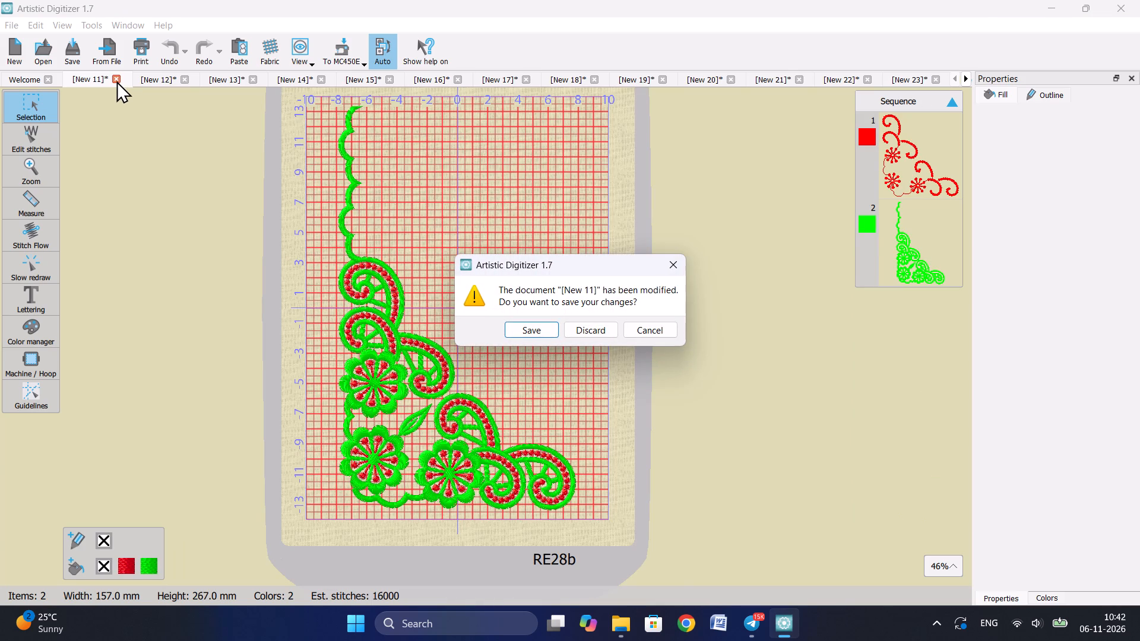
pyautogui.press('Right')
pyautogui.press('Return')
pyautogui.click(116, 81)
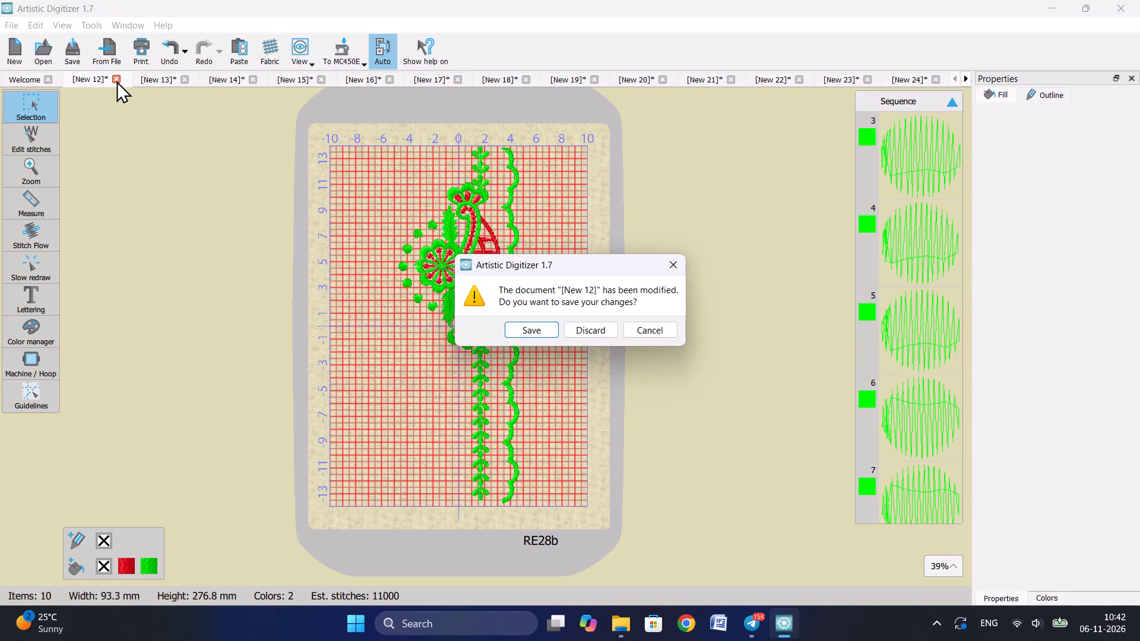
pyautogui.press('Right')
pyautogui.press('Return')
pyautogui.click(116, 81)
pyautogui.press('Right')
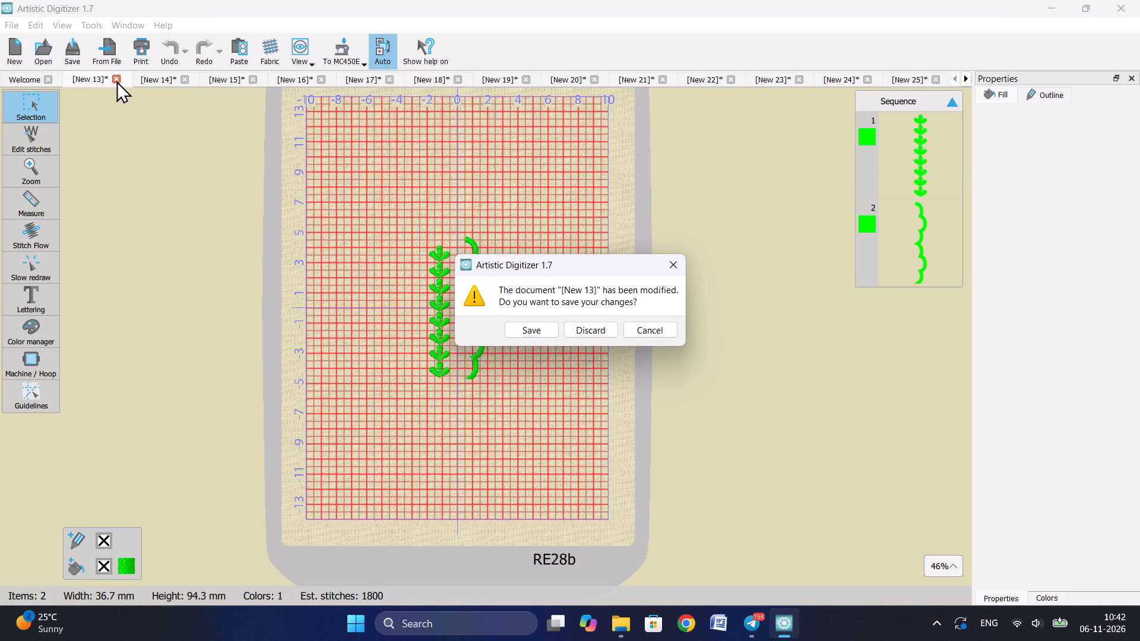
# Finish closing [New 13], and close the [New 14], [New 15], [New 16] and [New 17] designs one after another, discarding their unsaved changes.
pyautogui.press('Return')
pyautogui.click(116, 81)
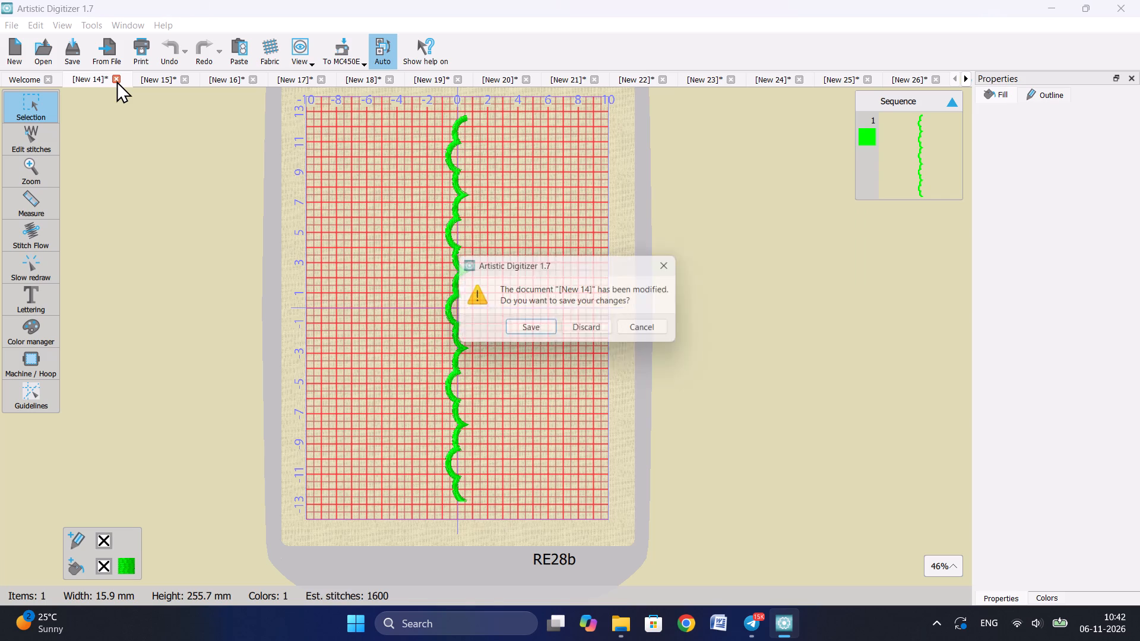
pyautogui.press('Right')
pyautogui.press('Return')
pyautogui.click(116, 81)
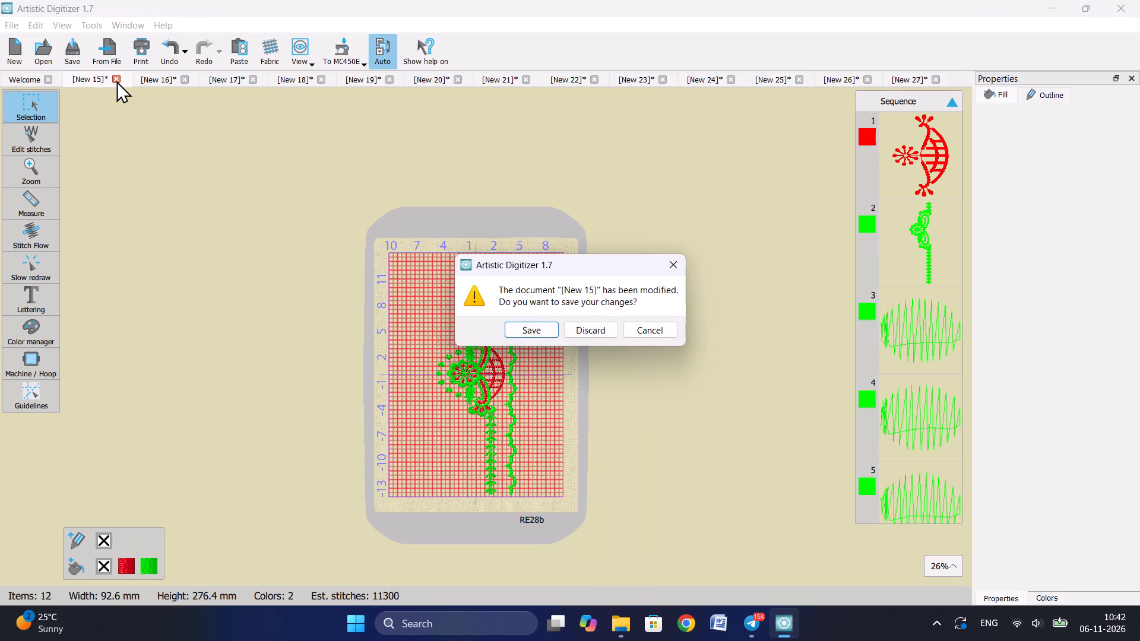
pyautogui.press('Right')
pyautogui.press('Return')
pyautogui.click(116, 81)
pyautogui.press('Right')
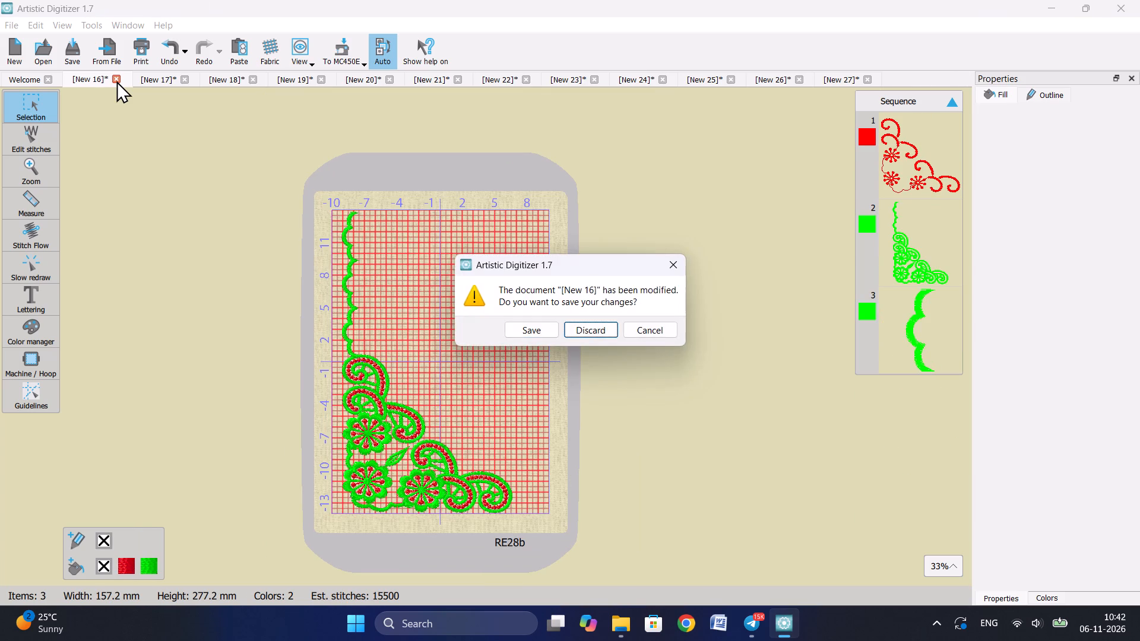
pyautogui.press('Return')
pyautogui.click(116, 81)
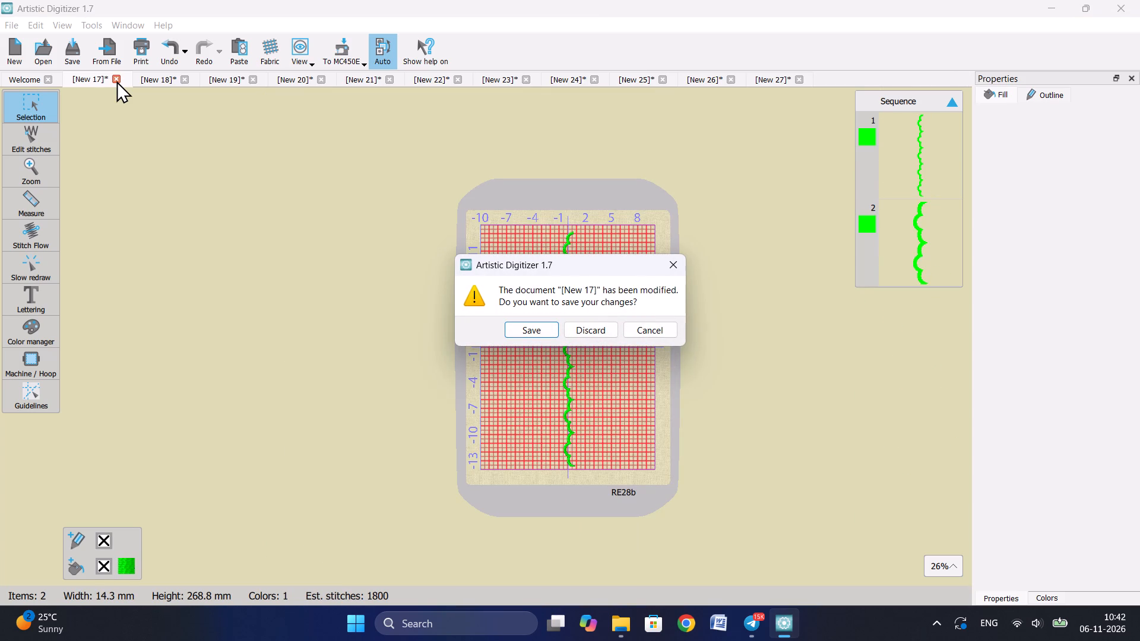
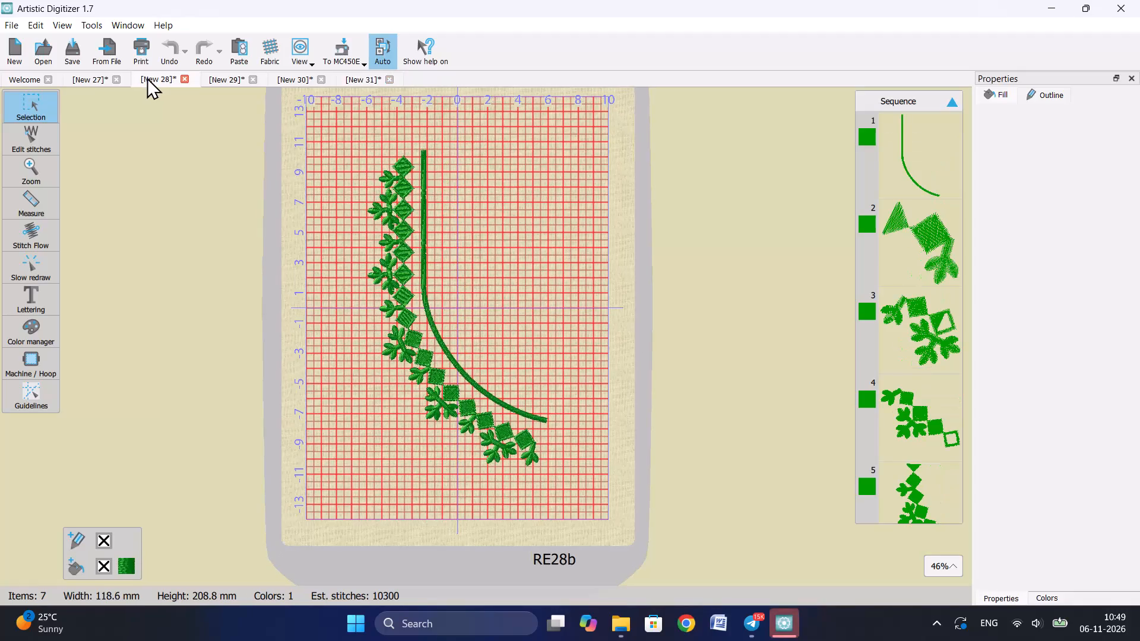
# Close the [New 27] design, discarding its unsaved changes.
pyautogui.click(113, 81)
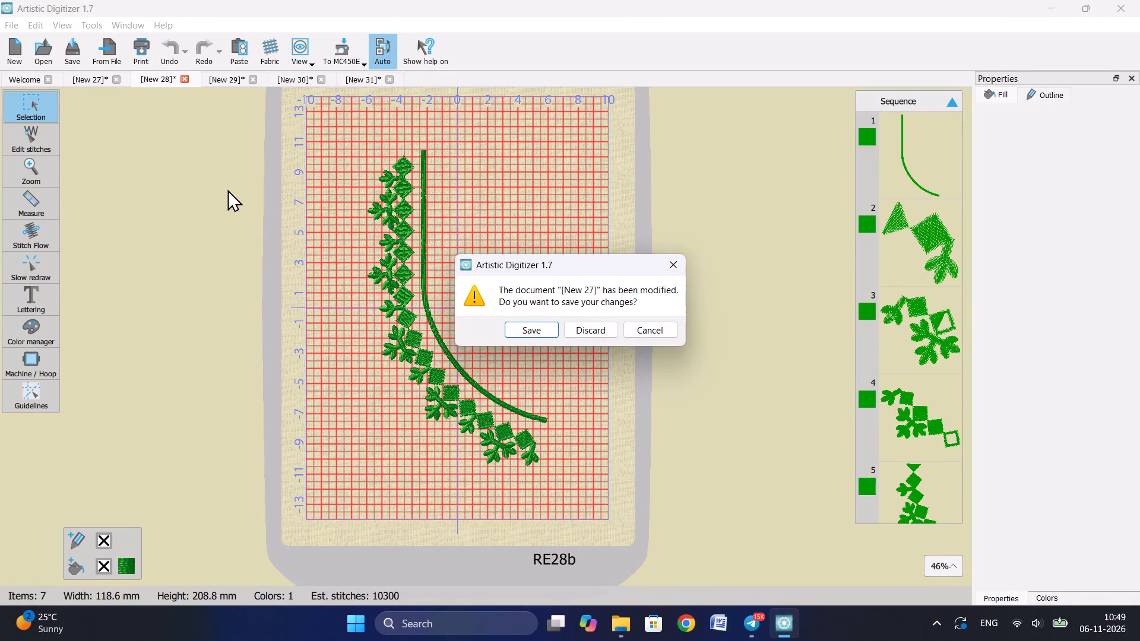
pyautogui.press('Right')
pyautogui.press('Return')
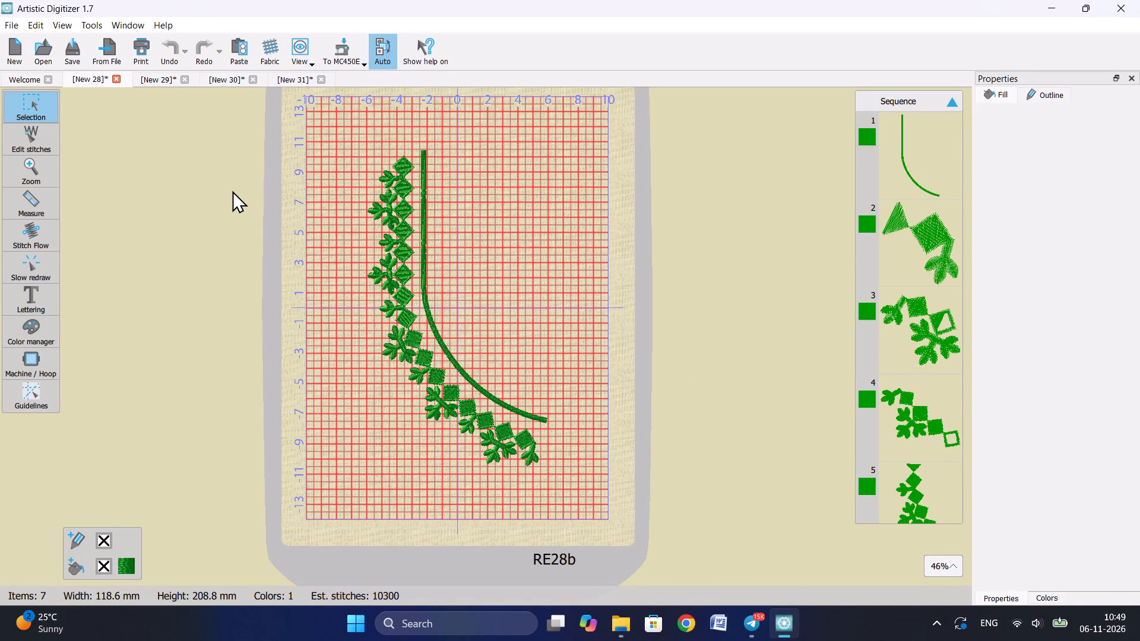
# Look through the remaining open designs [New 28], [New 29], [New 30] and [New 31] one after another.
pyautogui.click(435, 256)
pyautogui.click(154, 77)
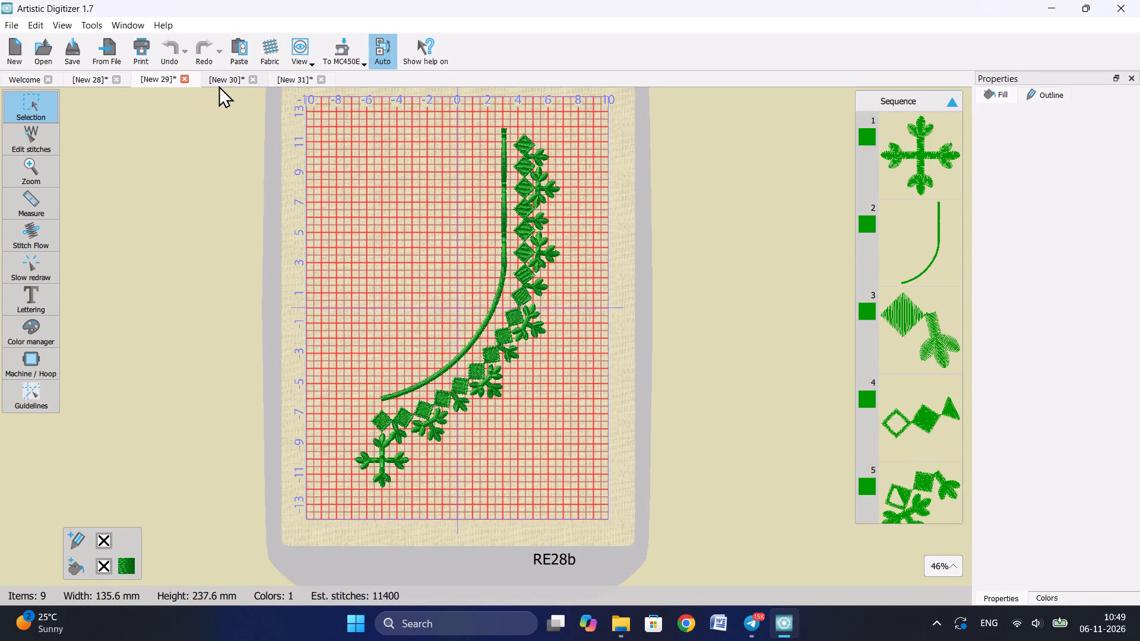
pyautogui.click(218, 85)
pyautogui.click(283, 79)
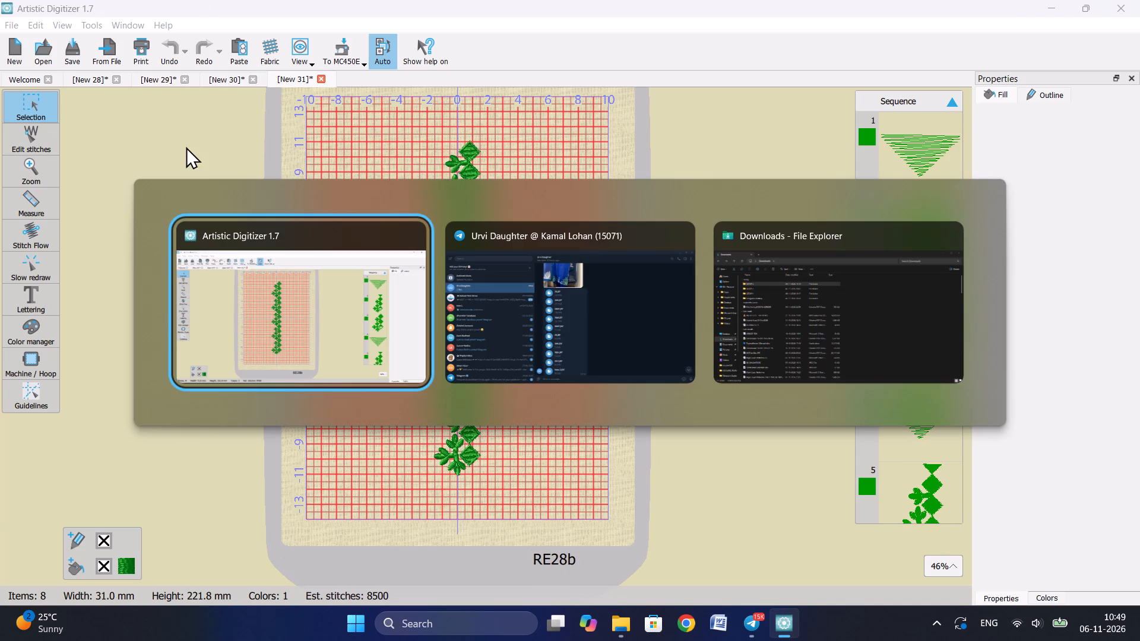
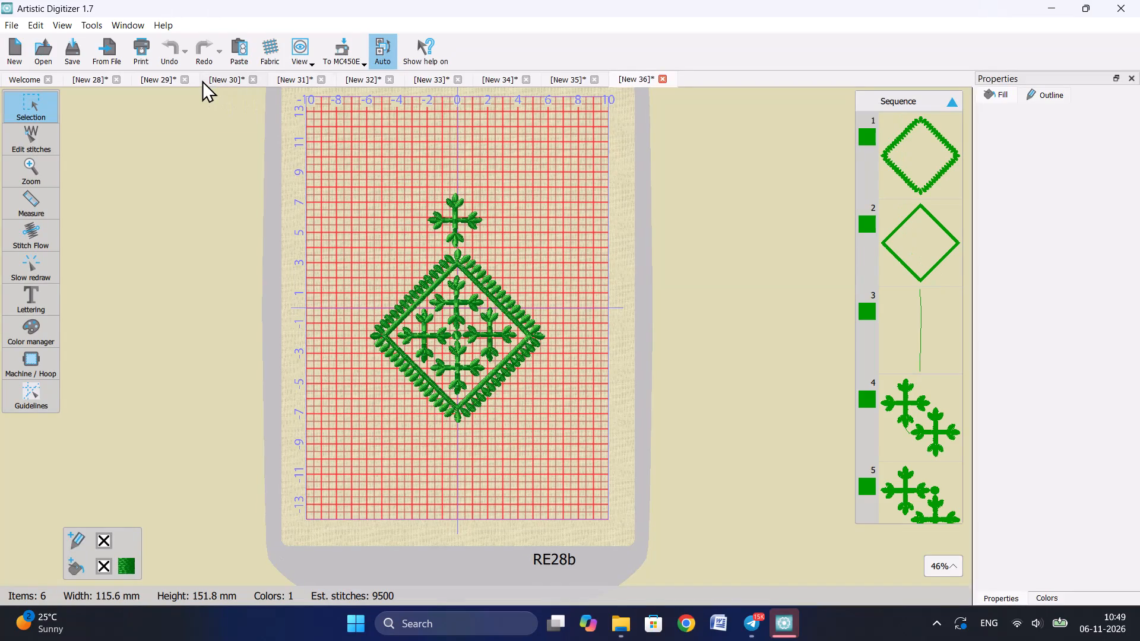
# Compare the open [New 28] to [New 36] designs to find which ones duplicate each other.
pyautogui.click(80, 80)
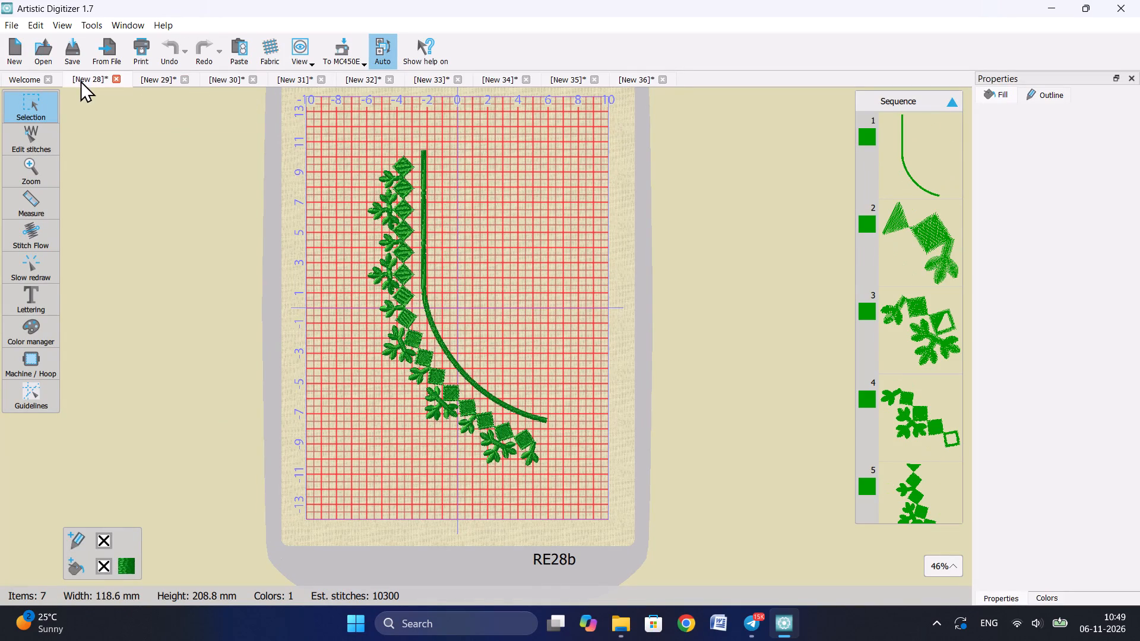
pyautogui.click(622, 80)
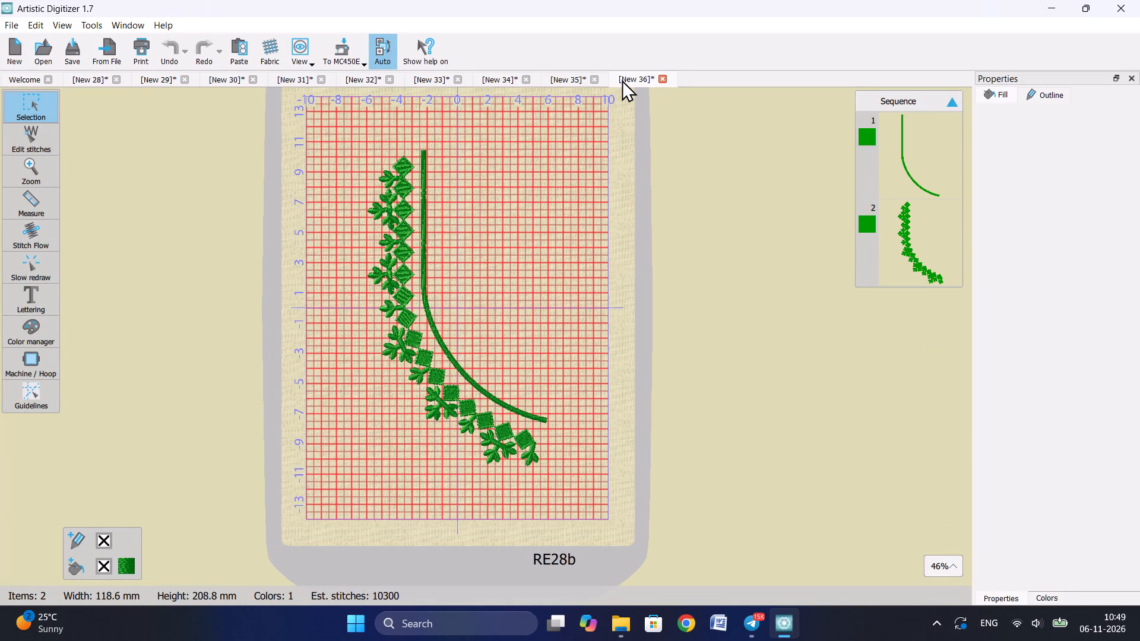
pyautogui.click(548, 77)
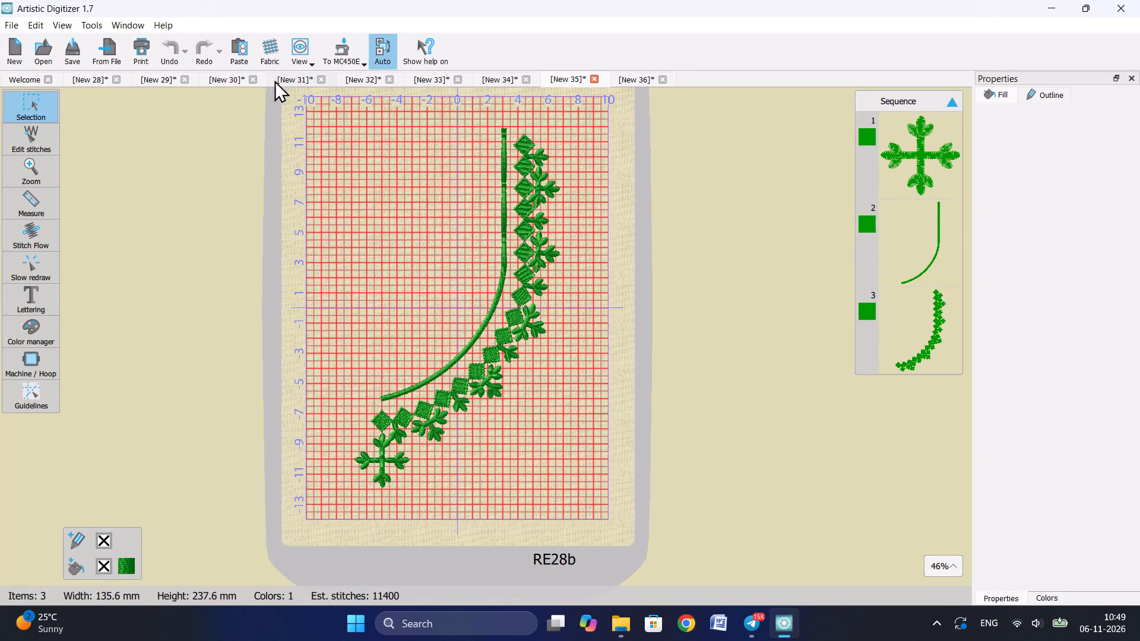
pyautogui.click(227, 78)
pyautogui.click(155, 78)
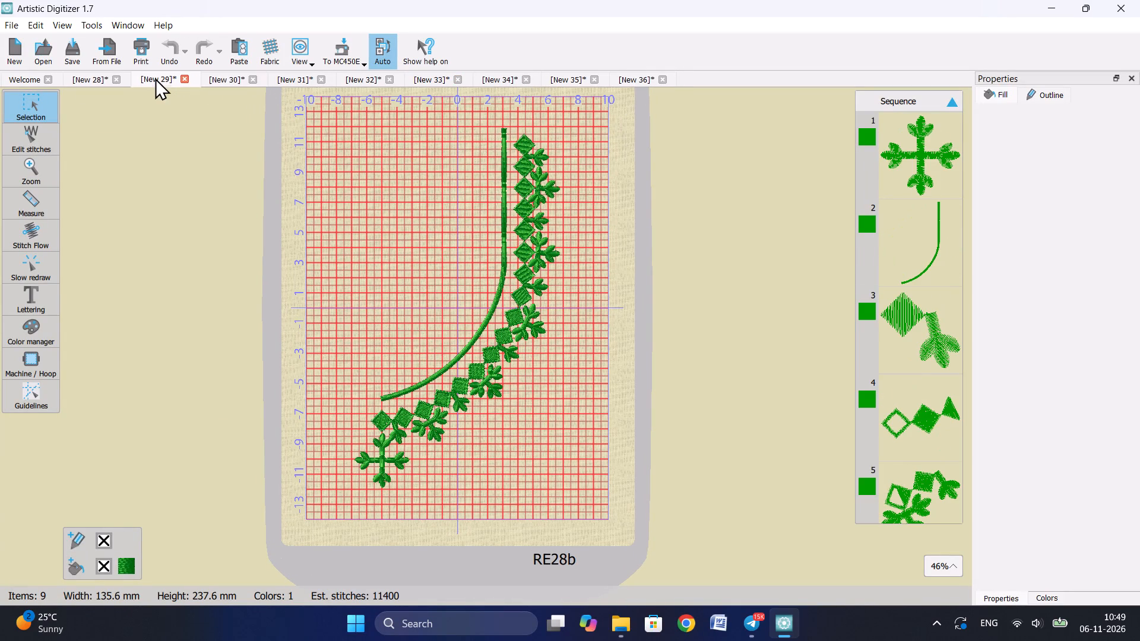
pyautogui.click(500, 77)
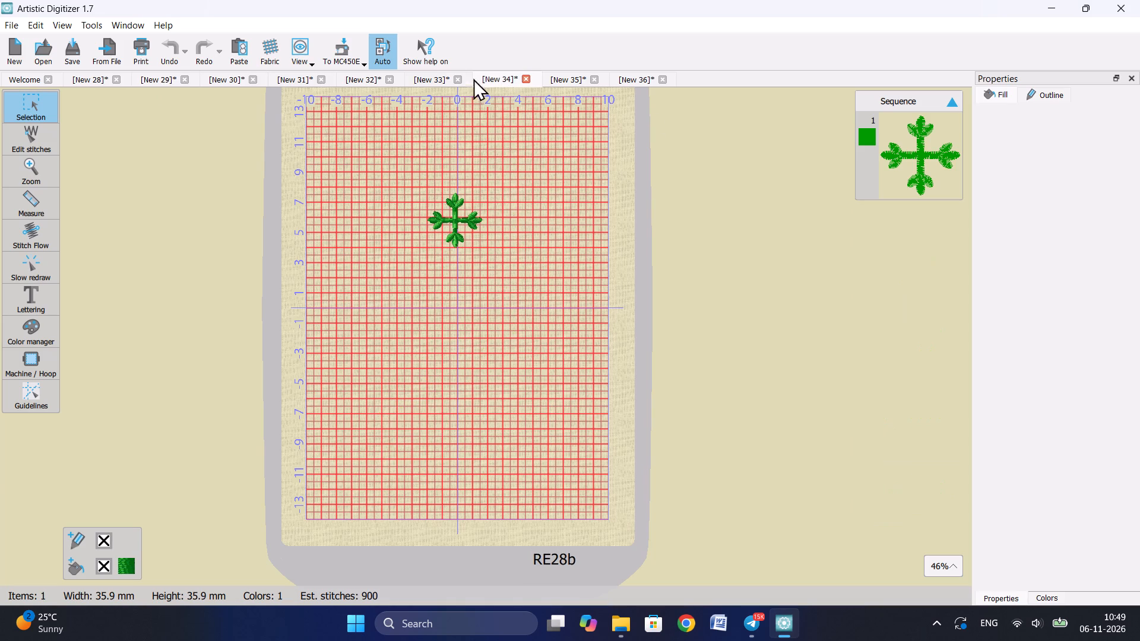
pyautogui.click(420, 80)
pyautogui.click(367, 80)
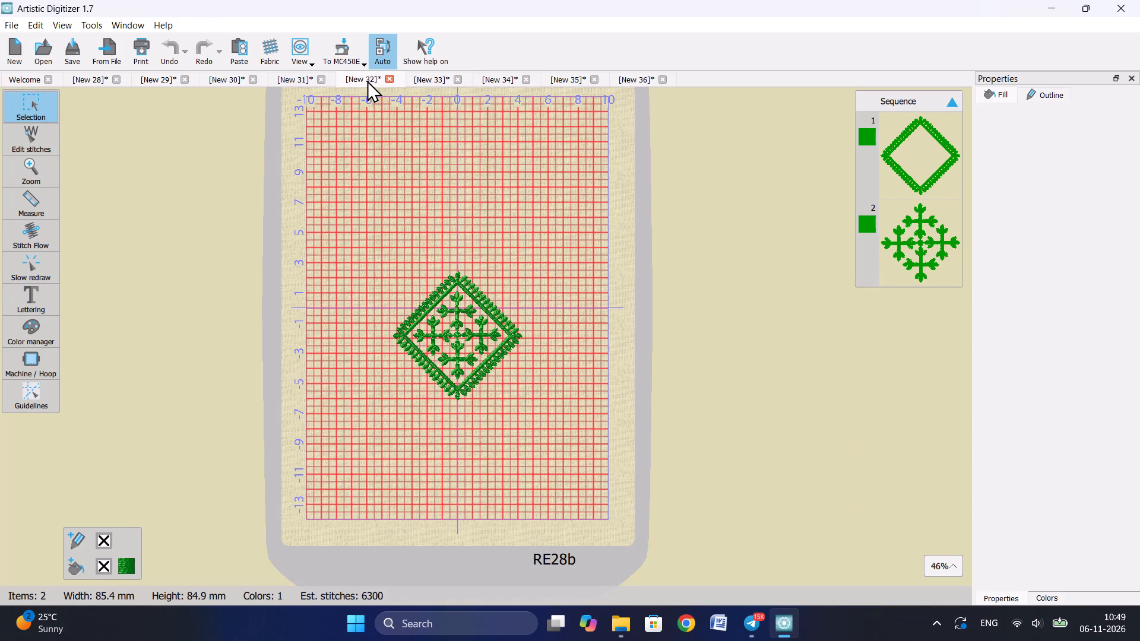
pyautogui.click(219, 80)
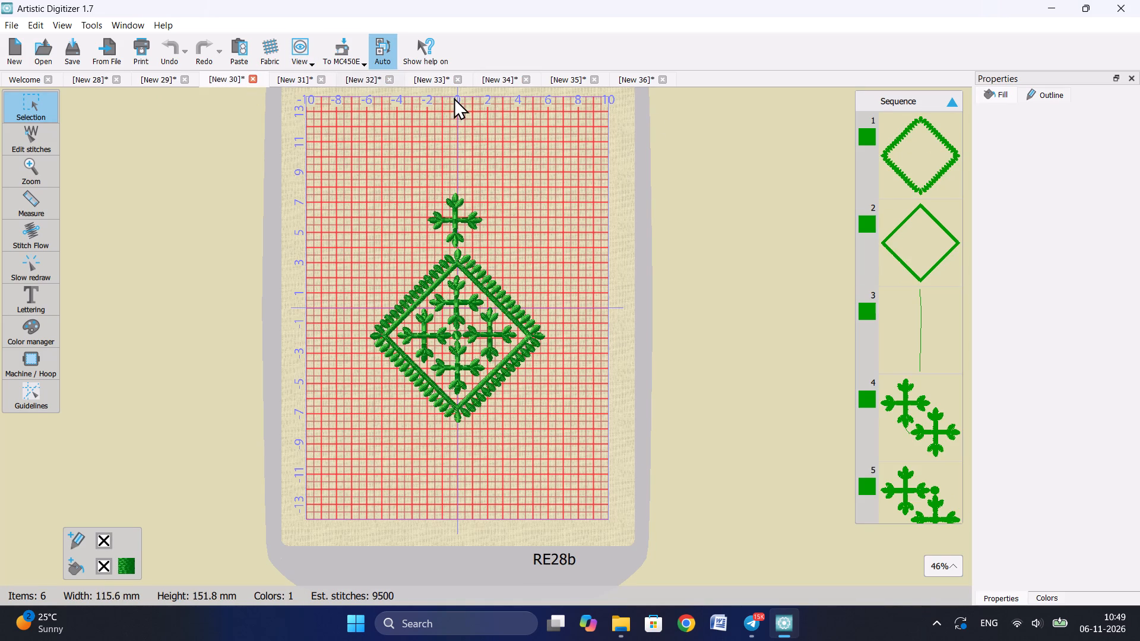
pyautogui.click(432, 81)
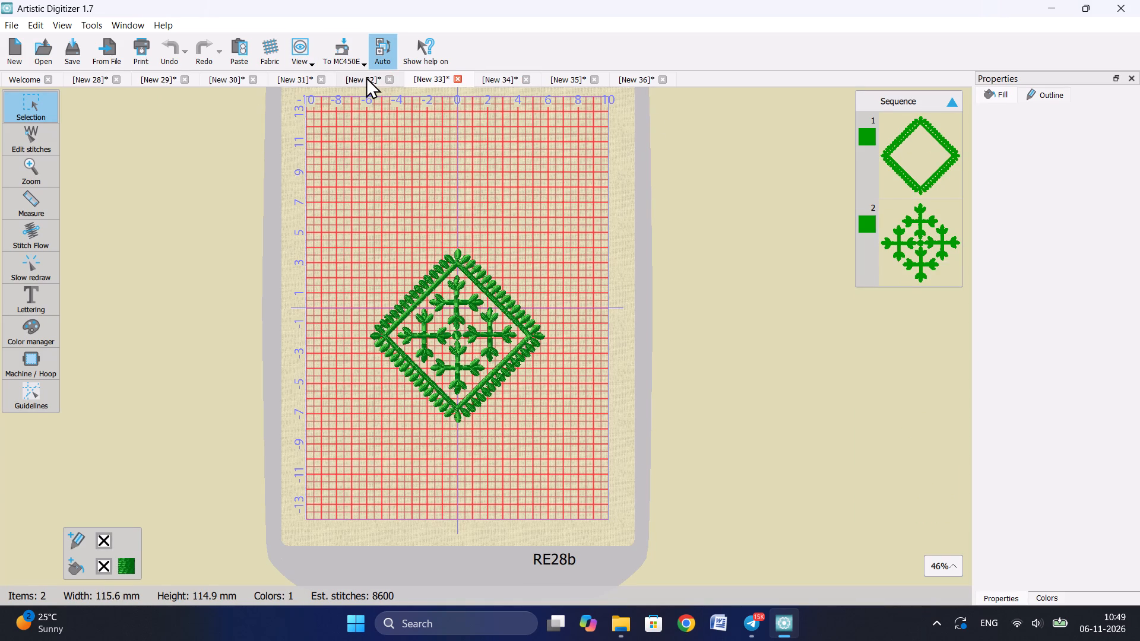
pyautogui.click(366, 77)
pyautogui.click(207, 78)
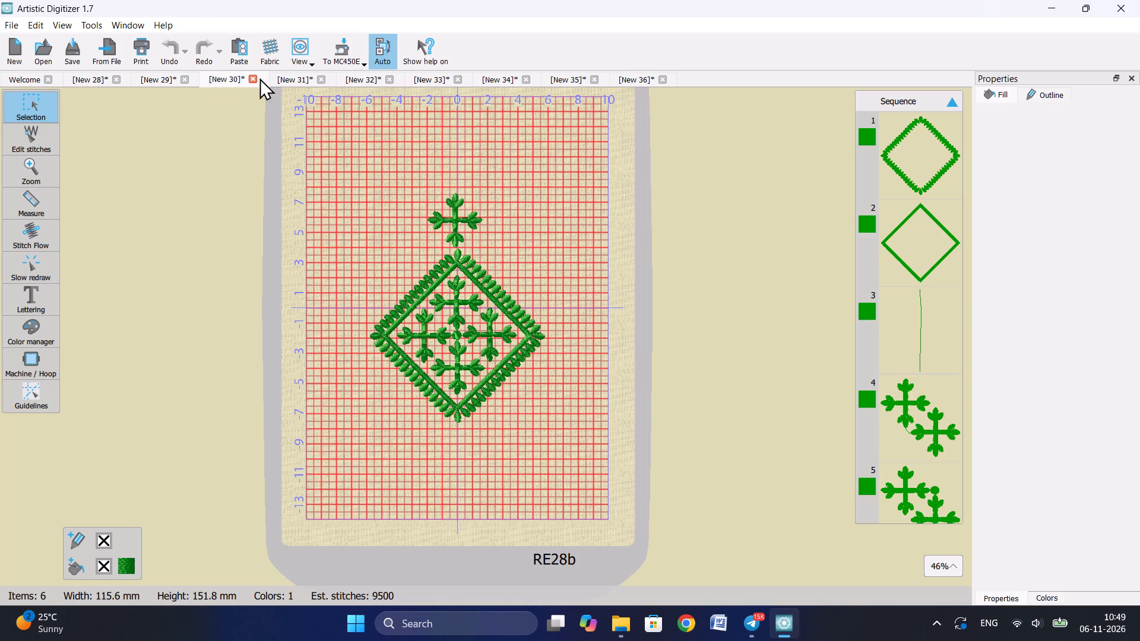
pyautogui.click(151, 81)
pyautogui.click(300, 80)
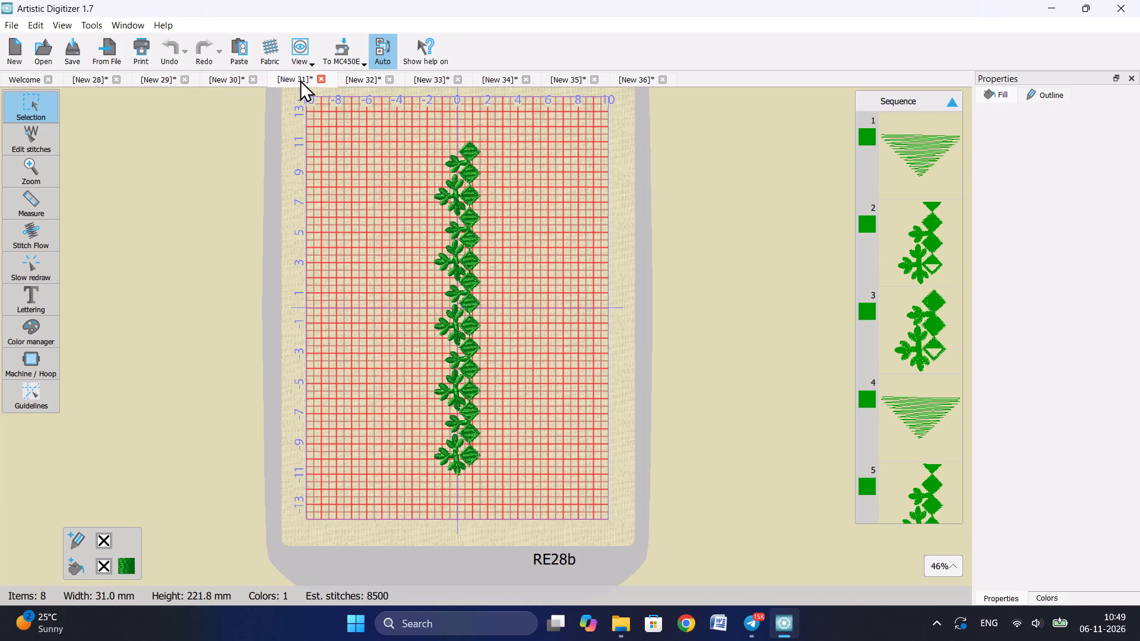
pyautogui.click(369, 87)
pyautogui.click(420, 81)
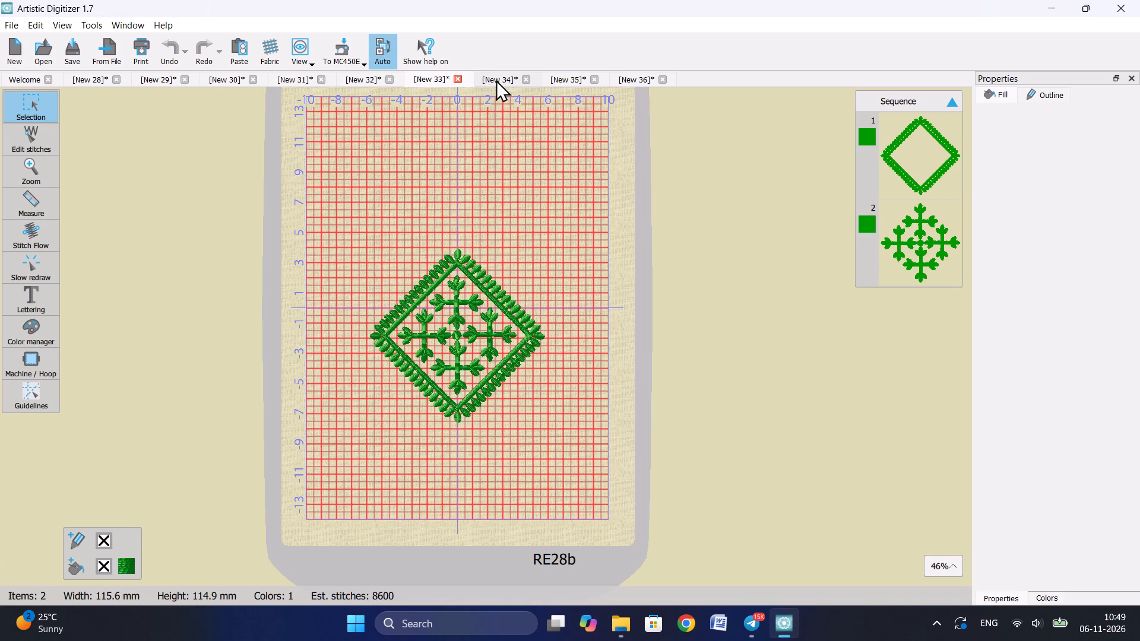
pyautogui.click(354, 75)
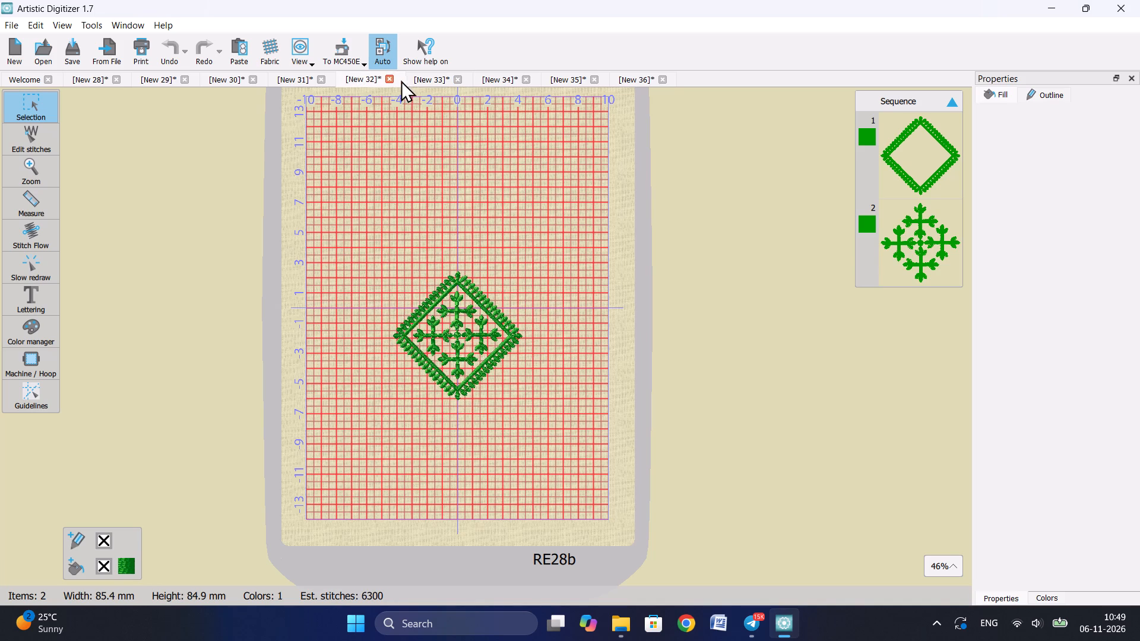
pyautogui.click(418, 77)
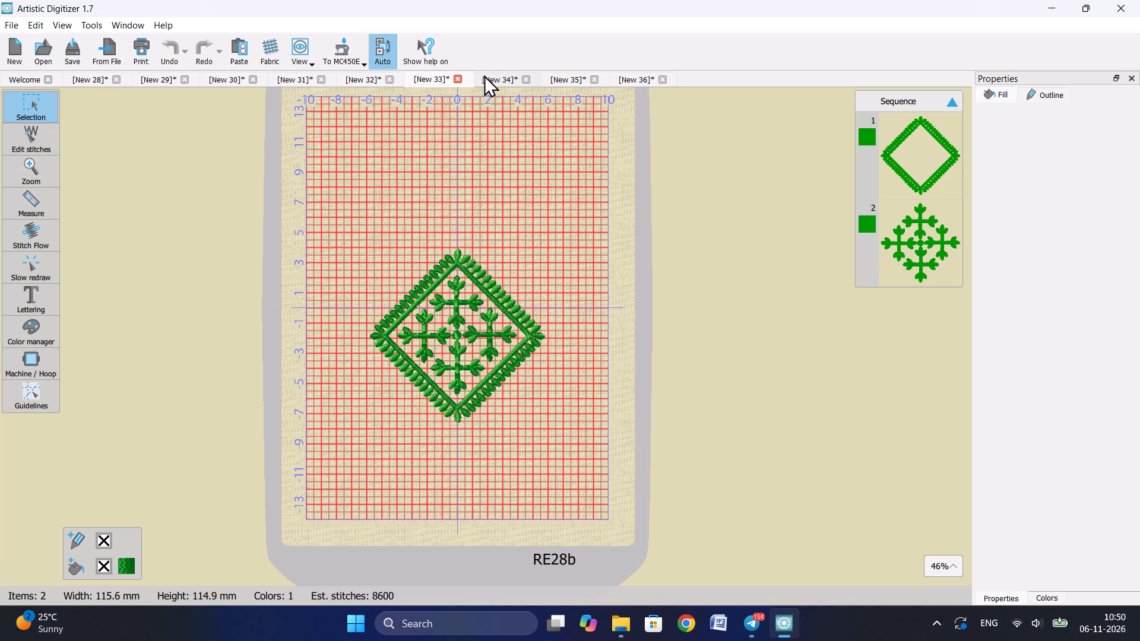
pyautogui.click(494, 75)
pyautogui.click(552, 74)
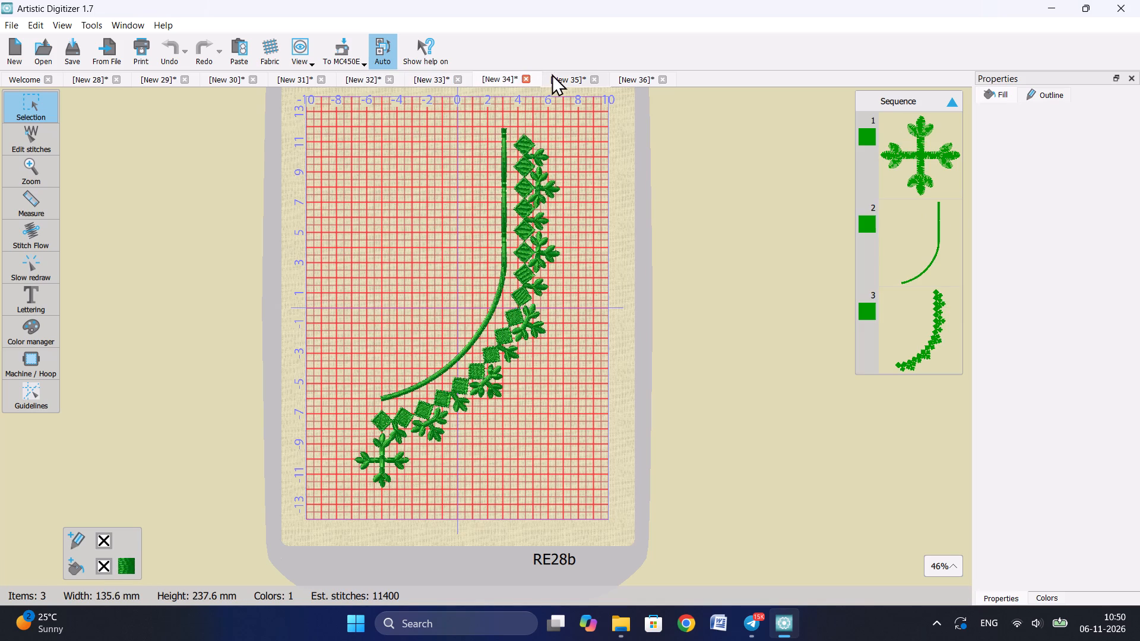
pyautogui.click(623, 76)
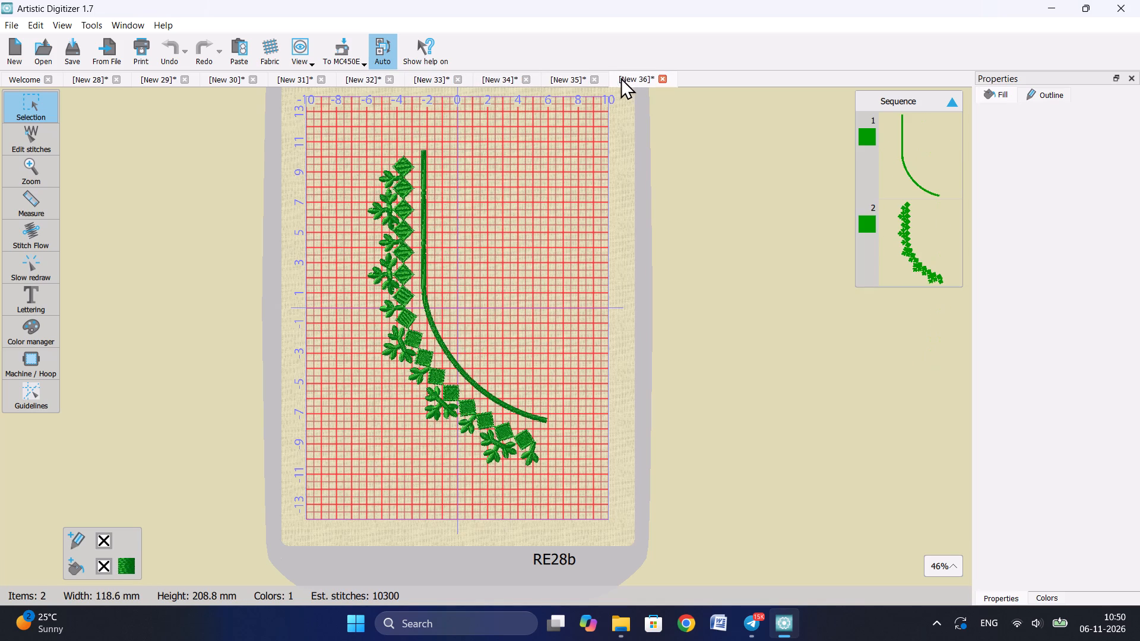
# Close the [New 35] and [New 36] curved floral border designs, discarding their unsaved changes.
pyautogui.click(588, 78)
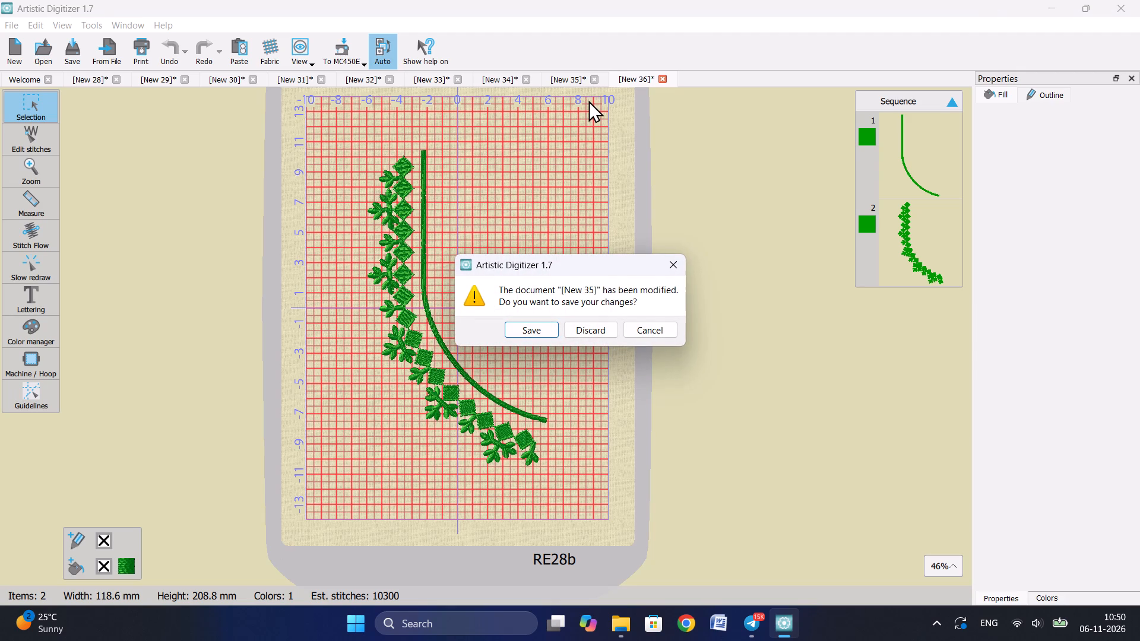
pyautogui.press('Right')
pyautogui.press('Return')
pyautogui.click(596, 81)
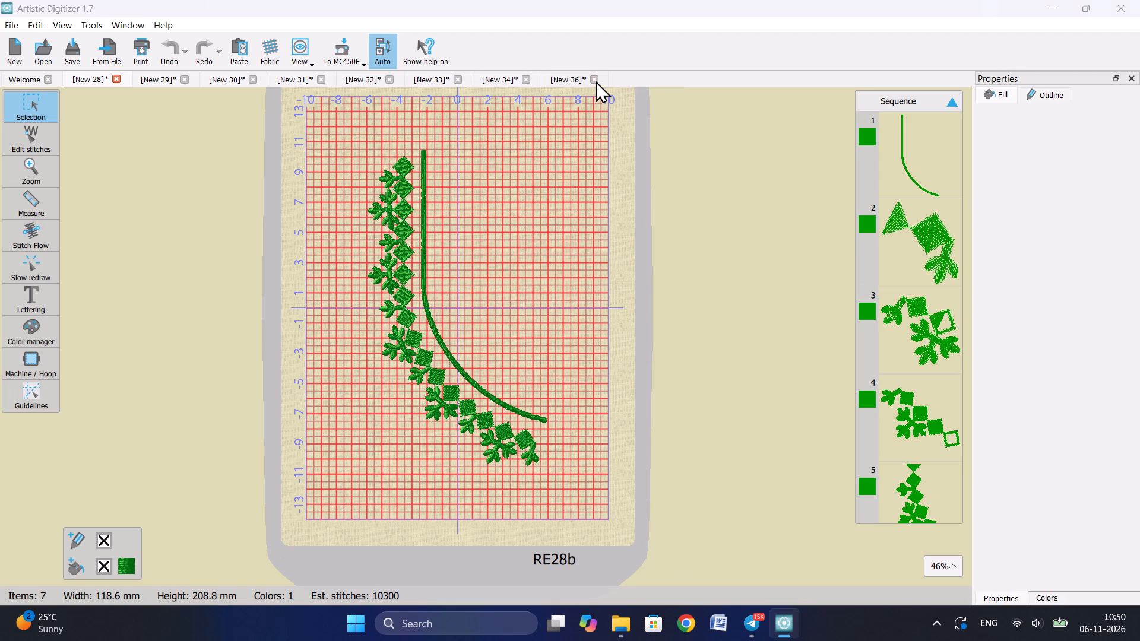
pyautogui.press('Right')
pyautogui.press('Return')
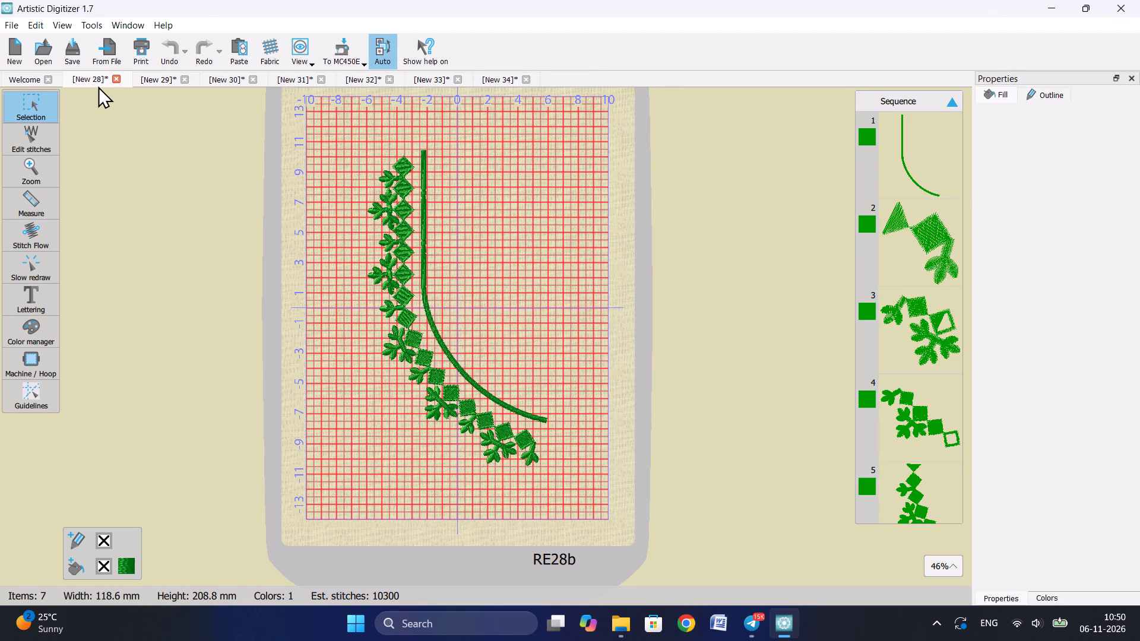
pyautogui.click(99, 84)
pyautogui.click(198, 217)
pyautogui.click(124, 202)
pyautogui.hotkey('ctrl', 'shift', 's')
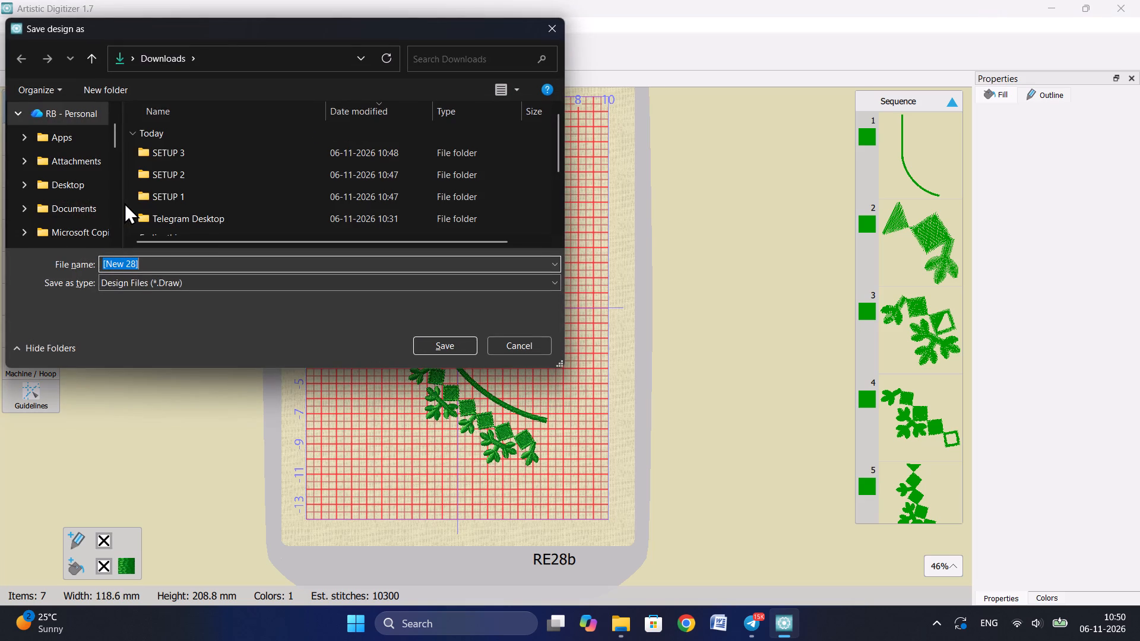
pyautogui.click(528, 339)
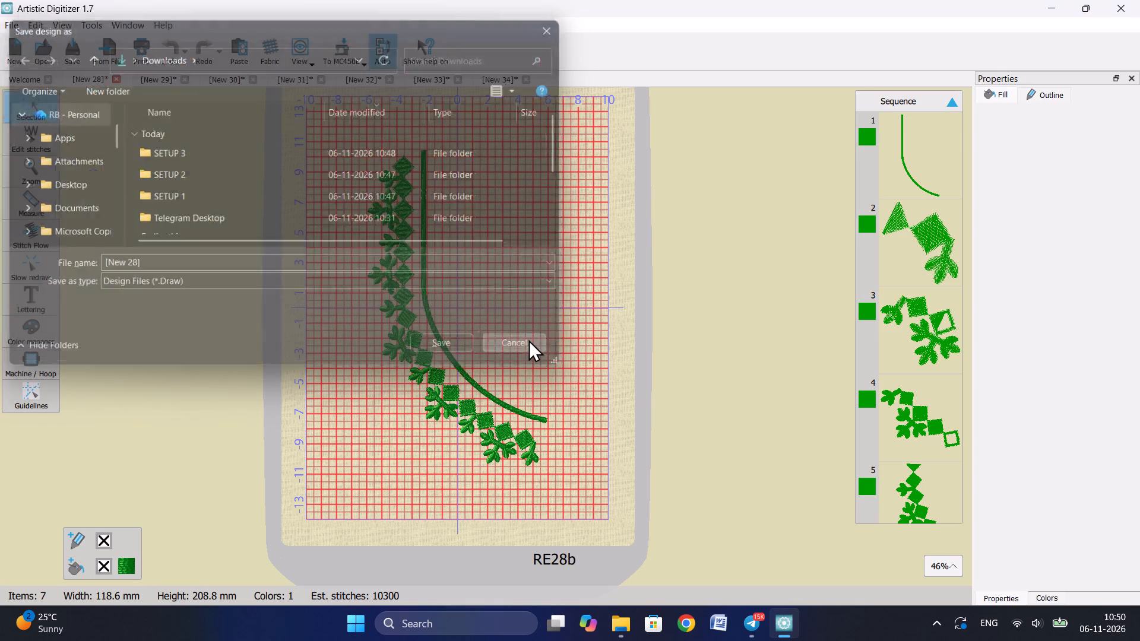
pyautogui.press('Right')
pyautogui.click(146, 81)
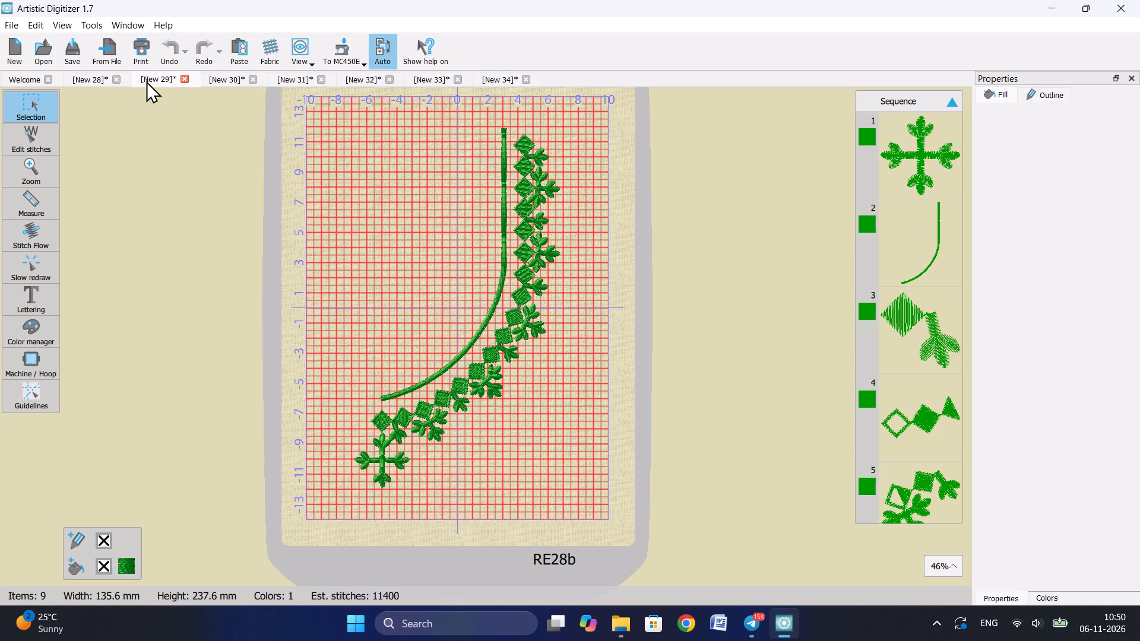
# Begin saving a copy of the [New 28] curved border design in Downloads and show the available file formats.
pyautogui.click(89, 80)
pyautogui.click(198, 201)
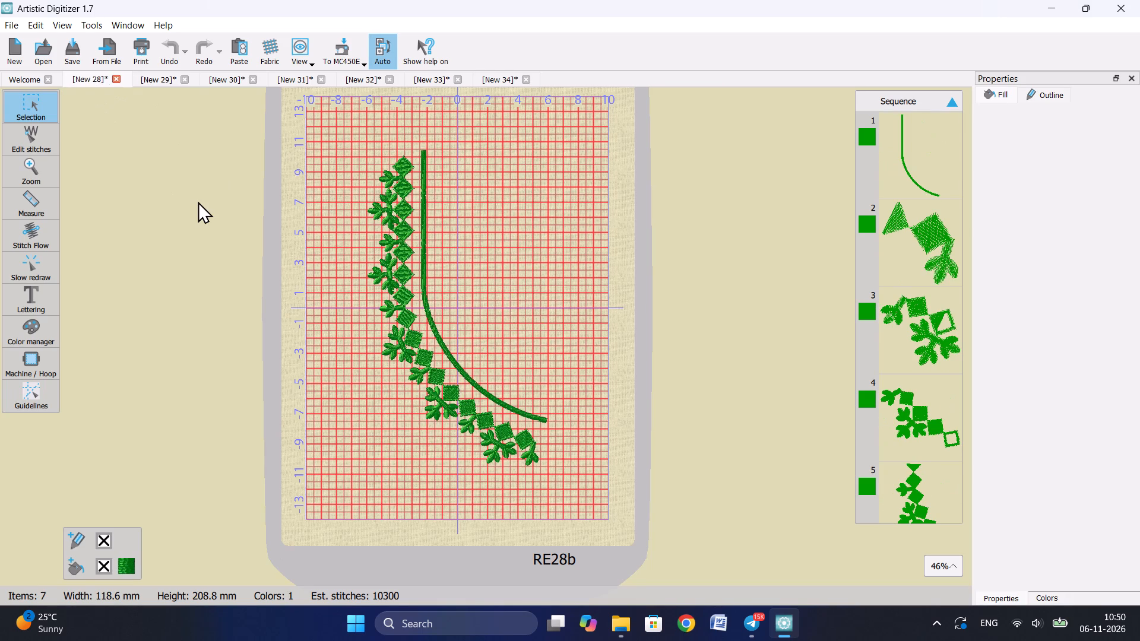
pyautogui.hotkey('ctrl', 'shift', 's')
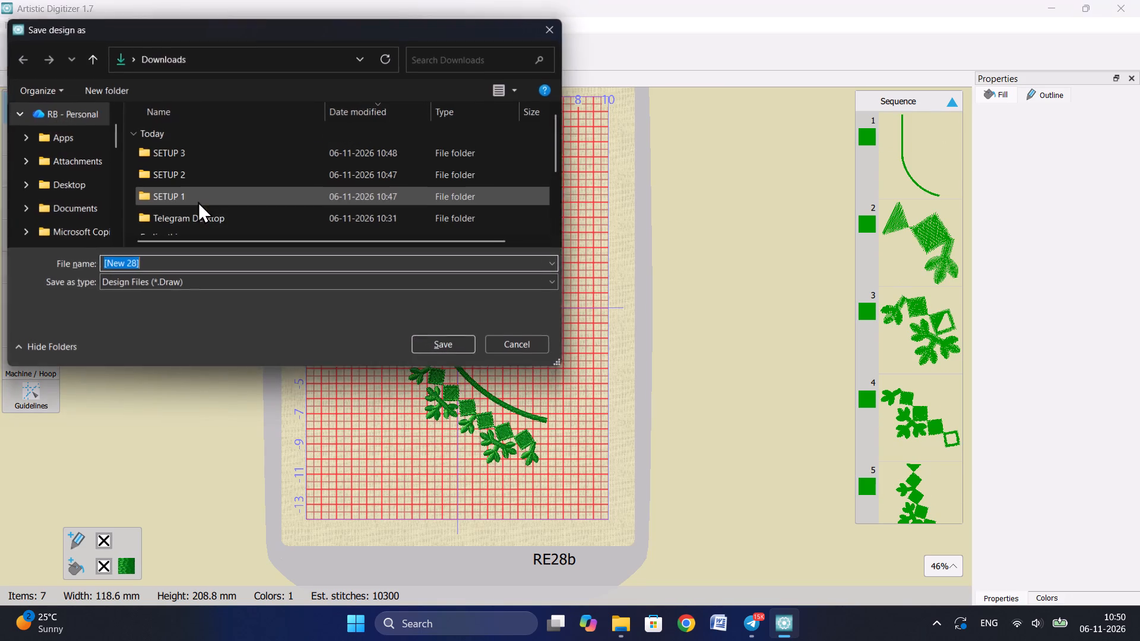
pyautogui.click(208, 284)
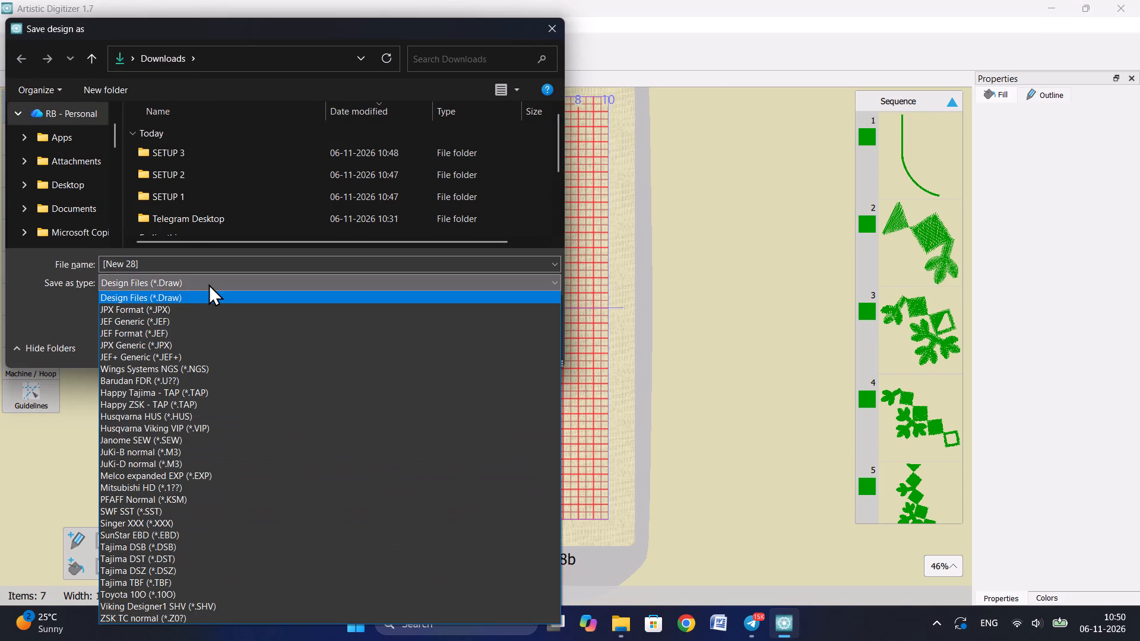
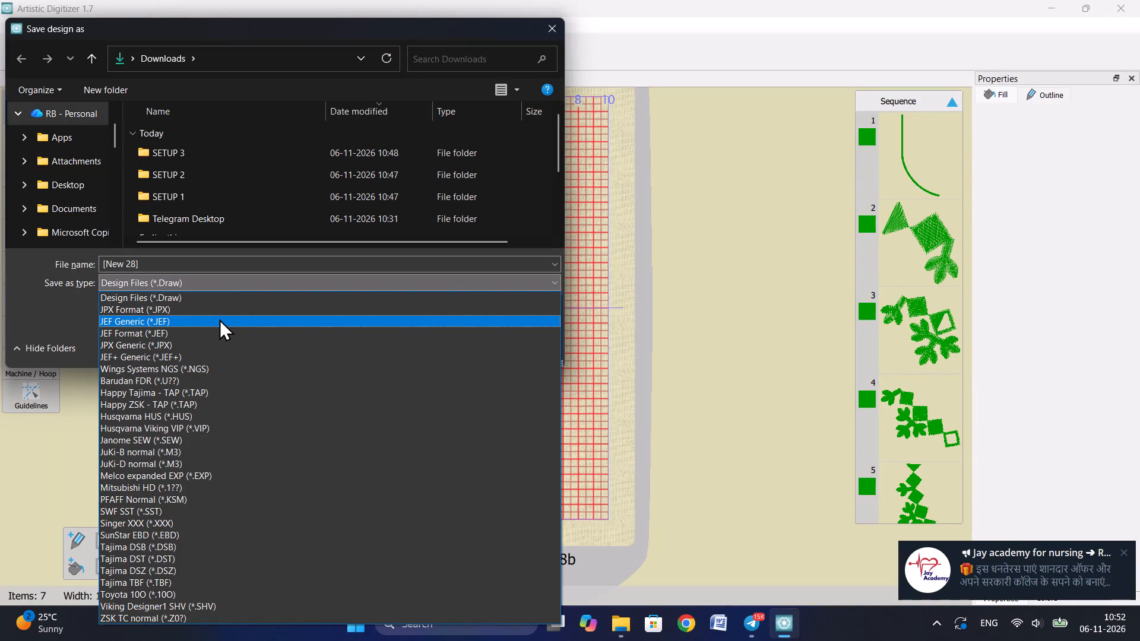
# Save the [New 28] curved border design to Downloads in JEF Generic format.
pyautogui.click(220, 323)
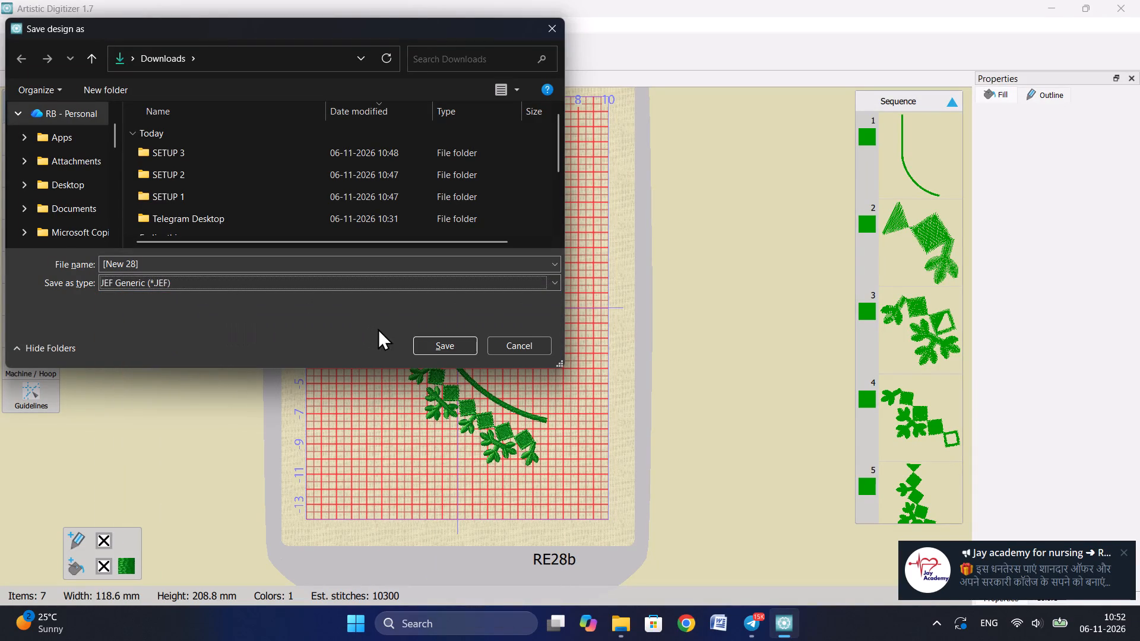
pyautogui.click(429, 338)
pyautogui.press('Return')
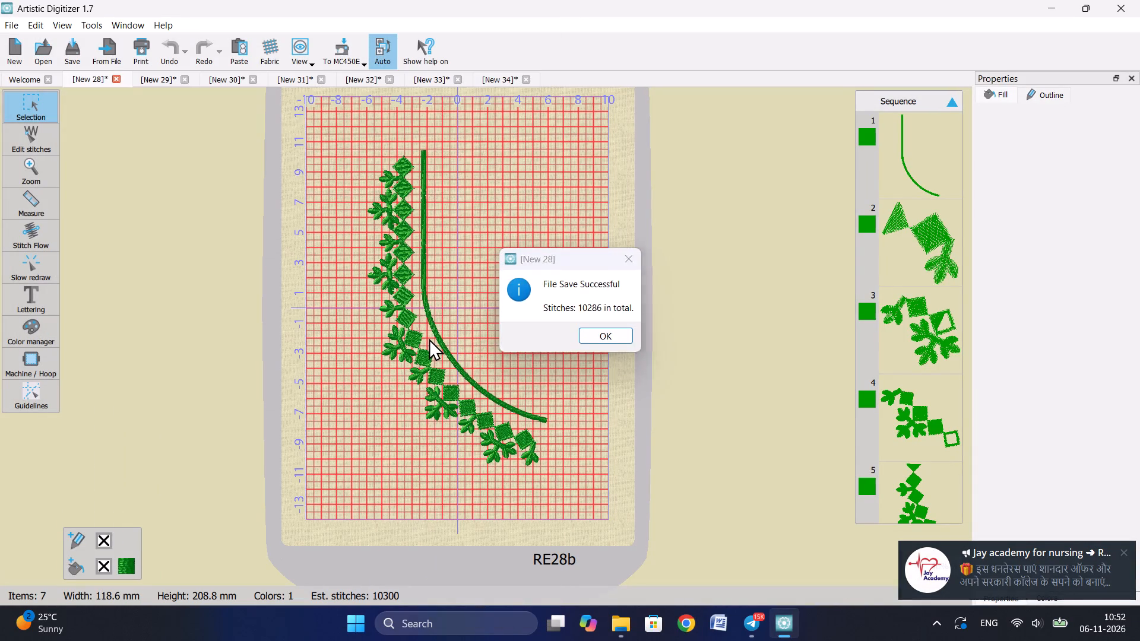
# Save the [New 29] curved border design with the cross motif to Downloads in JEF Generic format.
pyautogui.click(160, 71)
pyautogui.hotkey('ctrl', 'shift', 's')
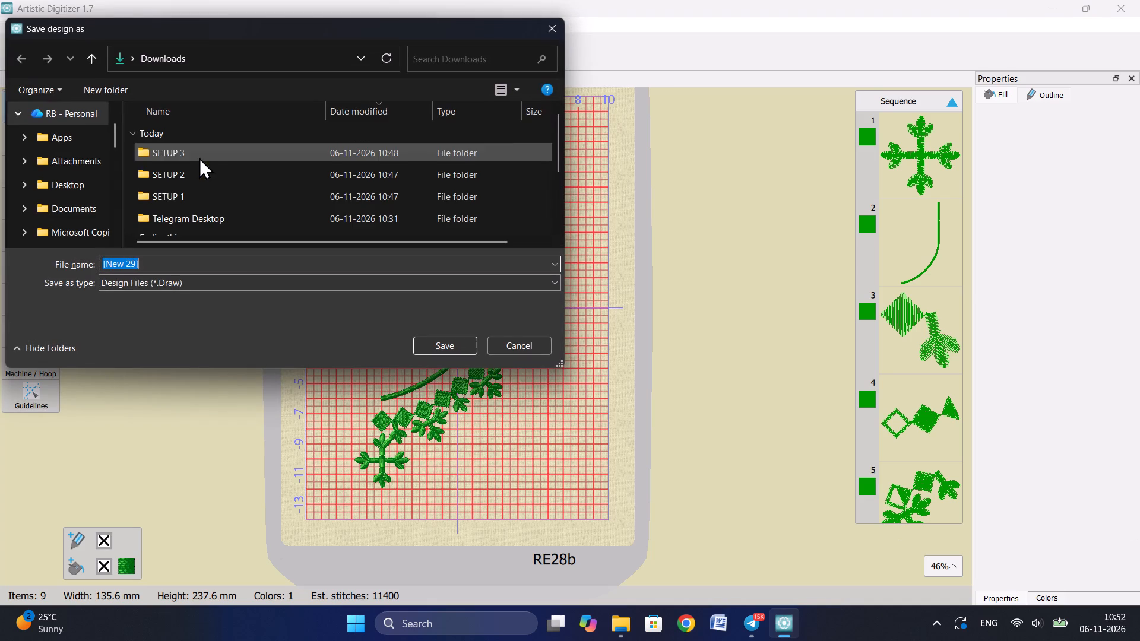
pyautogui.click(248, 286)
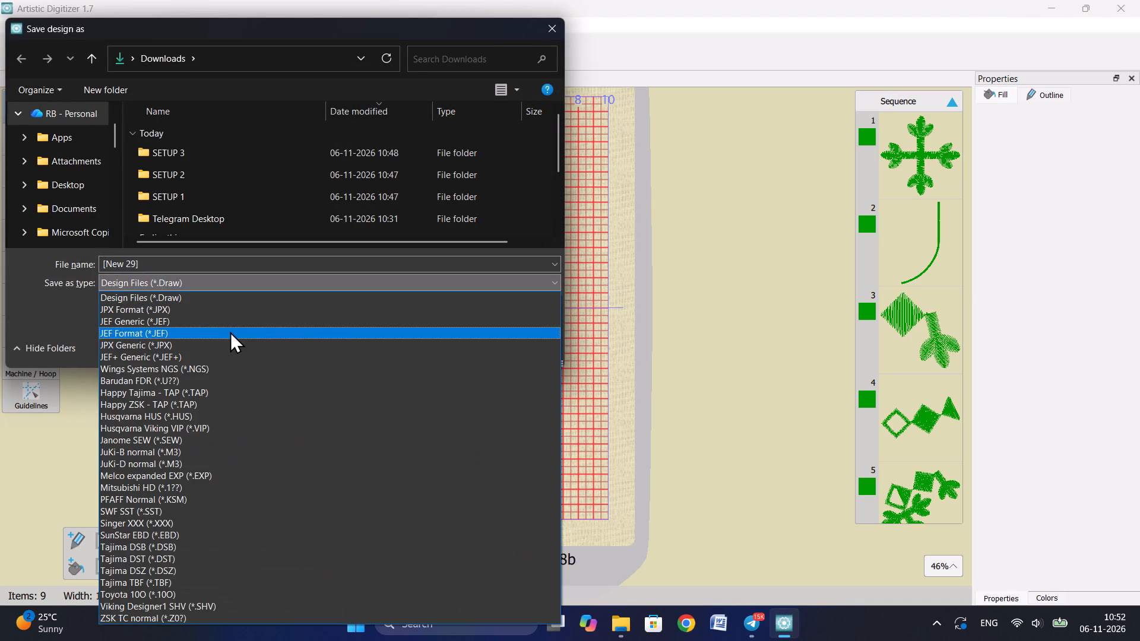
pyautogui.click(218, 324)
pyautogui.click(425, 345)
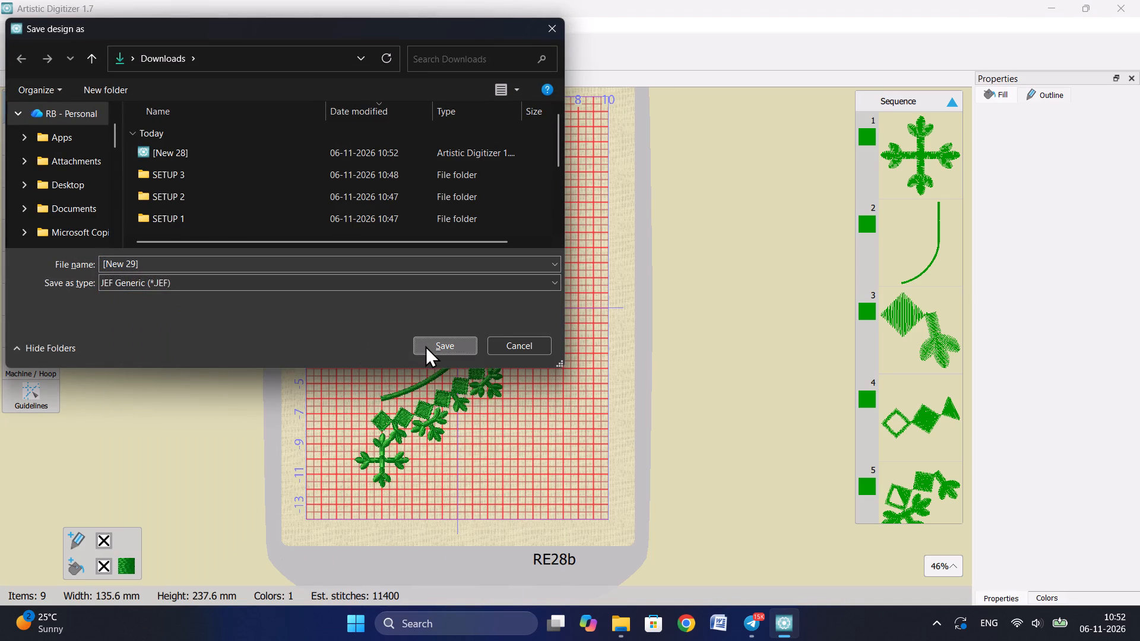
pyautogui.press('Return')
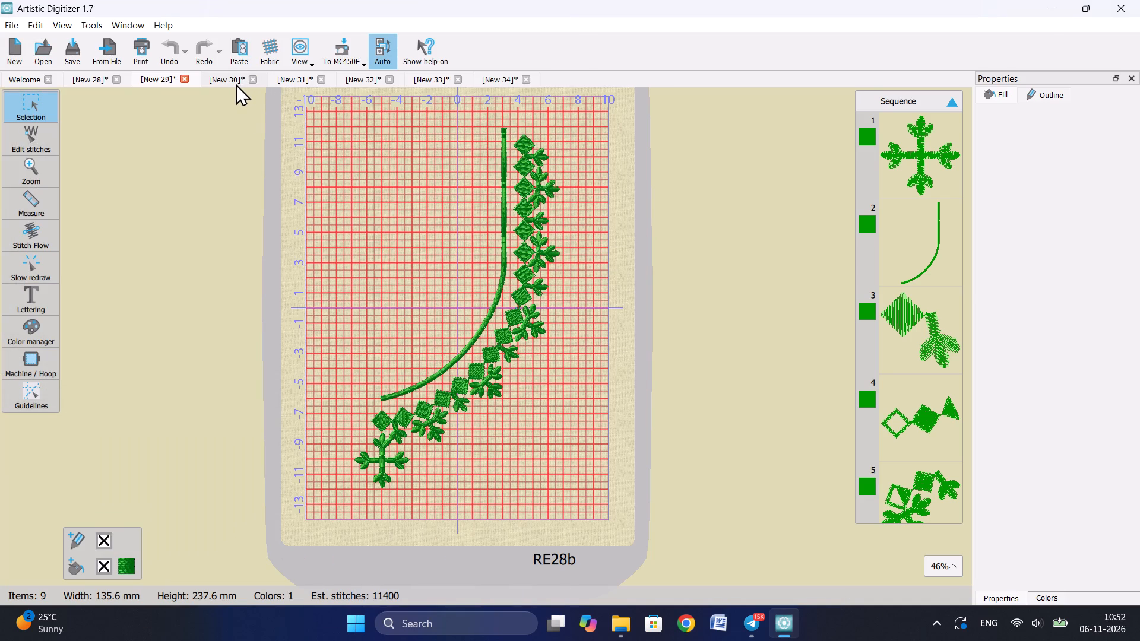
# Save the [New 30] diamond design with the cross motif above it to Downloads in JEF Generic format.
pyautogui.click(236, 84)
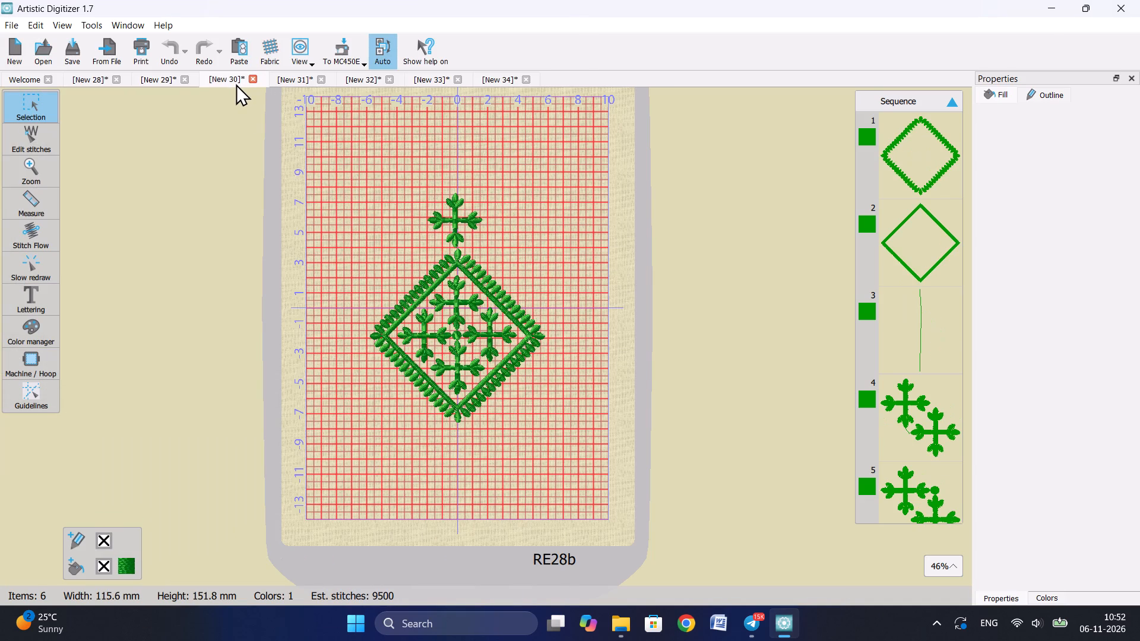
pyautogui.hotkey('ctrl', 'shift', 's')
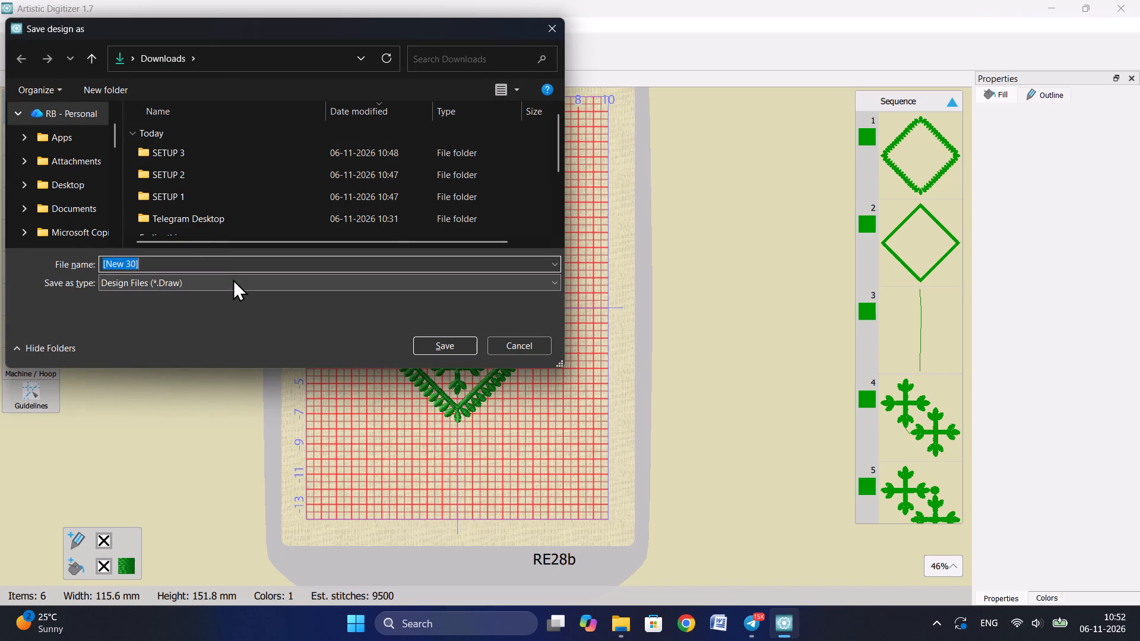
pyautogui.scroll(-1, 227, 212)
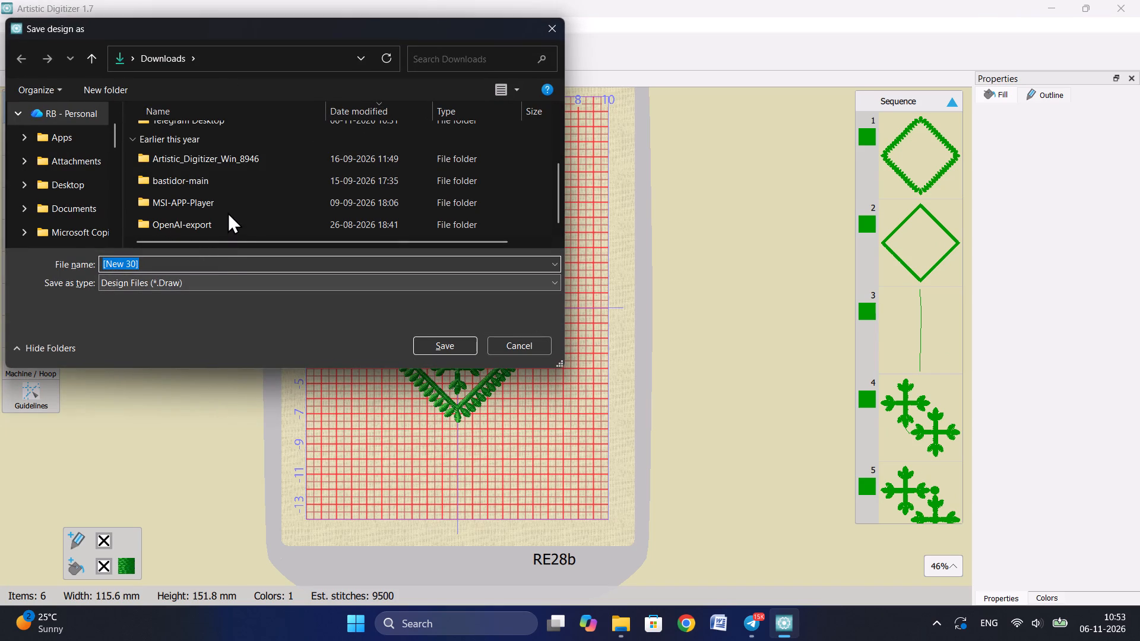
pyautogui.scroll(-2, 220, 189)
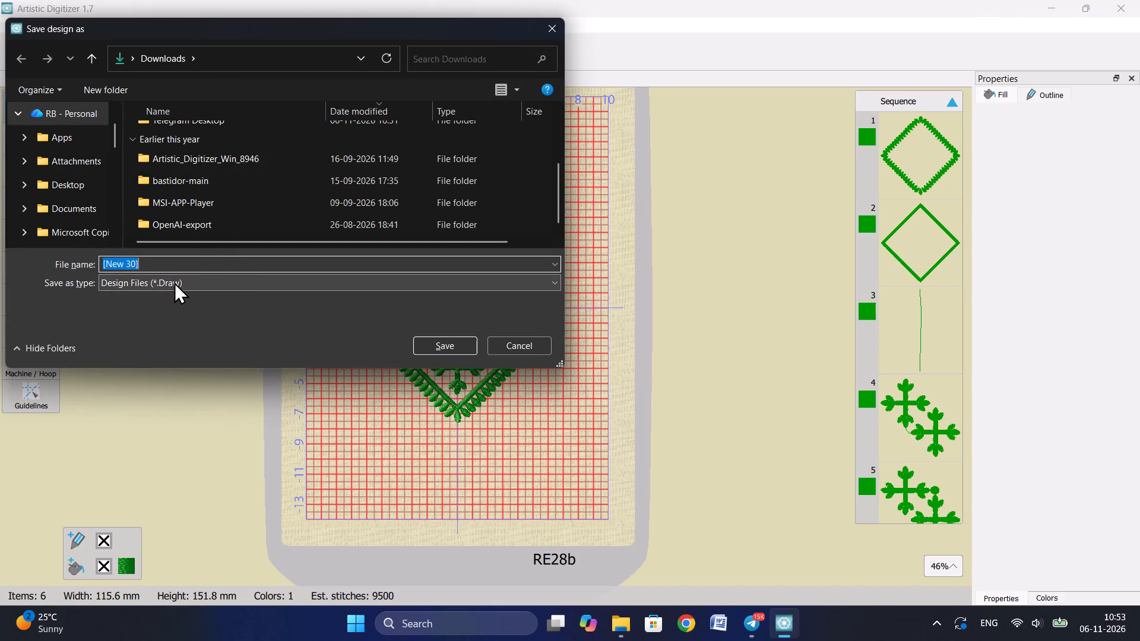
pyautogui.click(174, 282)
pyautogui.click(173, 323)
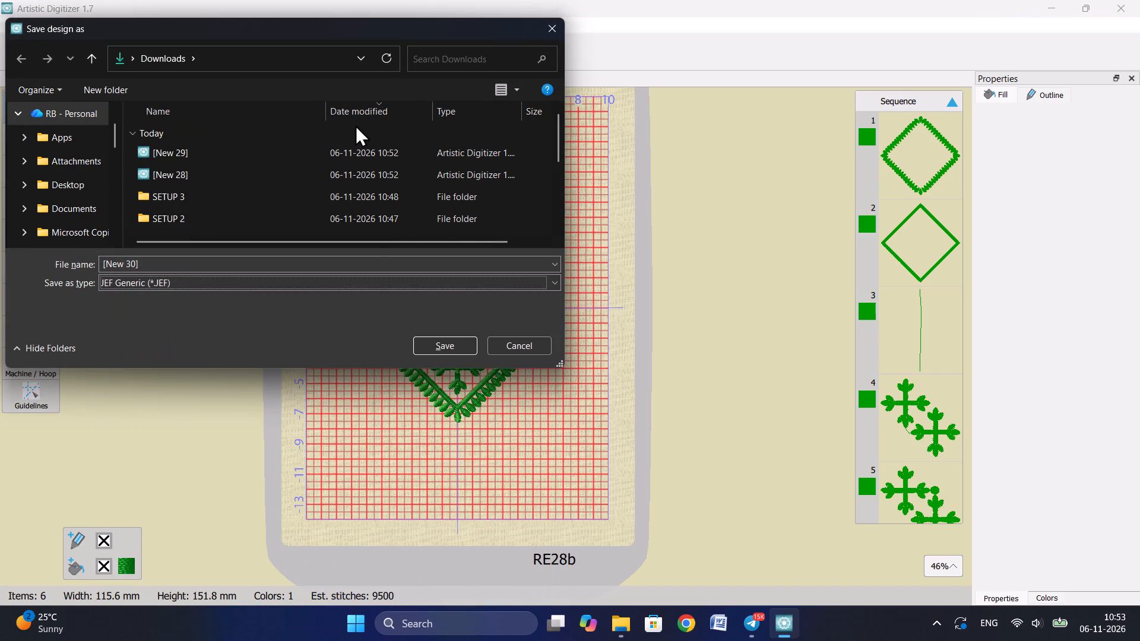
pyautogui.click(432, 350)
pyautogui.press('Return')
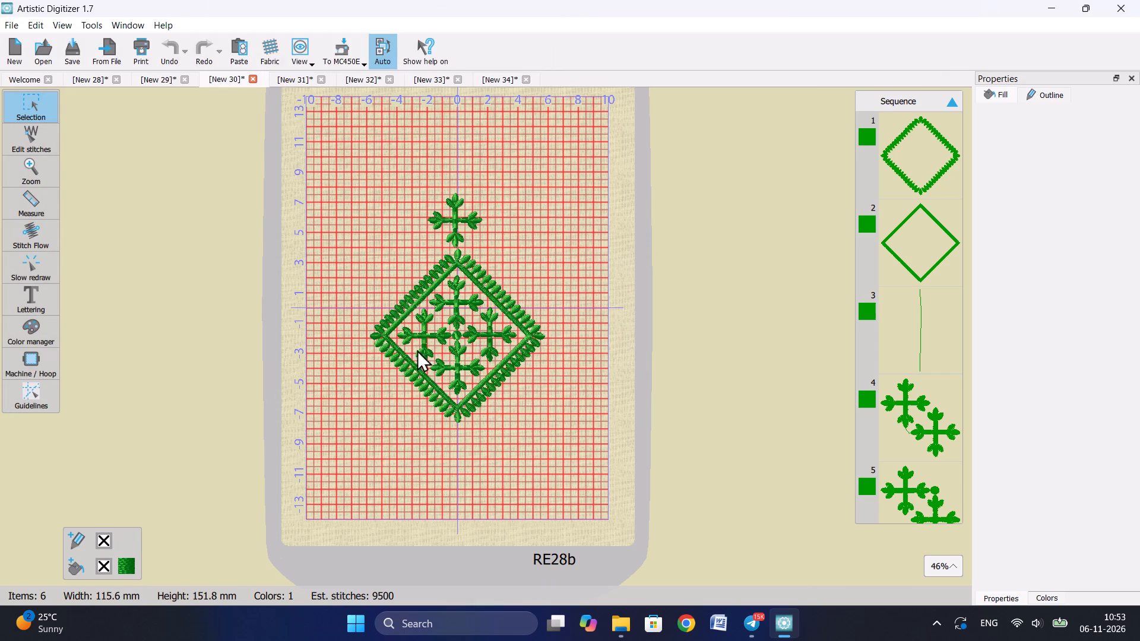
# Save the [New 31] straight vertical border design to Downloads in JEF Generic format.
pyautogui.click(284, 71)
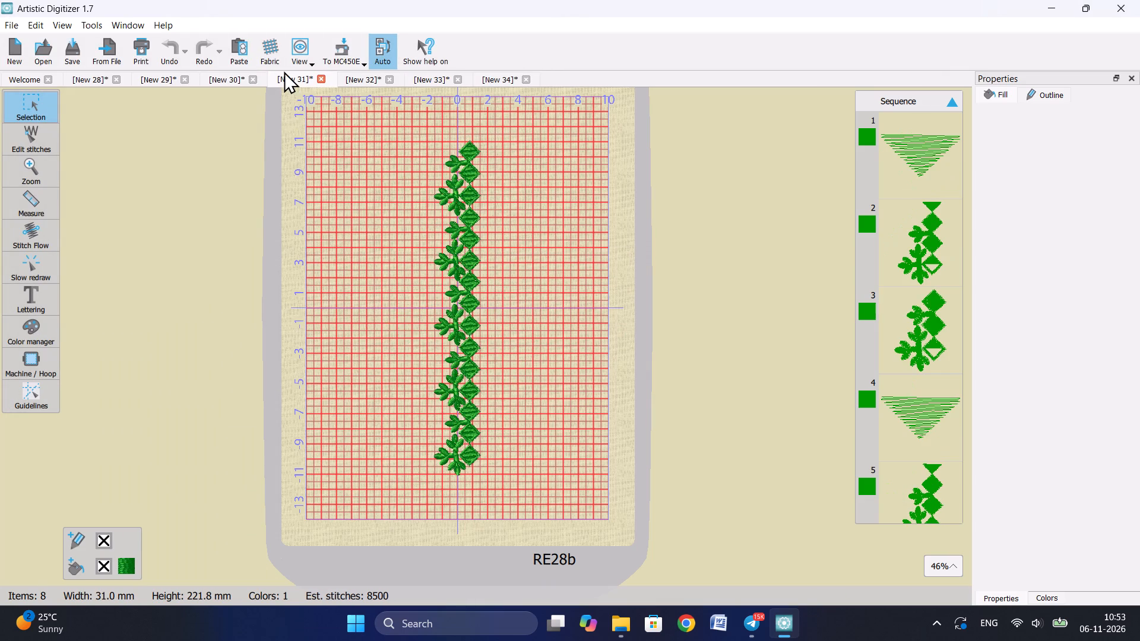
pyautogui.hotkey('ctrl', 'shift', 's')
pyautogui.click(337, 280)
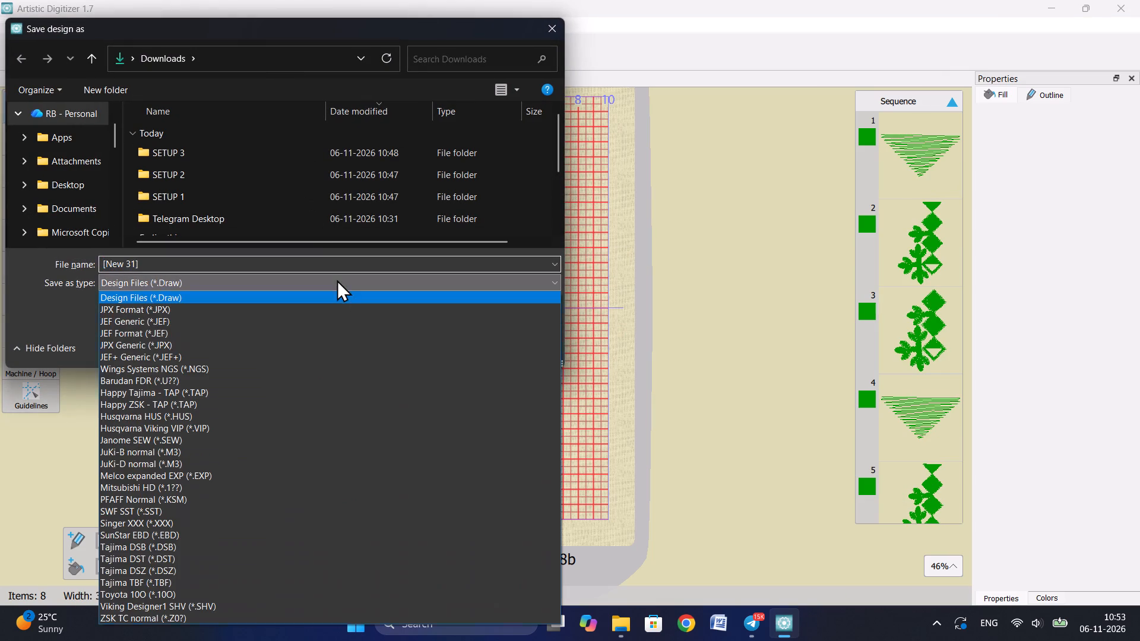
pyautogui.click(282, 325)
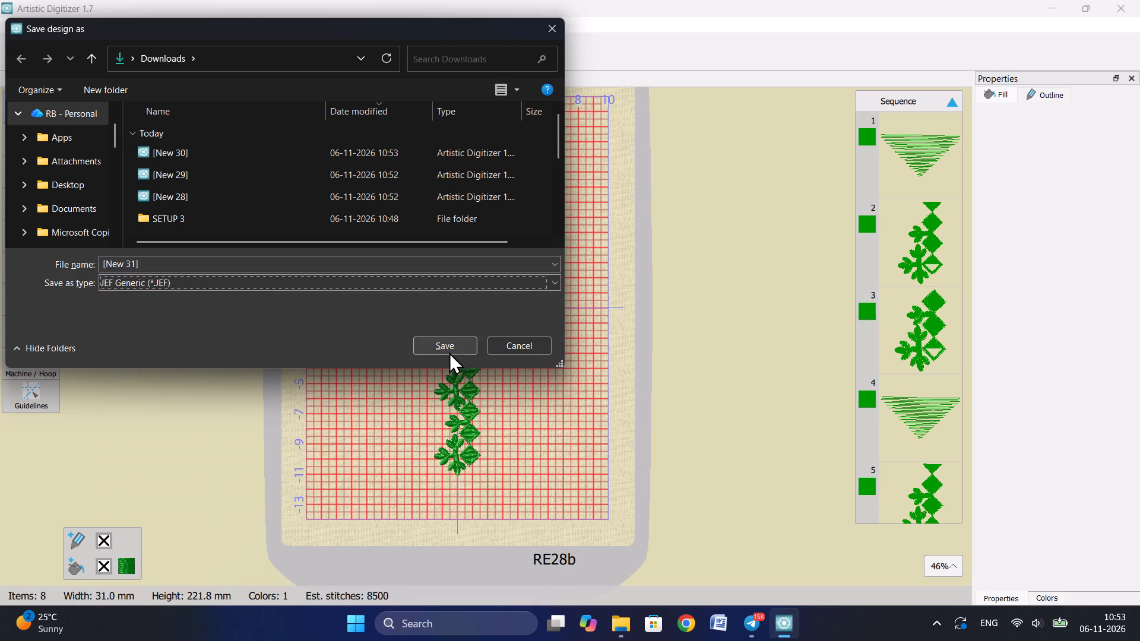
pyautogui.click(440, 344)
pyautogui.press('Return')
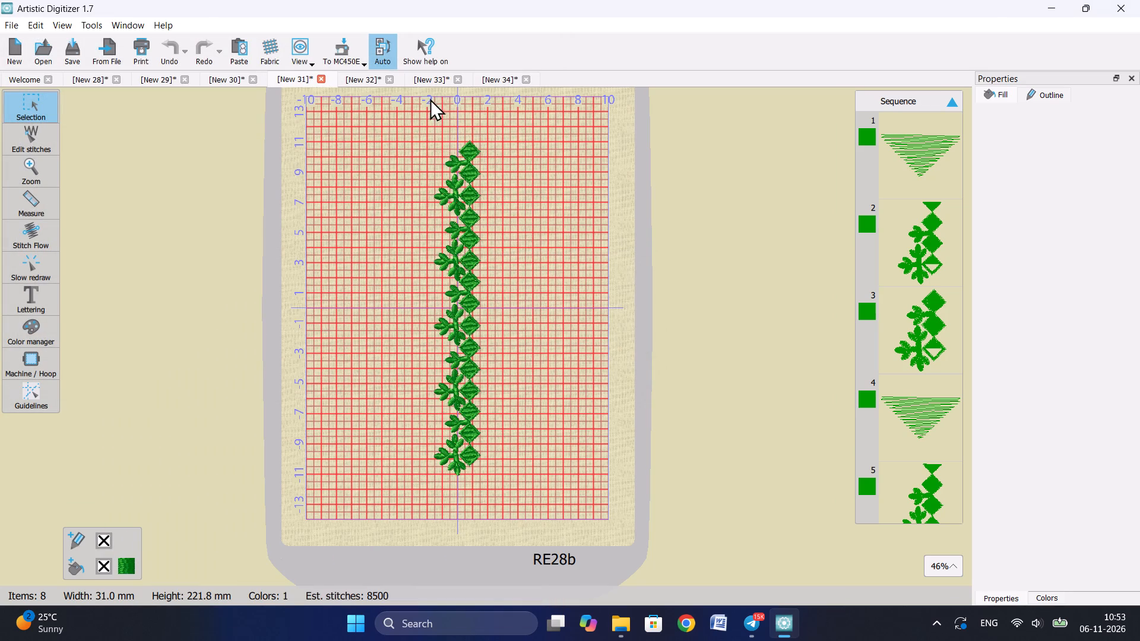
# Save the [New 32] small diamond design to Downloads in JEF Generic format.
pyautogui.click(348, 72)
pyautogui.hotkey('ctrl', 'shift', 's')
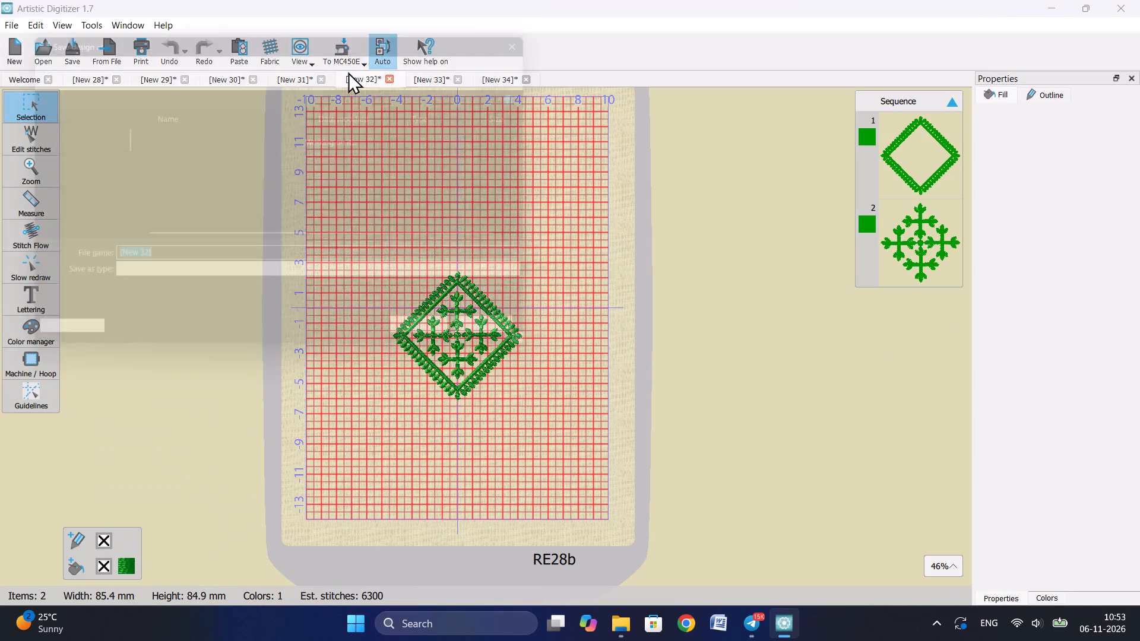
pyautogui.click(363, 278)
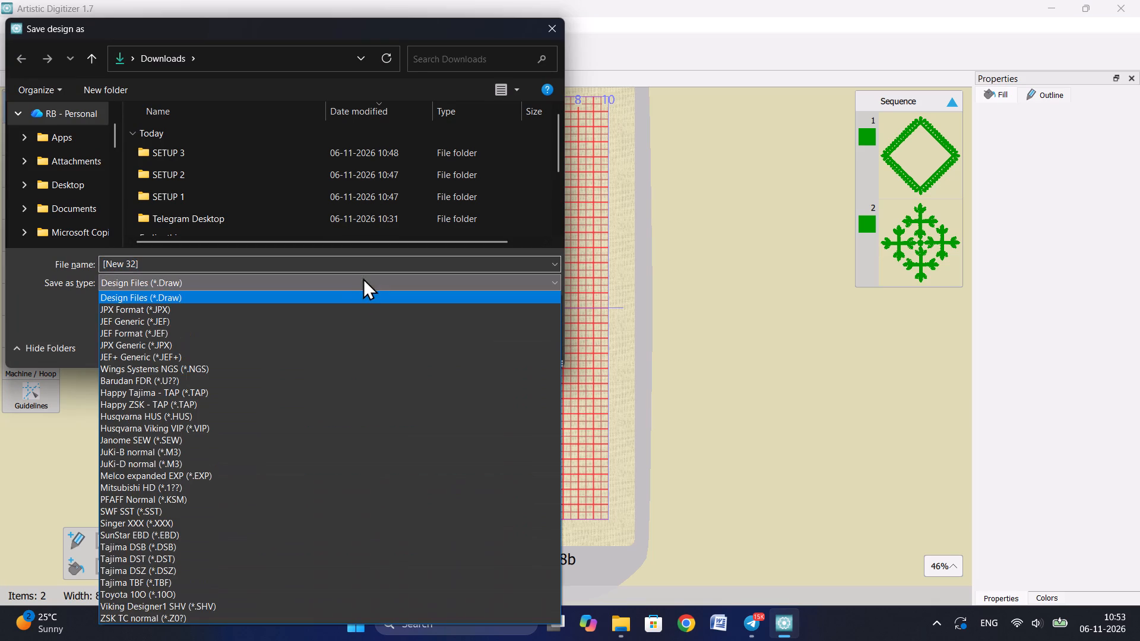
pyautogui.click(346, 326)
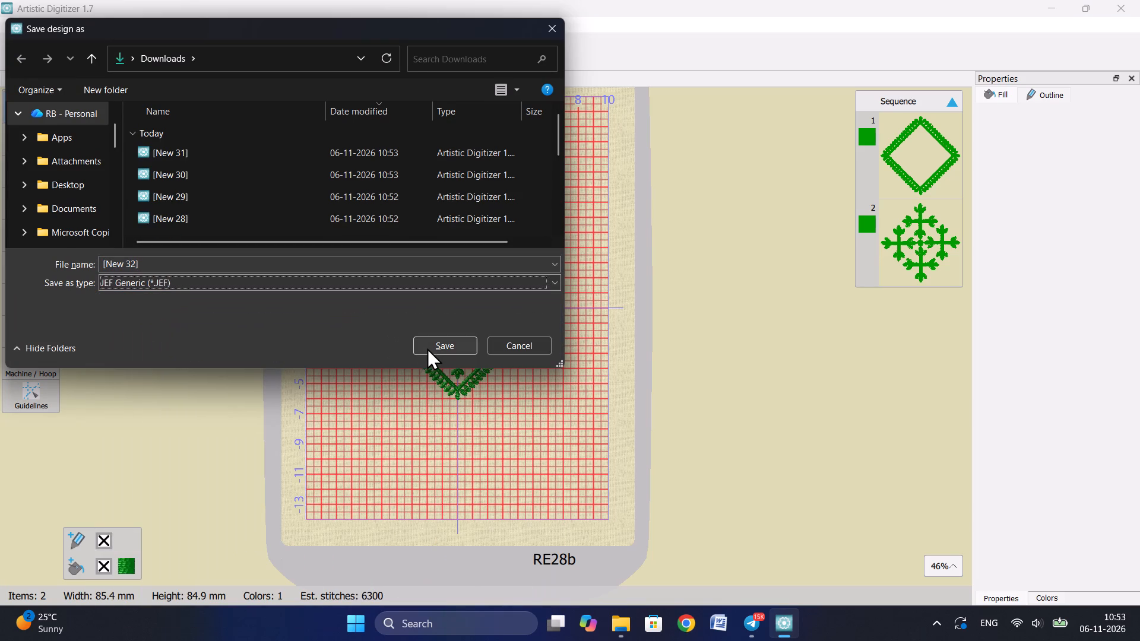
pyautogui.click(427, 348)
pyautogui.press('Return')
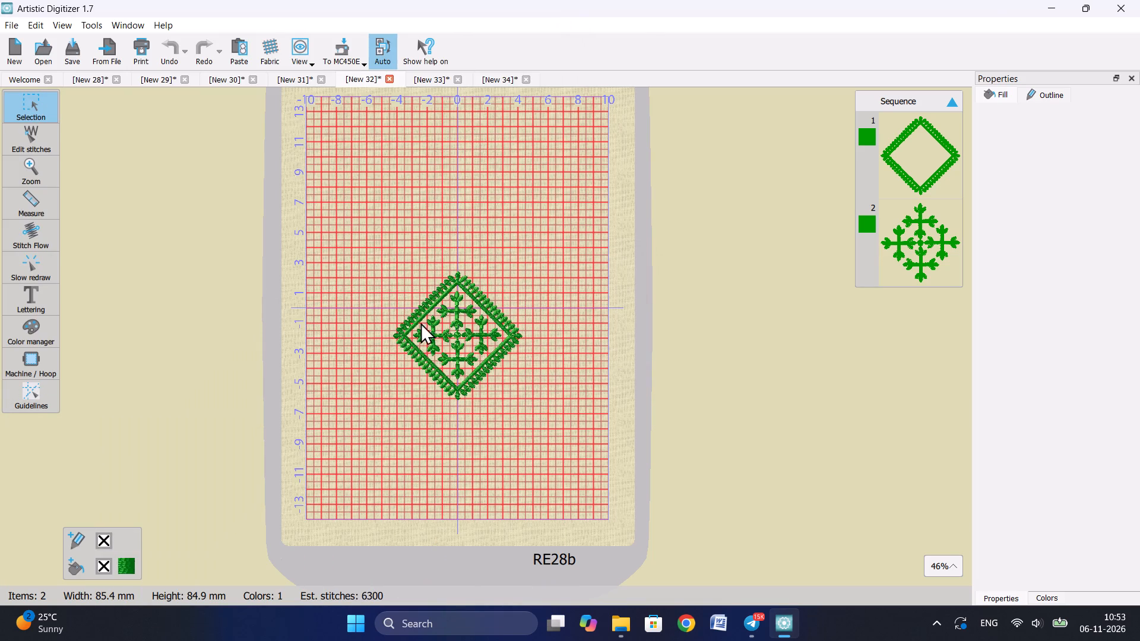
# Save the [New 33] large diamond design to Downloads in JEF Generic format.
pyautogui.click(434, 80)
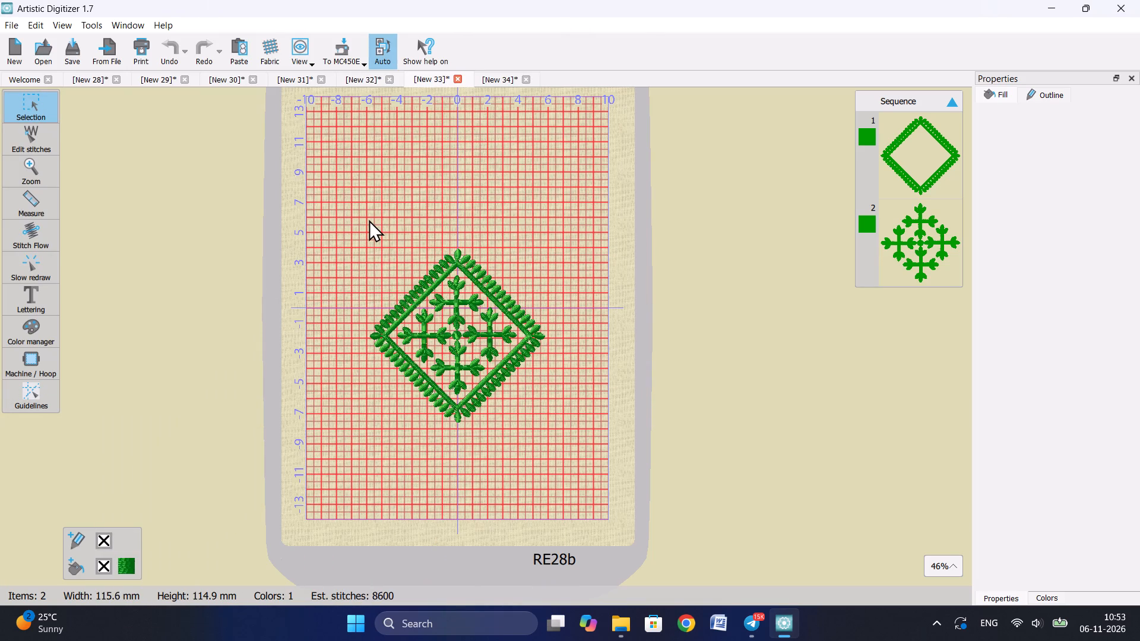
pyautogui.hotkey('ctrl', 'shift', 's')
pyautogui.click(379, 294)
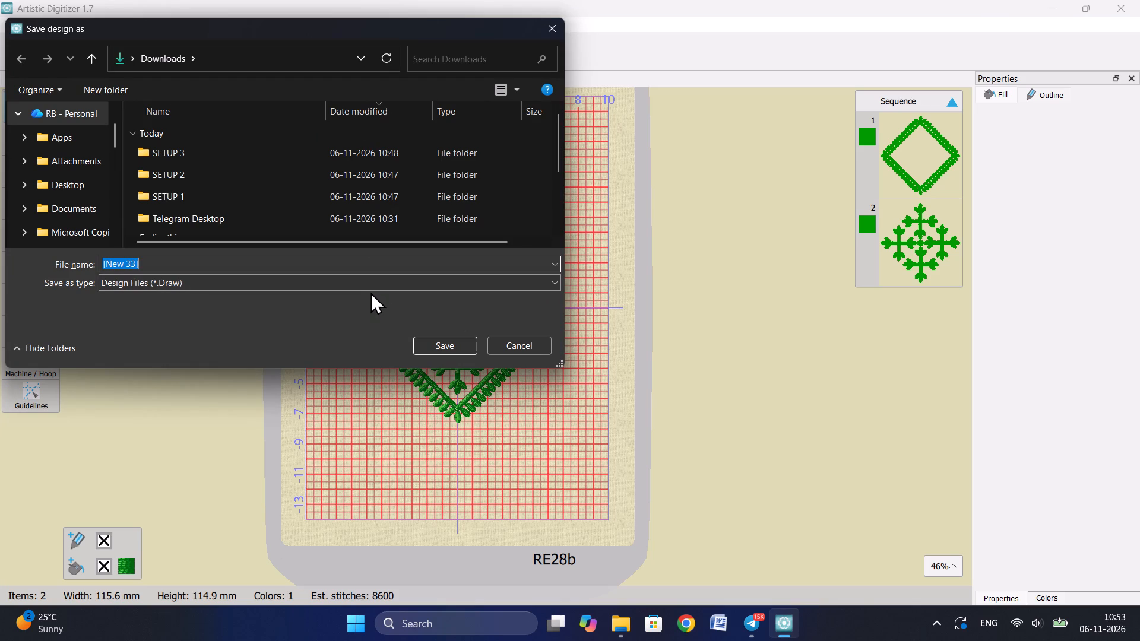
pyautogui.click(370, 292)
pyautogui.click(356, 283)
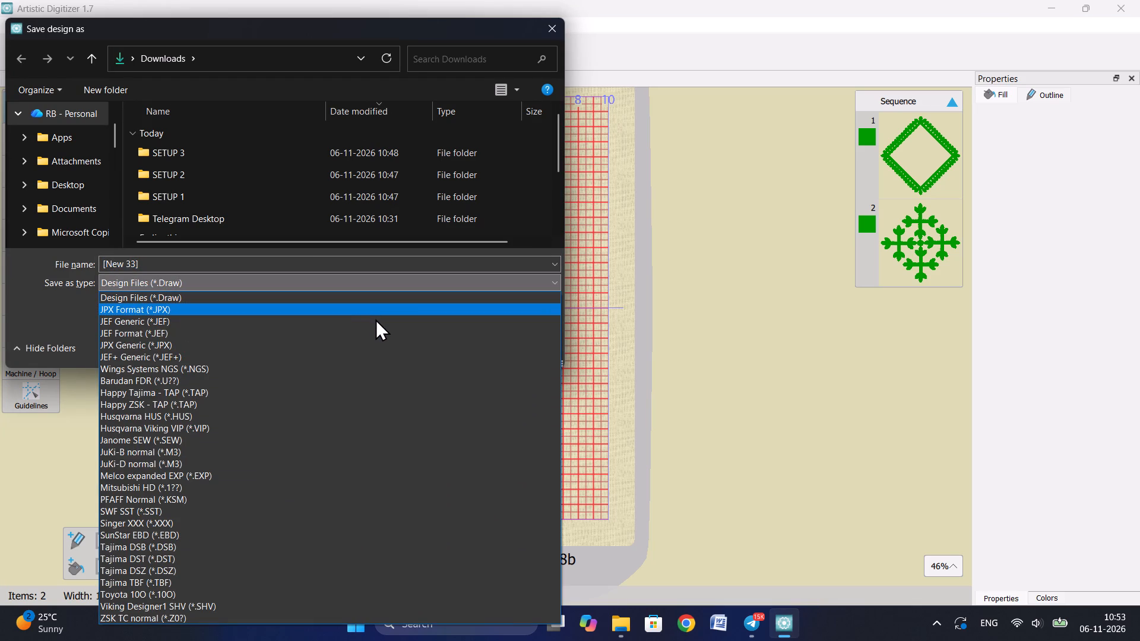
pyautogui.click(373, 315)
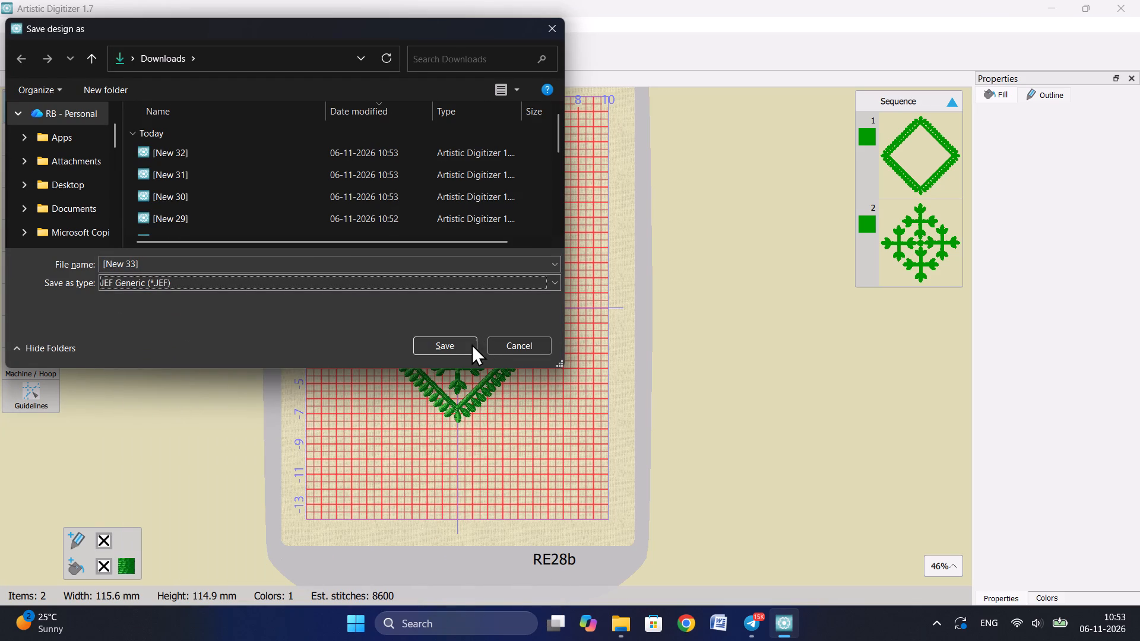
pyautogui.click(453, 346)
pyautogui.press('Return')
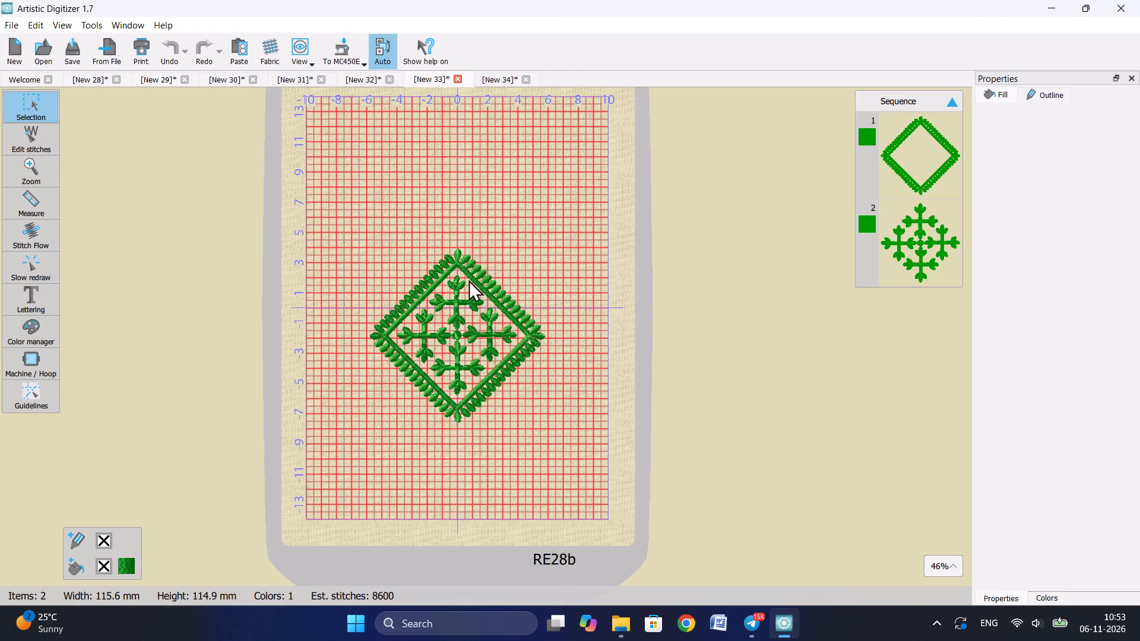
# Save the [New 34] single cross motif design to Downloads in JEF Generic format.
pyautogui.click(494, 78)
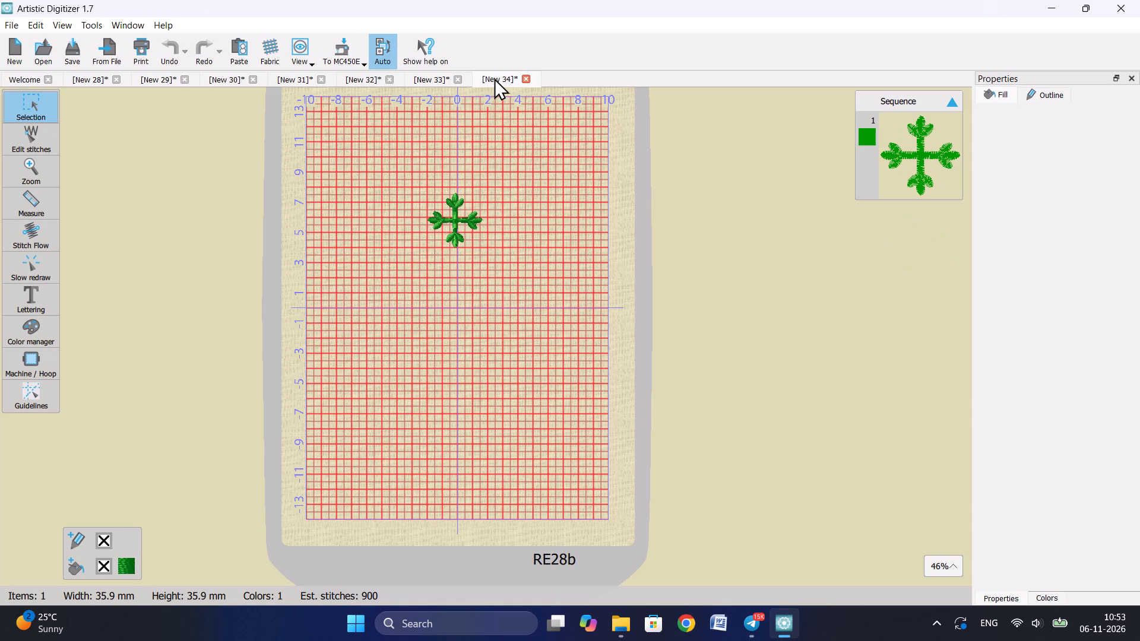
pyautogui.hotkey('ctrl', 'shift', 's')
pyautogui.click(392, 286)
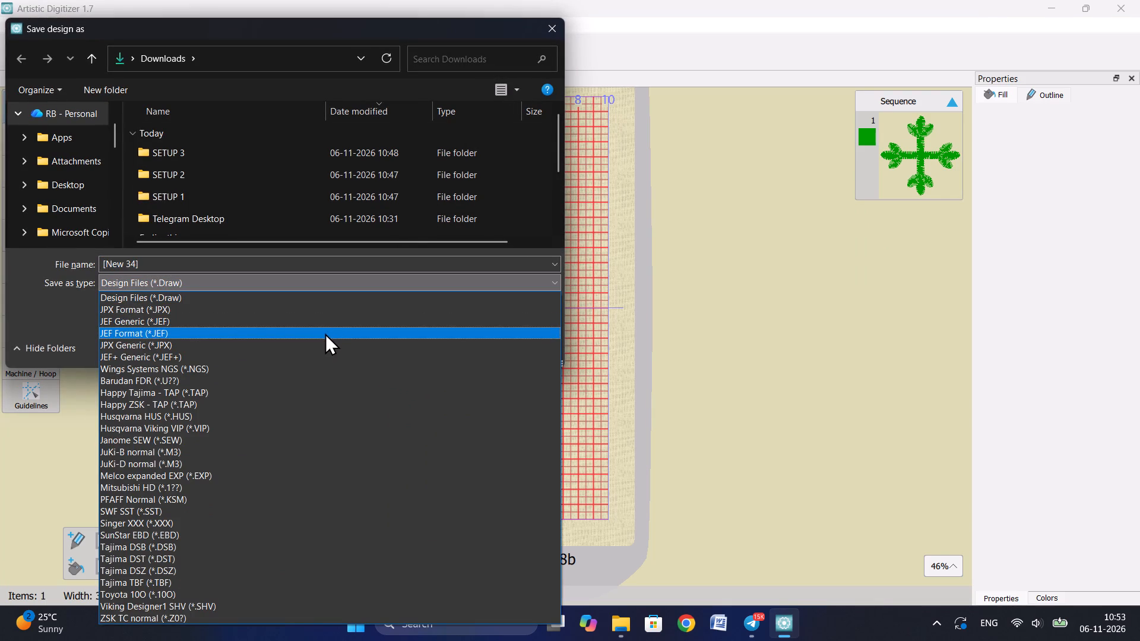
pyautogui.click(311, 323)
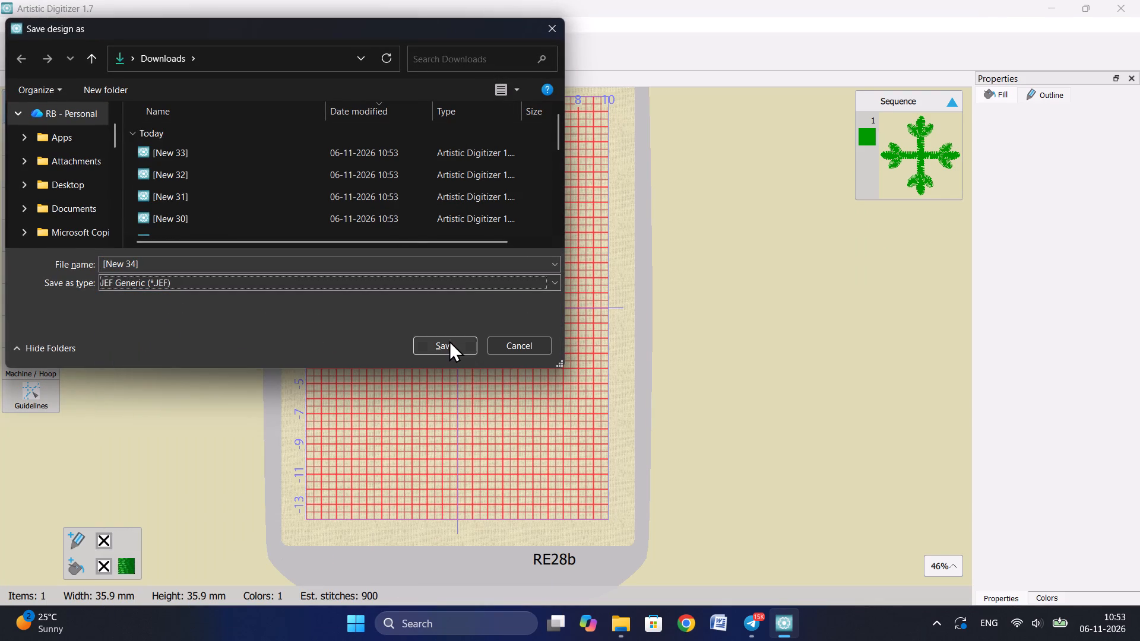
pyautogui.click(449, 340)
pyautogui.press('Return')
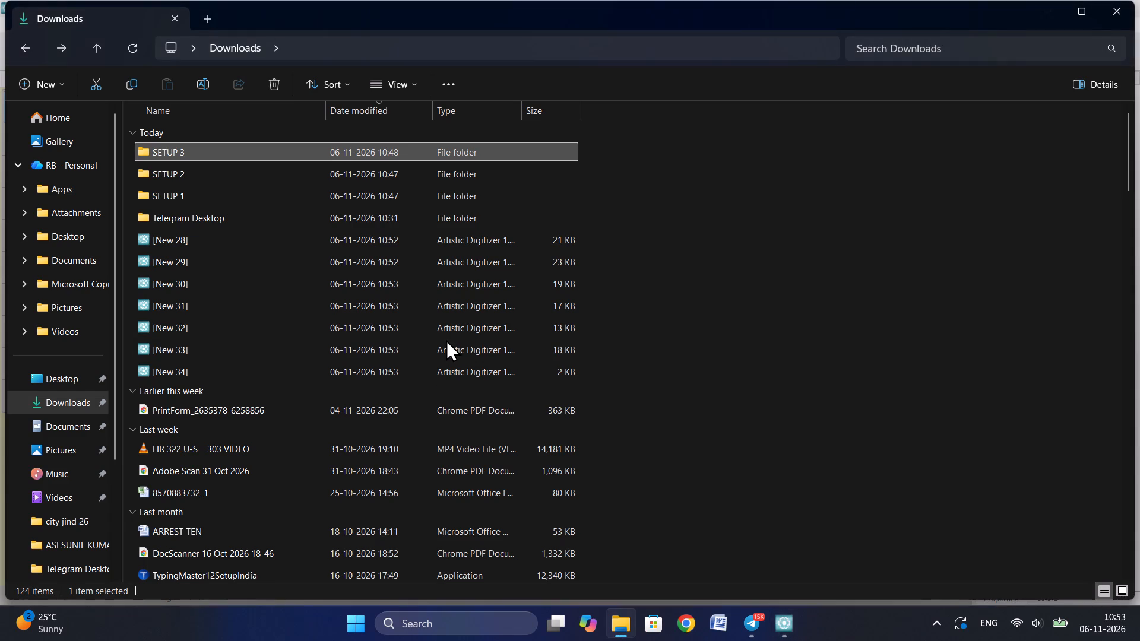
# In File Explorer, create a folder named SETUP 4 in Downloads.
pyautogui.rightClick(703, 210)
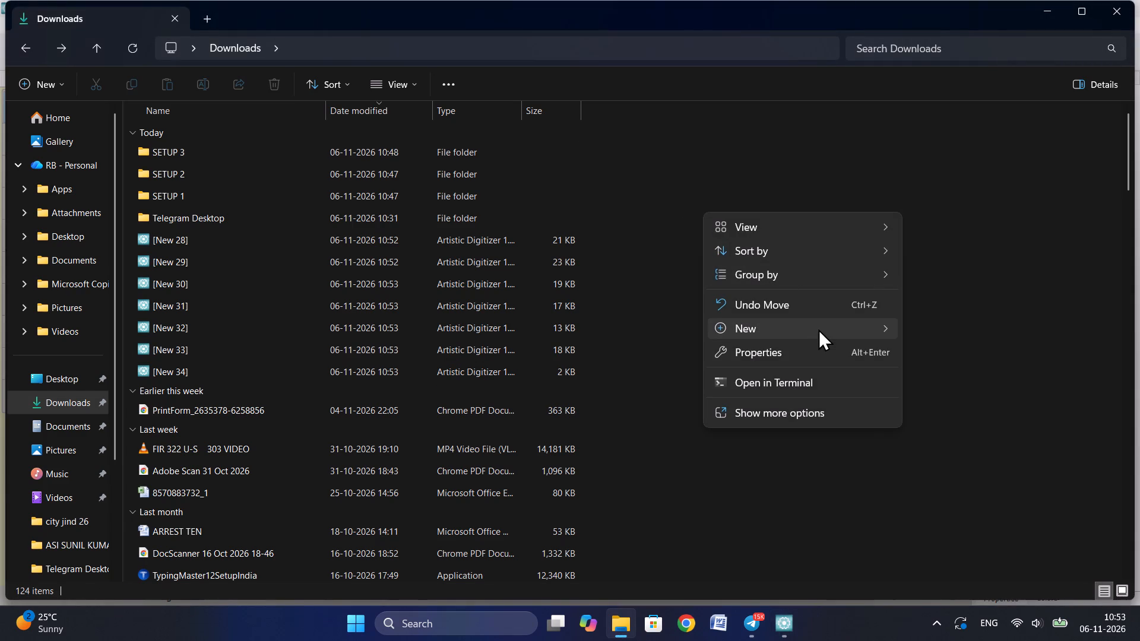
pyautogui.click(926, 319)
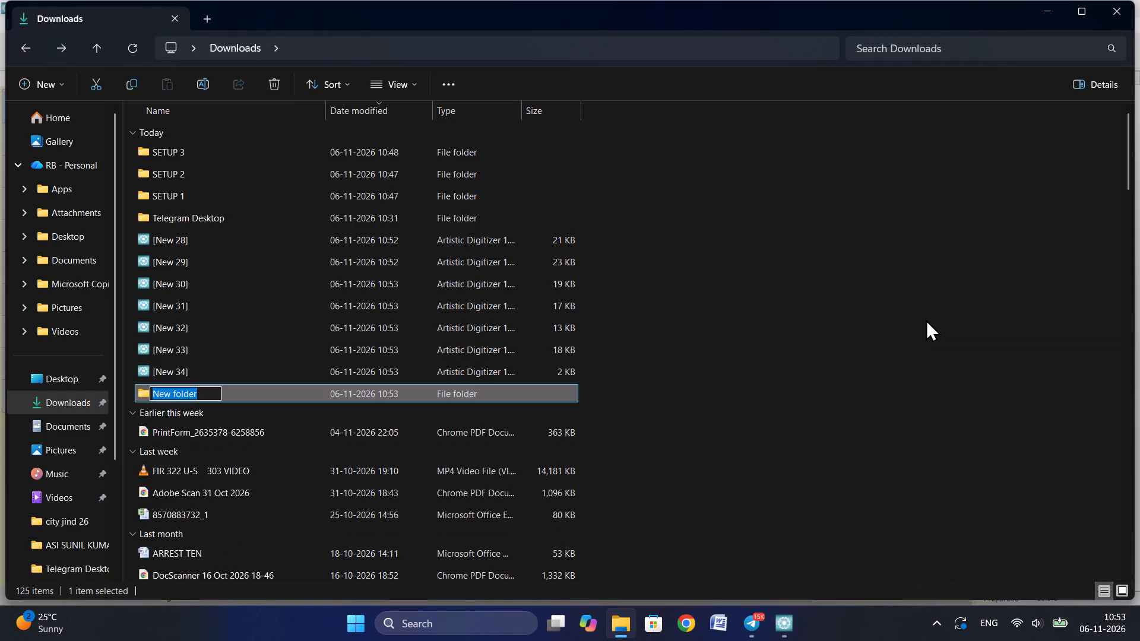
pyautogui.write('SETUP 4')
pyautogui.press('Return')
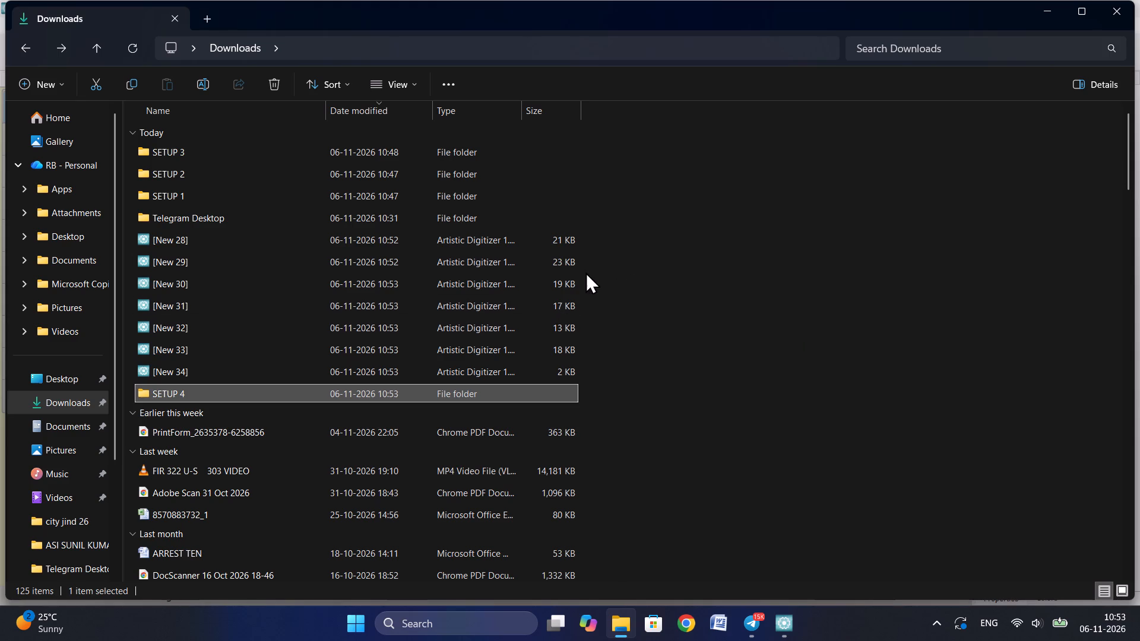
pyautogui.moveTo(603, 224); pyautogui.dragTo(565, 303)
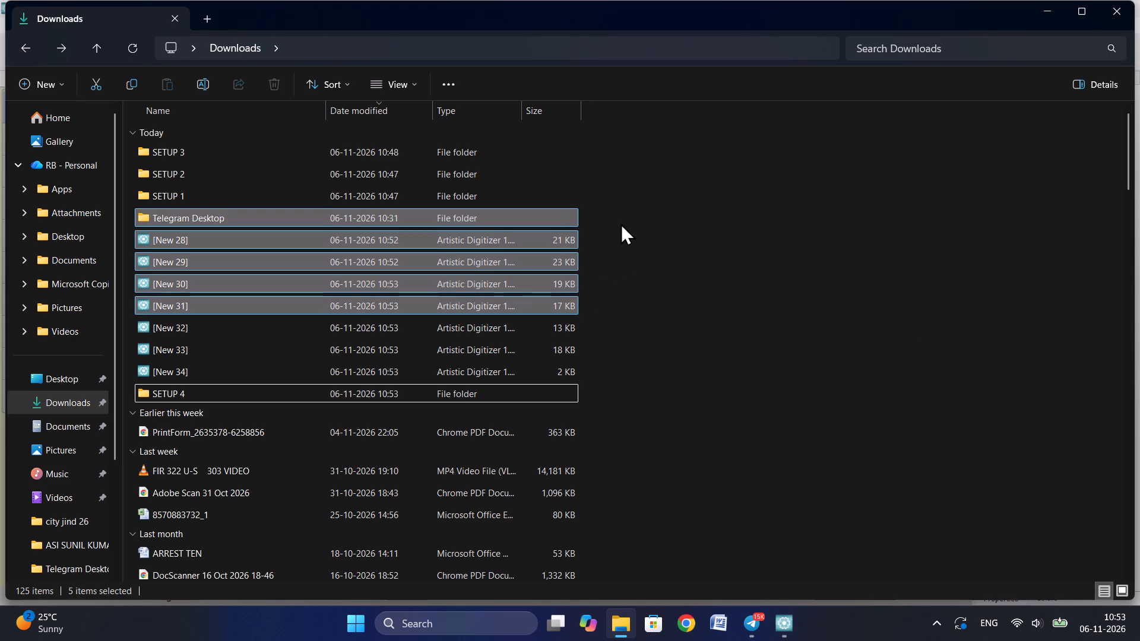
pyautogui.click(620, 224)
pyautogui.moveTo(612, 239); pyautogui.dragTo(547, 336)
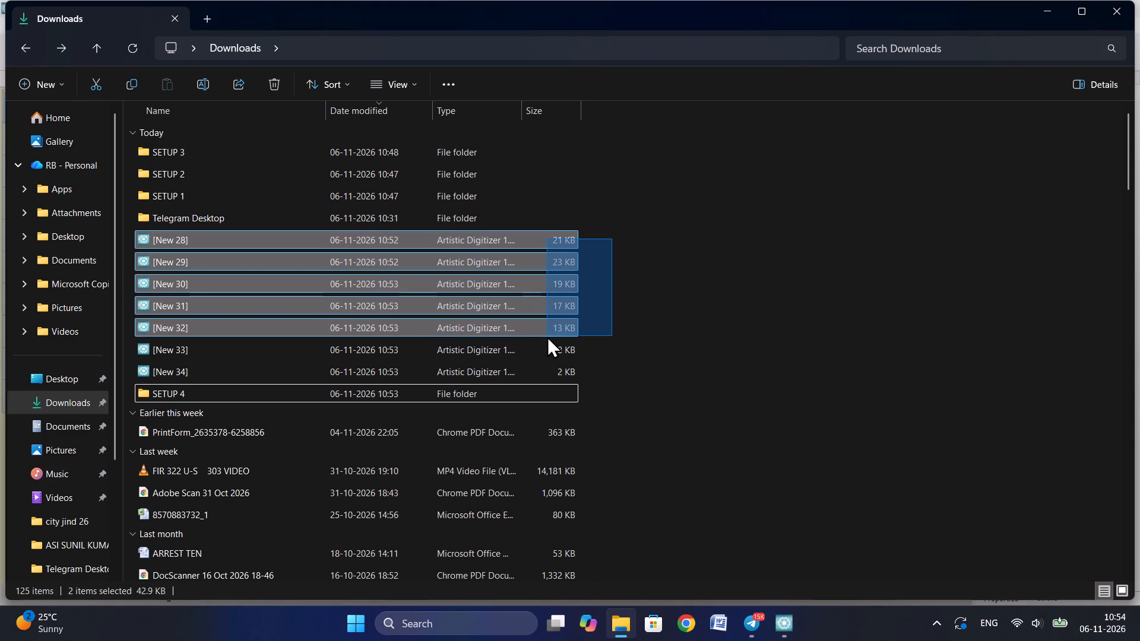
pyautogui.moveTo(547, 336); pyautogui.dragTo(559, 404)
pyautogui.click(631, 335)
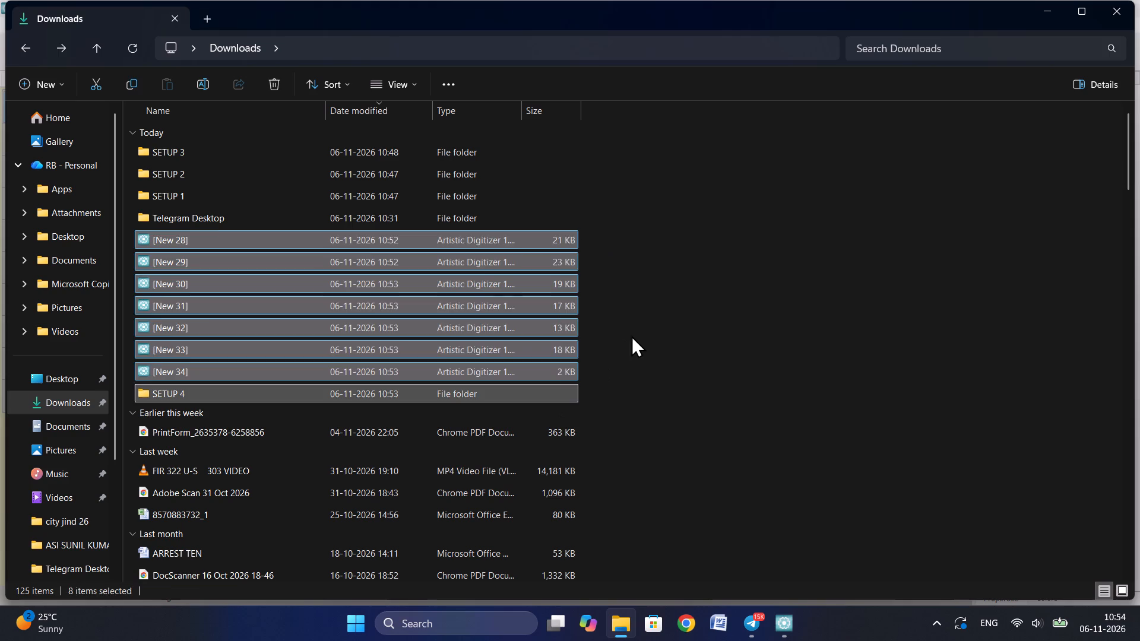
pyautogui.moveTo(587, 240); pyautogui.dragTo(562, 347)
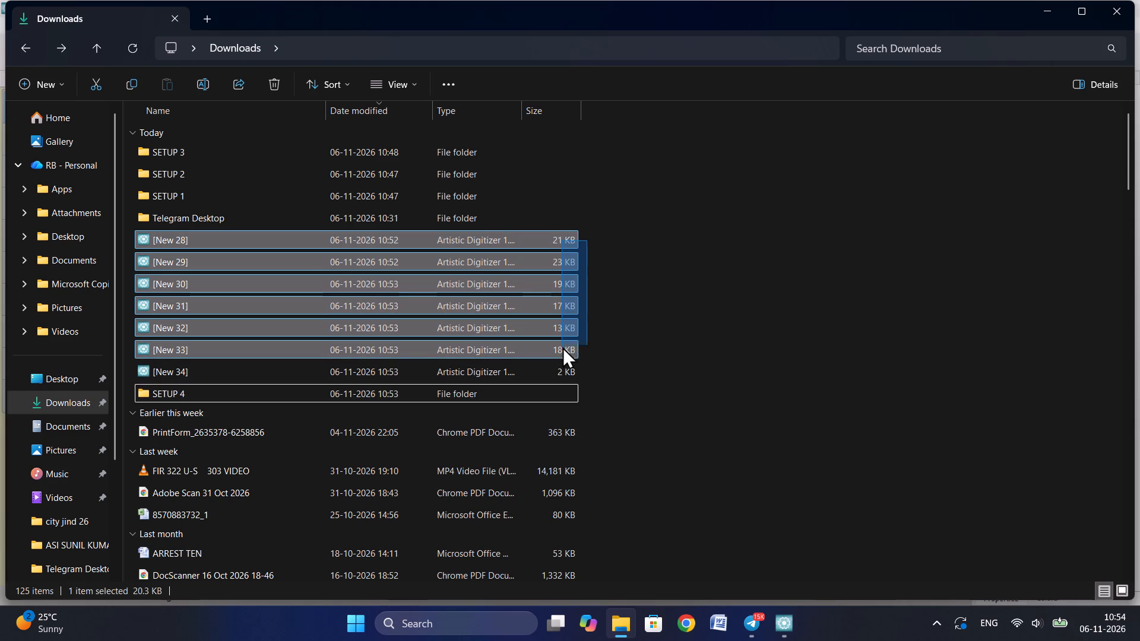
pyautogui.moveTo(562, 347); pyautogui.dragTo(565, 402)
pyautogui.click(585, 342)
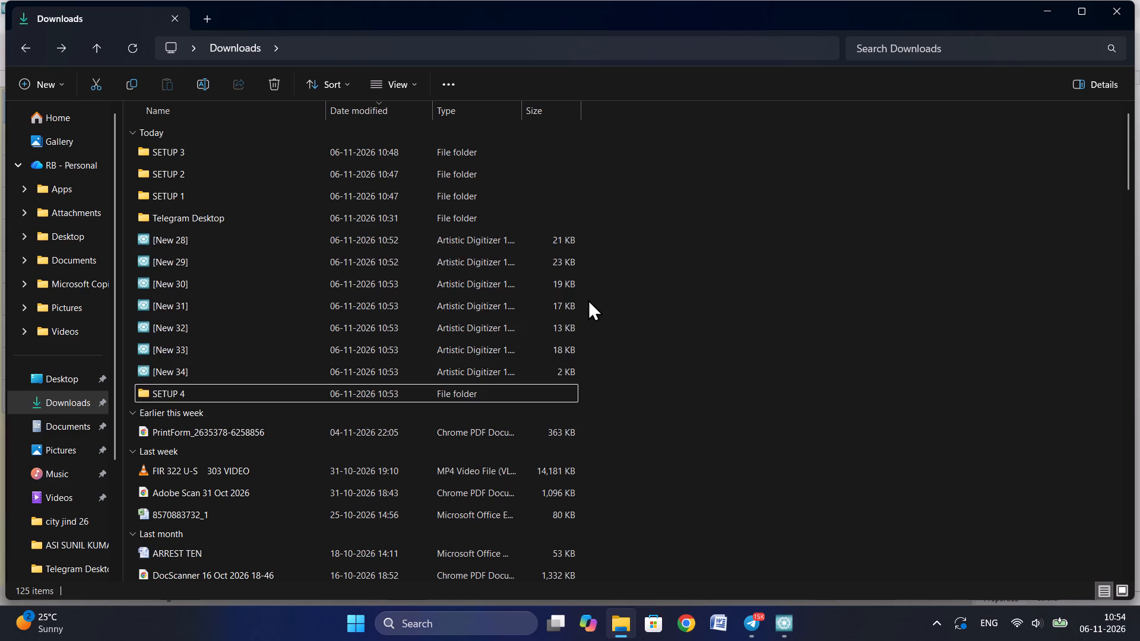
# Move the [New 28] to [New 34] design files in Downloads into the SETUP 4 folder.
pyautogui.moveTo(582, 240); pyautogui.dragTo(550, 363)
pyautogui.moveTo(540, 366); pyautogui.dragTo(509, 389)
pyautogui.scroll(2, 594, 236)
pyautogui.click(689, 165)
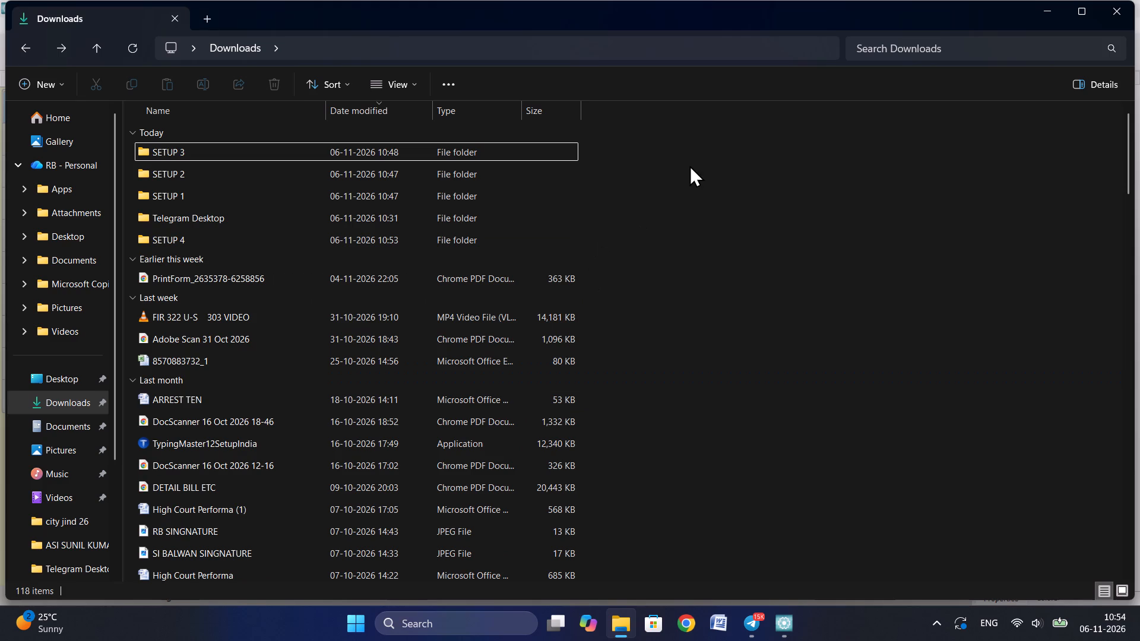
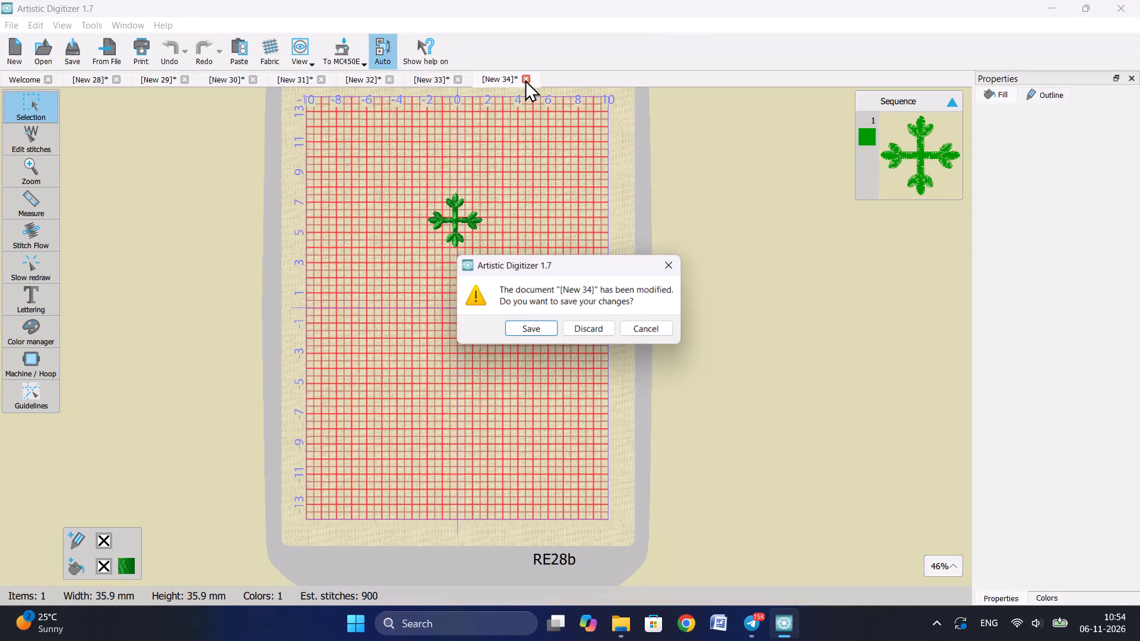
# Close the [New 34] design, discarding its changes.
pyautogui.click(584, 332)
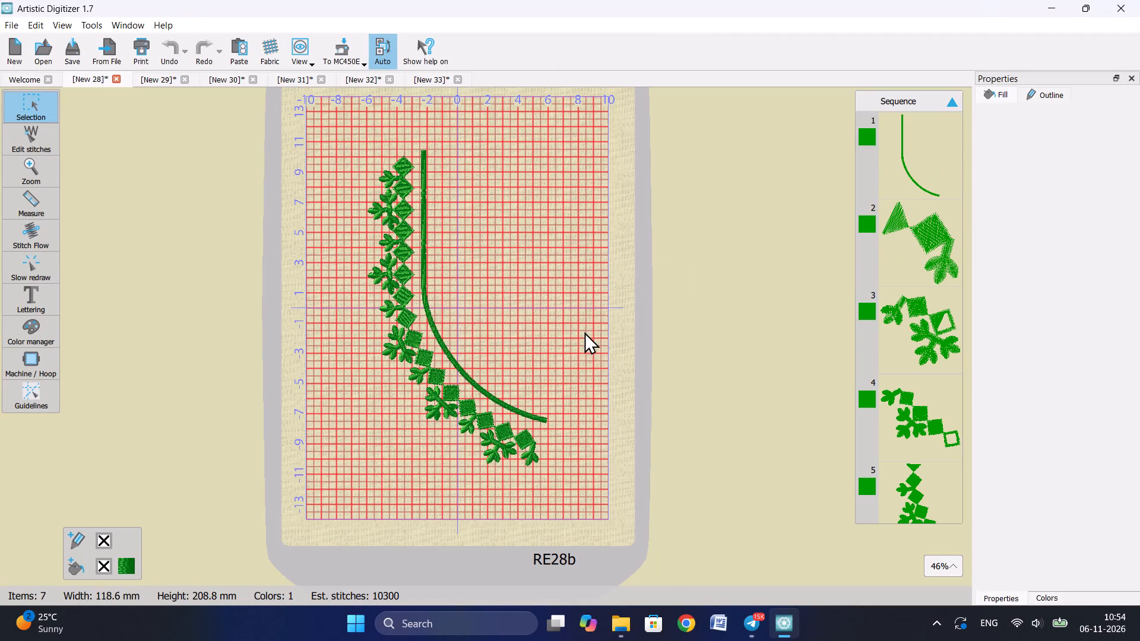
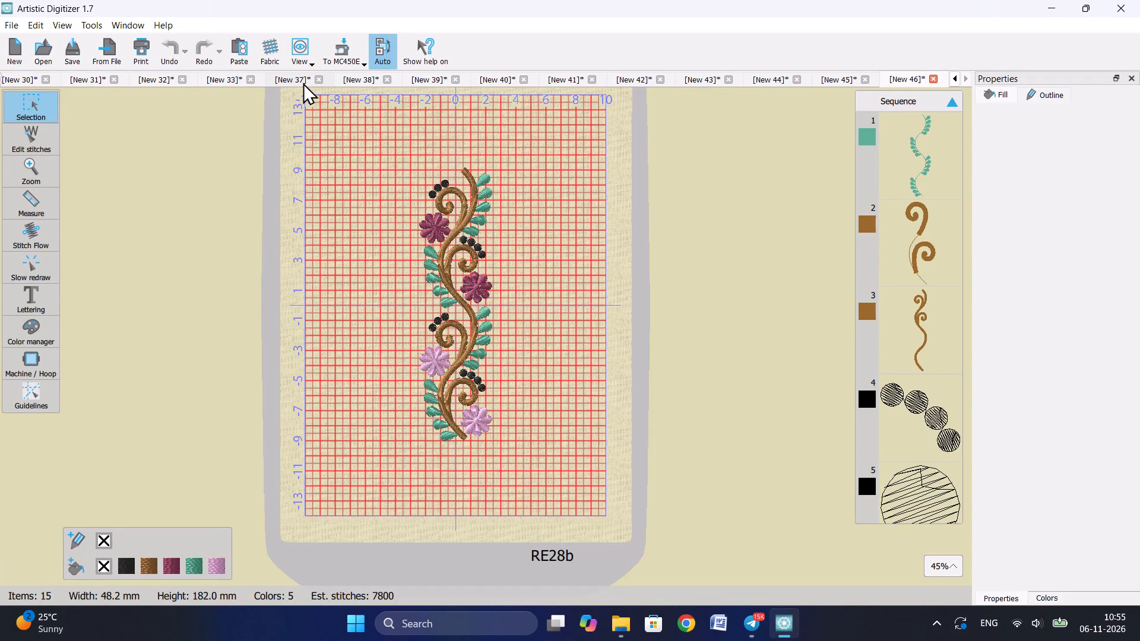
# Look through the open designs between [New 28] and [New 43] and check how each one sits in the RE28b hoop.
pyautogui.click(303, 82)
pyautogui.click(361, 79)
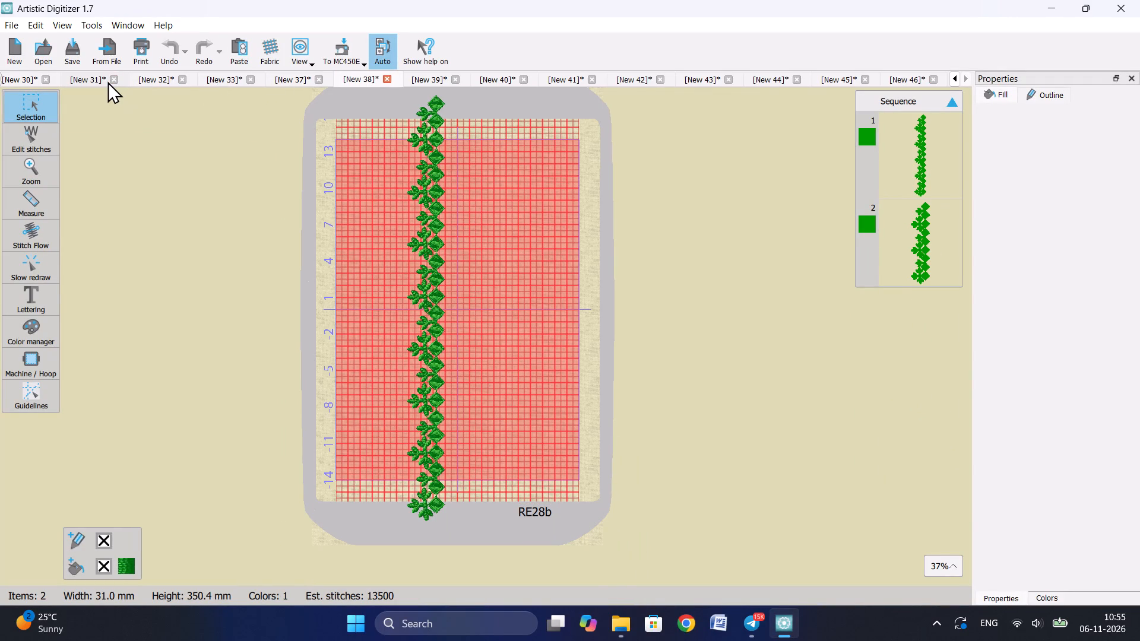
pyautogui.hscroll(20, 107, 81)
pyautogui.hscroll(20, 107, 81)
pyautogui.hscroll(15, 107, 81)
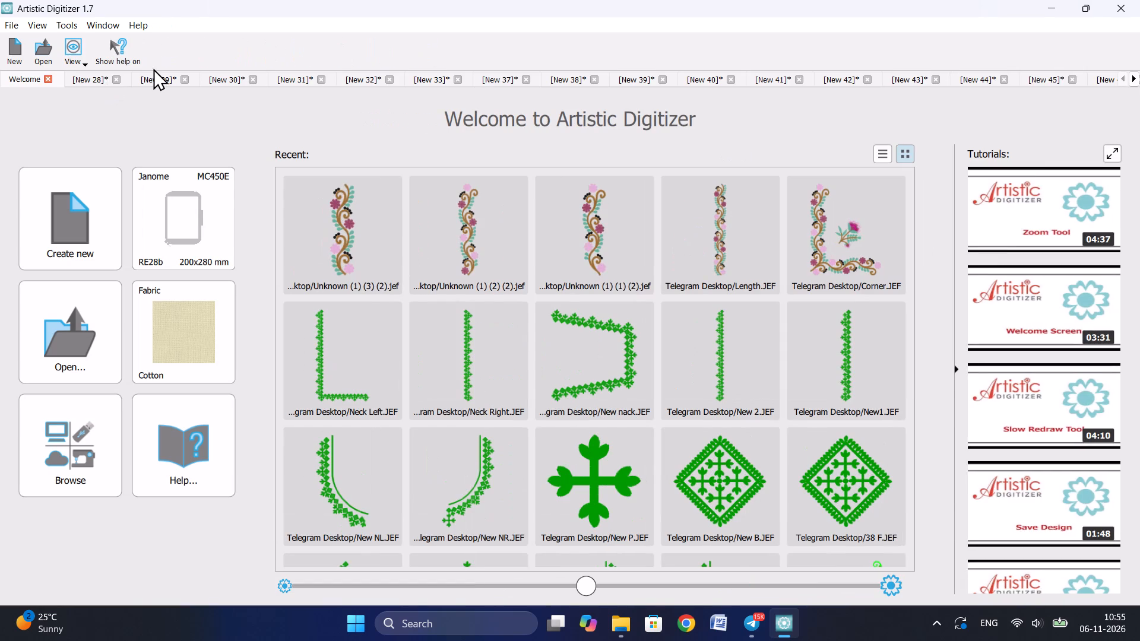
pyautogui.click(87, 79)
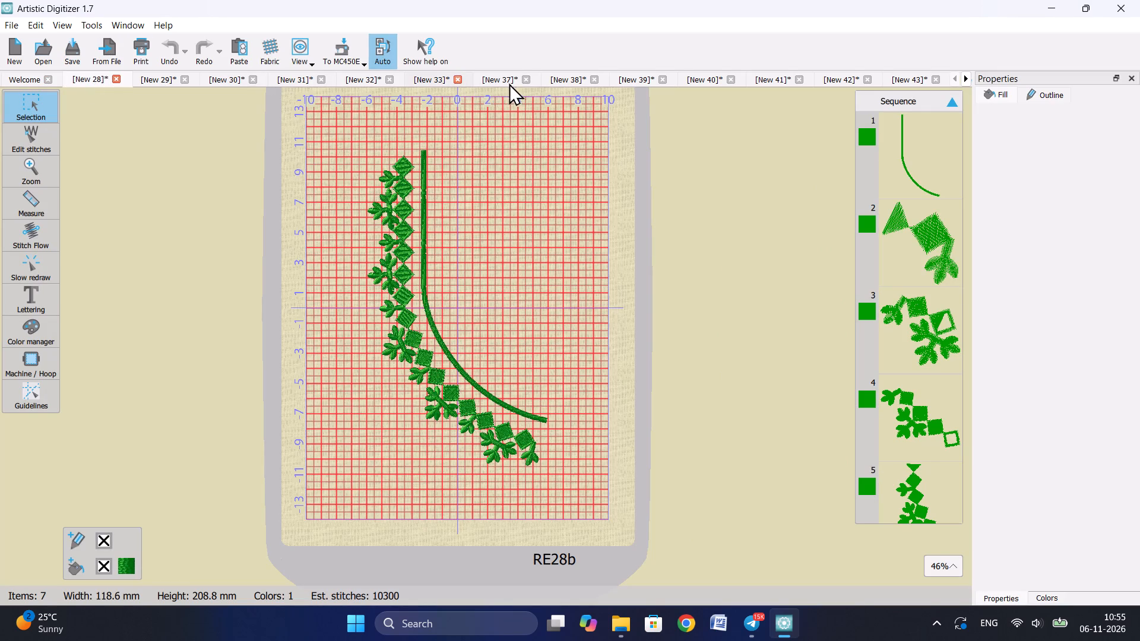
pyautogui.click(432, 81)
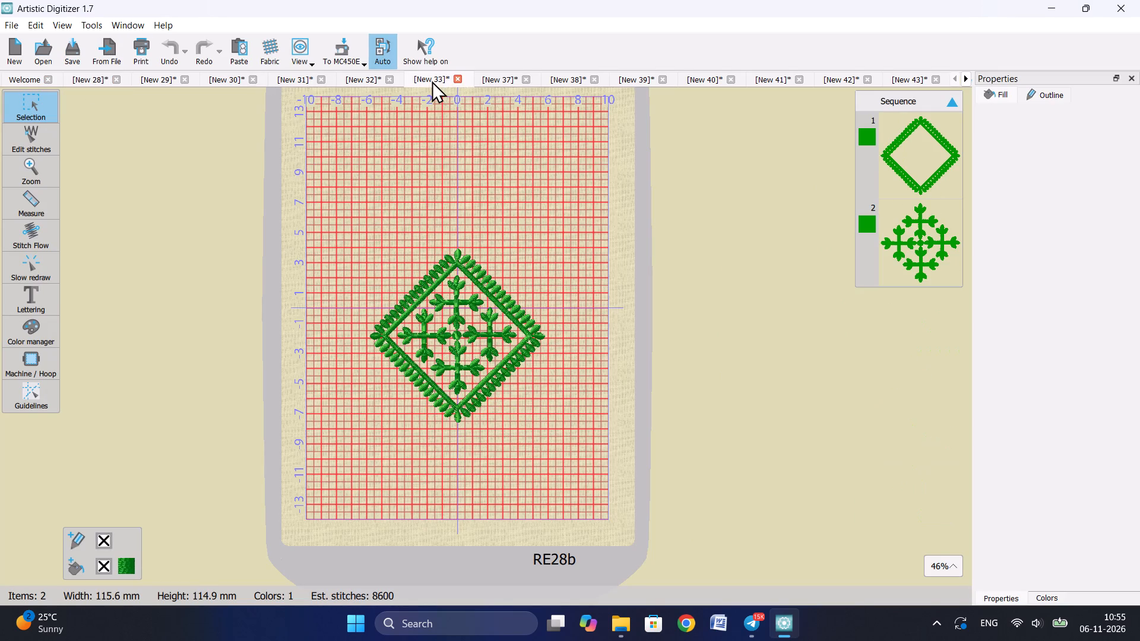
pyautogui.click(495, 80)
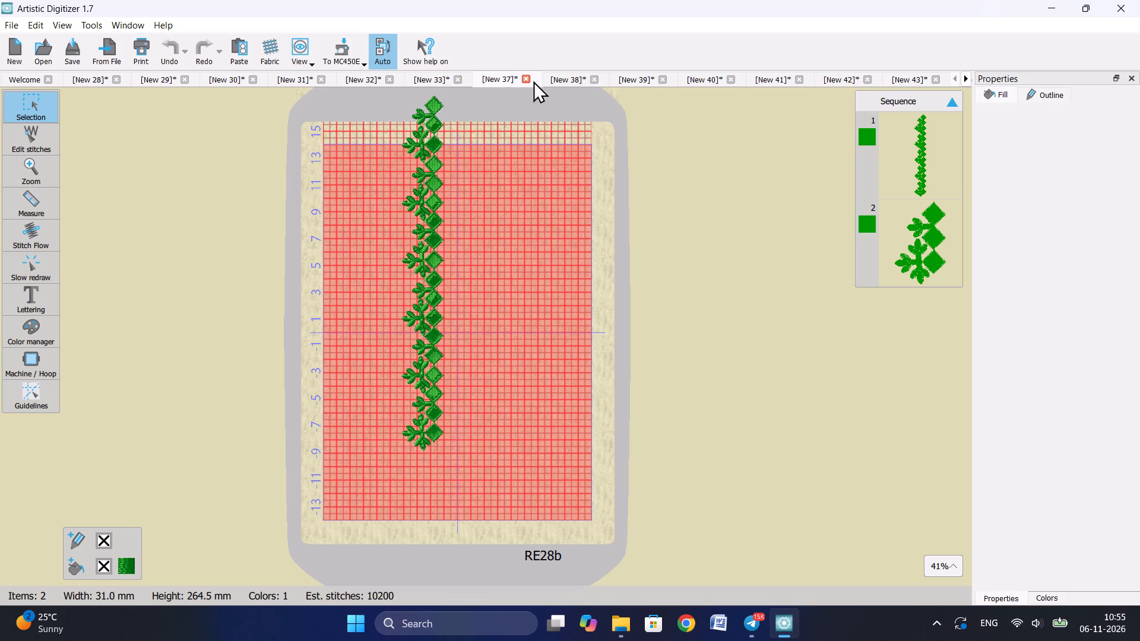
pyautogui.click(565, 82)
pyautogui.click(620, 76)
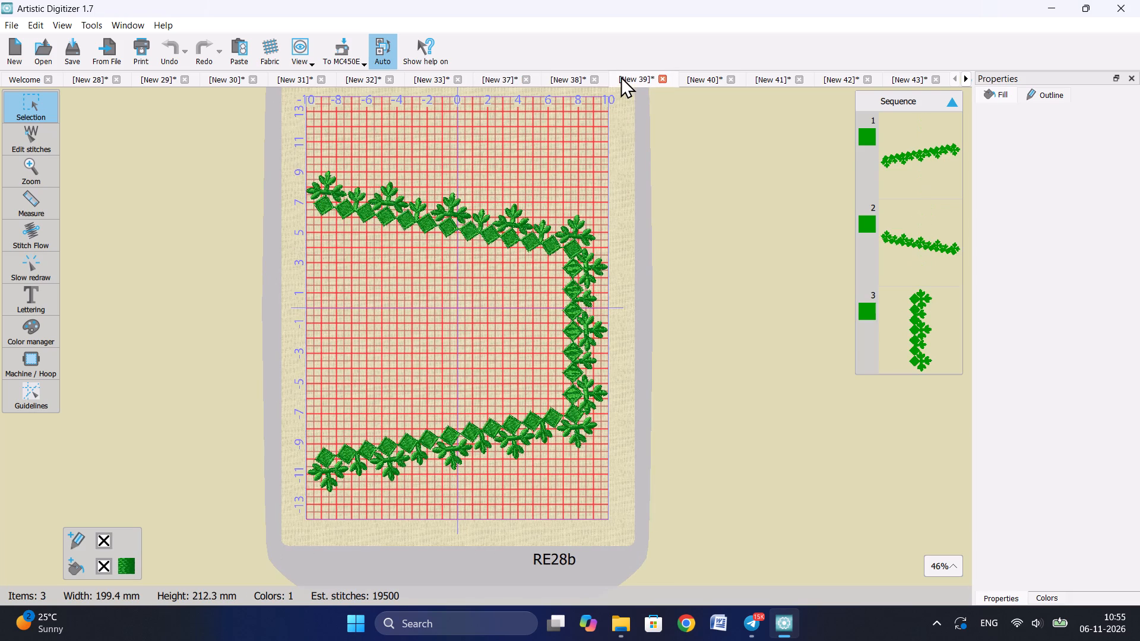
pyautogui.click(692, 78)
pyautogui.click(763, 76)
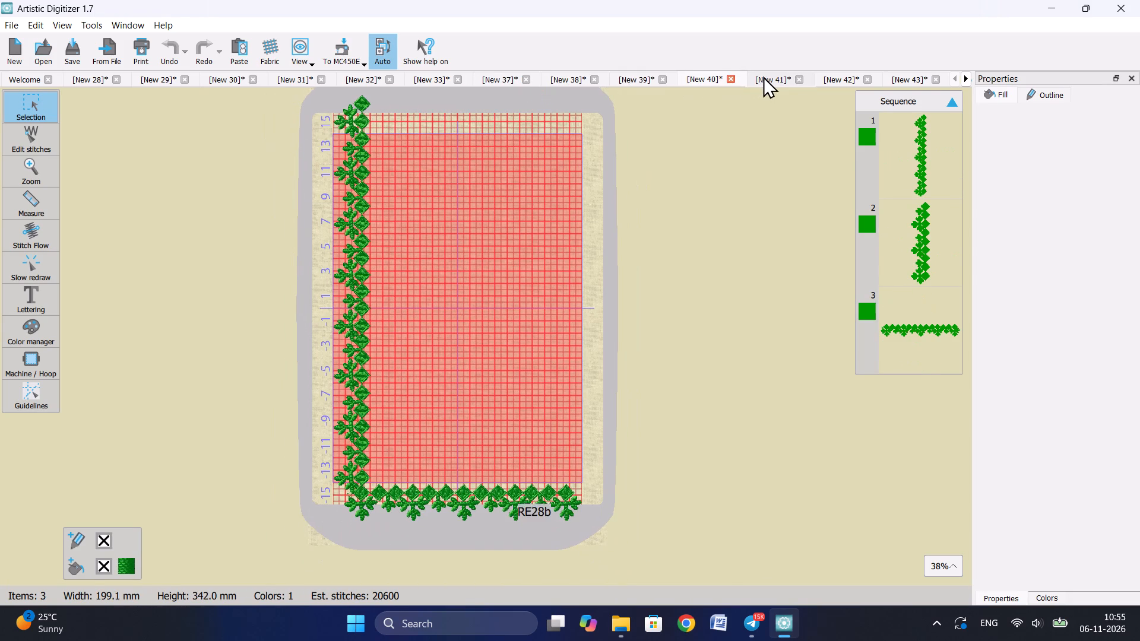
pyautogui.click(220, 83)
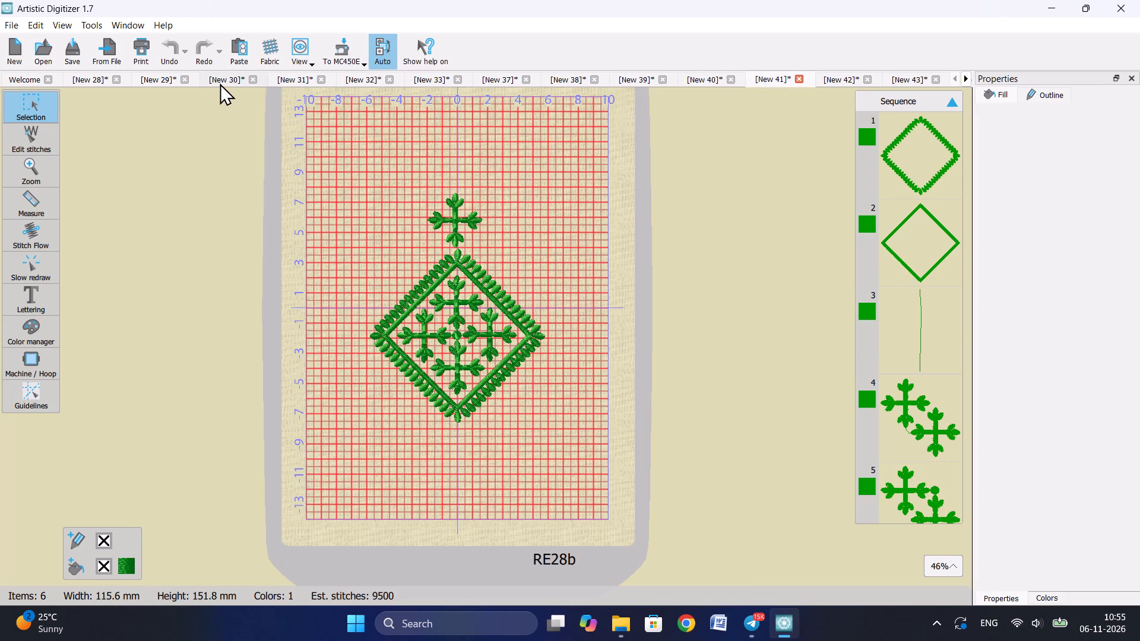
pyautogui.click(501, 78)
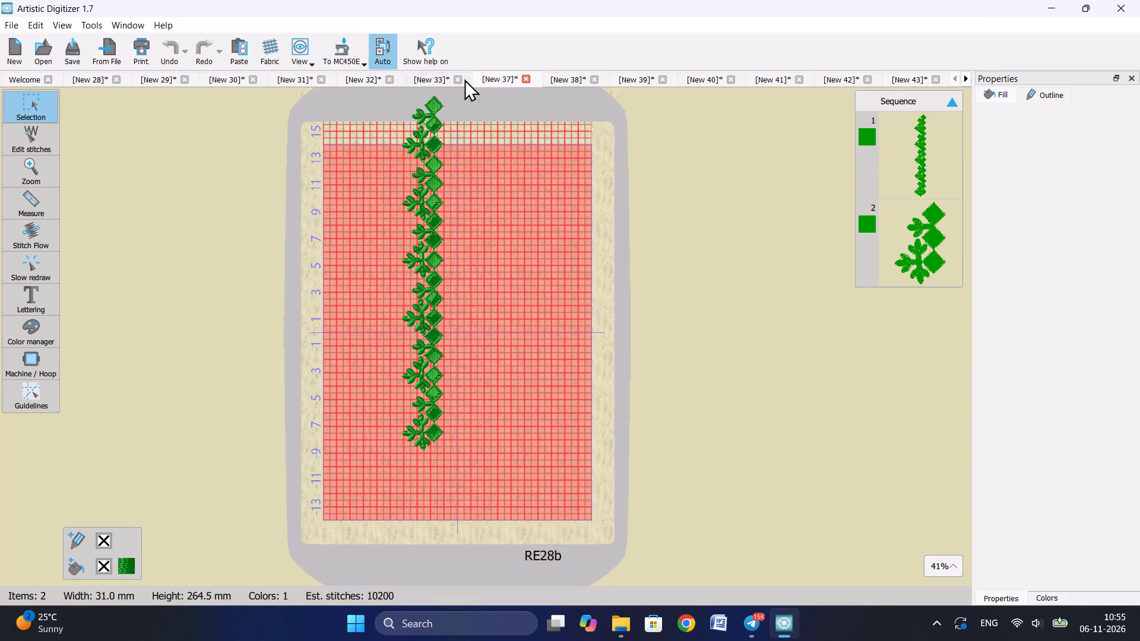
pyautogui.click(888, 82)
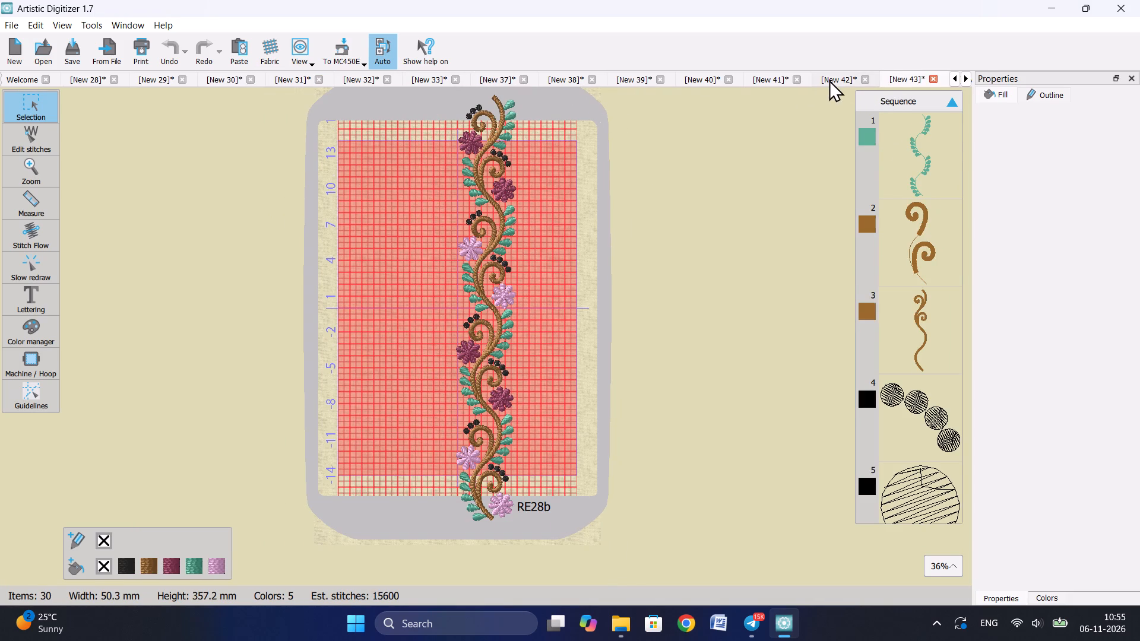
pyautogui.click(829, 80)
pyautogui.click(760, 80)
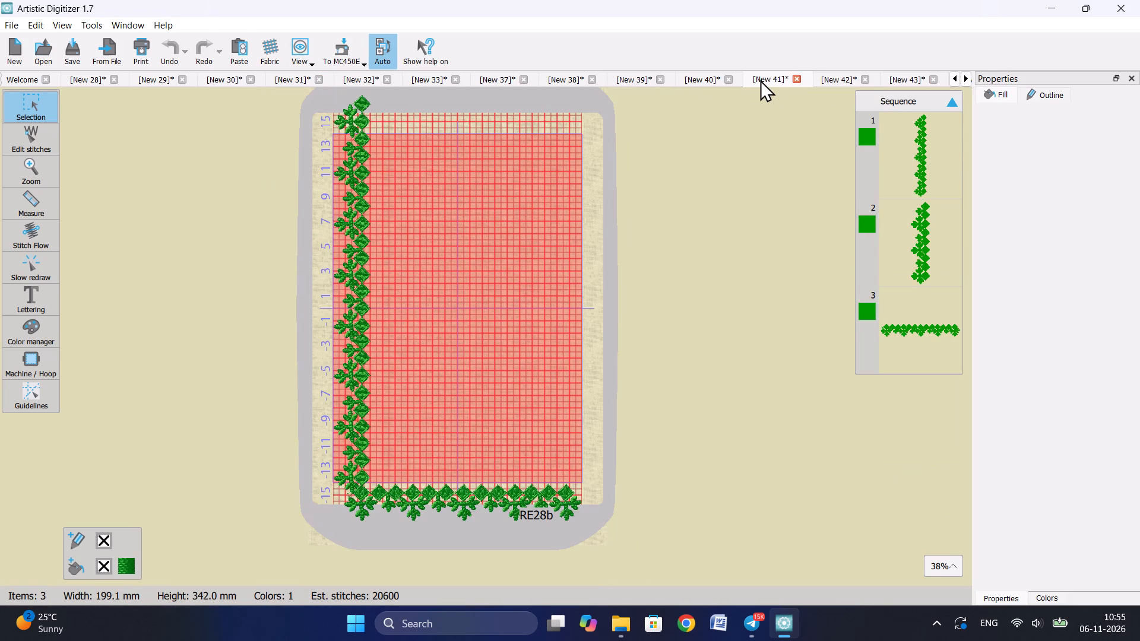
pyautogui.click(702, 81)
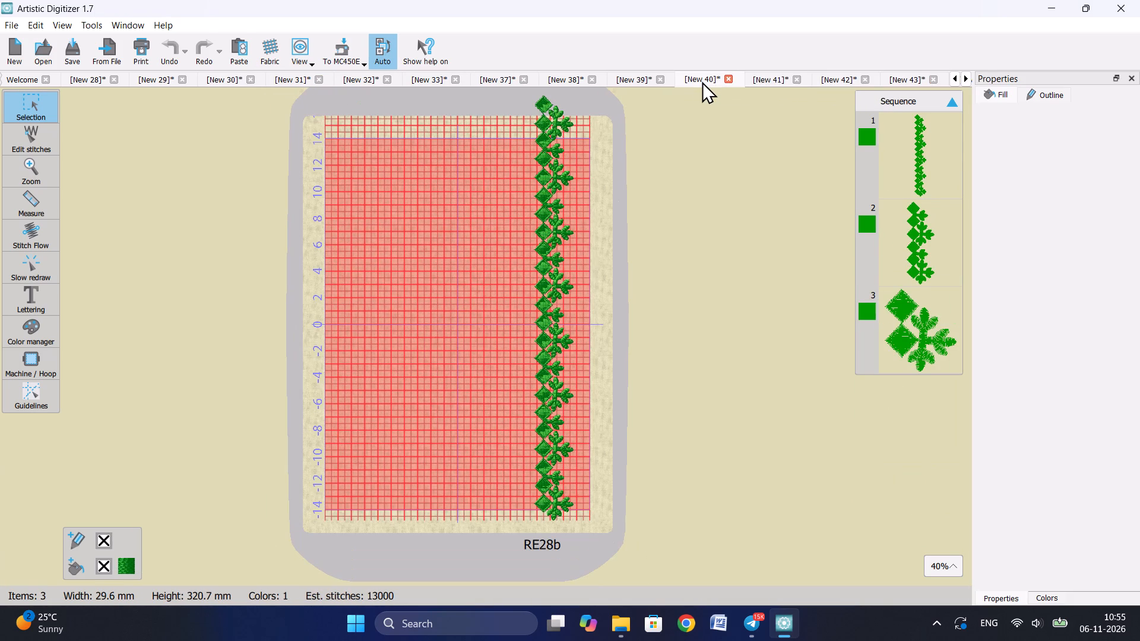
pyautogui.click(773, 78)
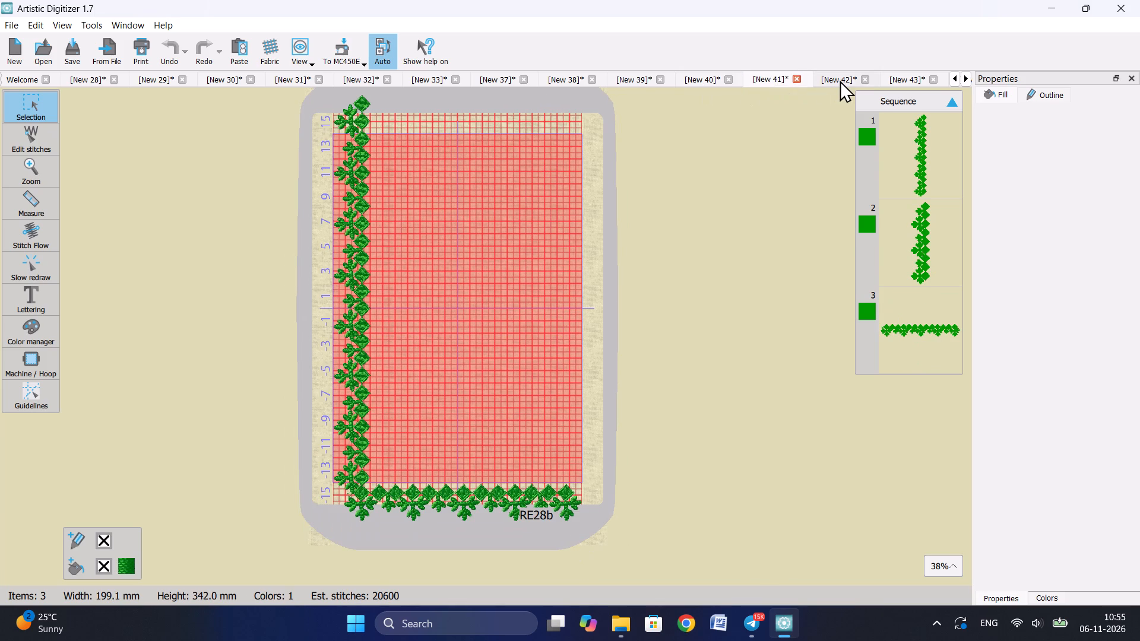
pyautogui.click(840, 80)
pyautogui.click(780, 80)
pyautogui.click(579, 85)
pyautogui.click(503, 78)
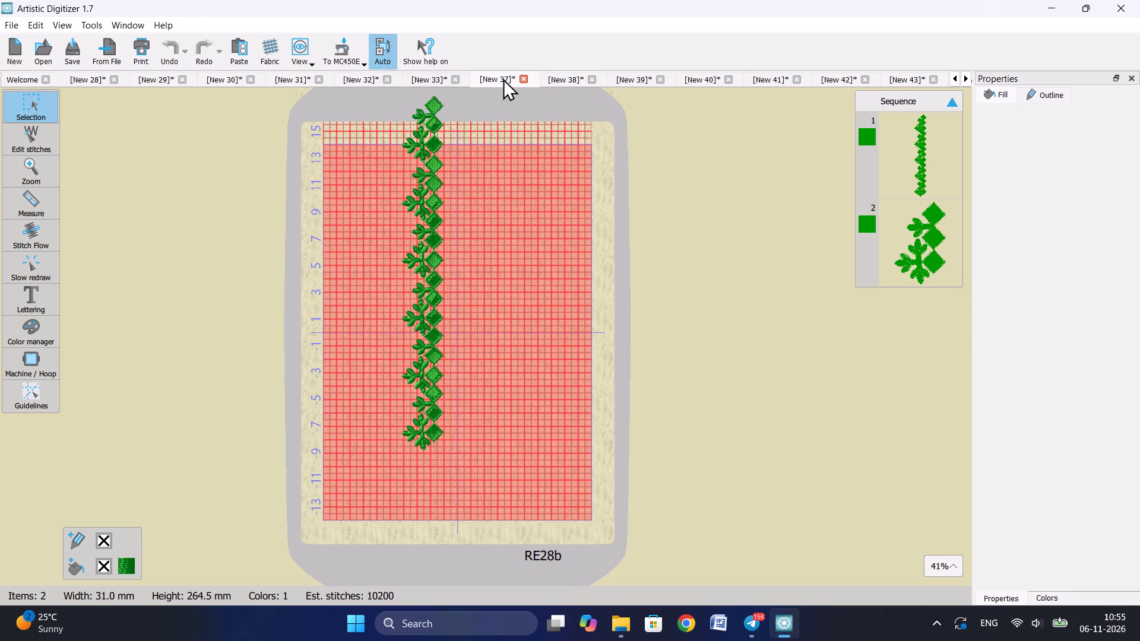
pyautogui.click(430, 78)
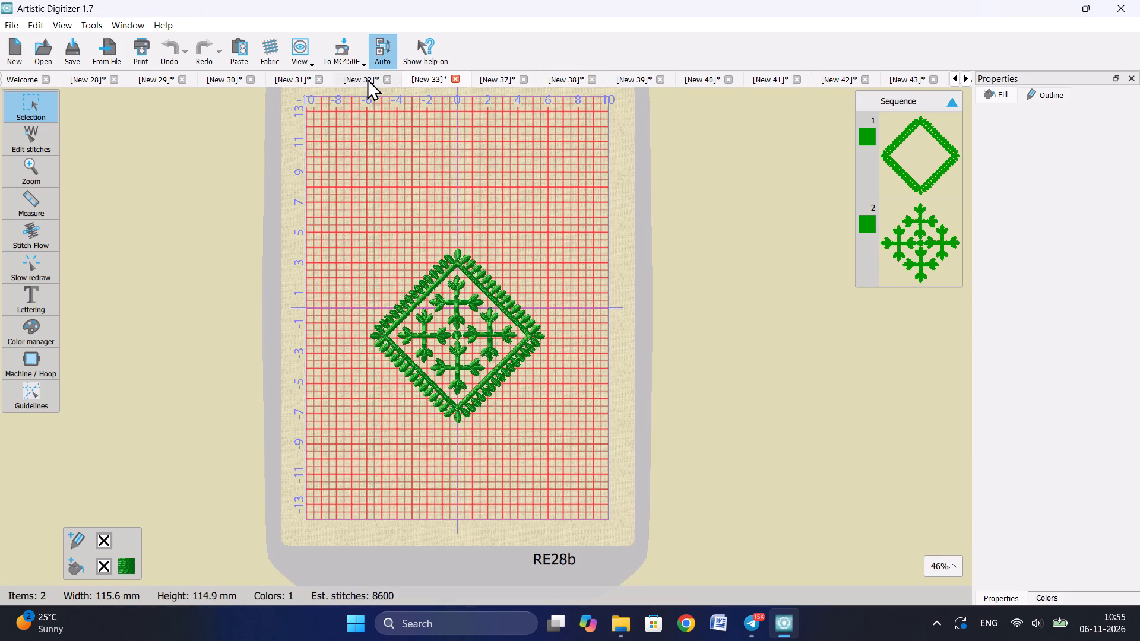
pyautogui.click(367, 78)
pyautogui.click(514, 82)
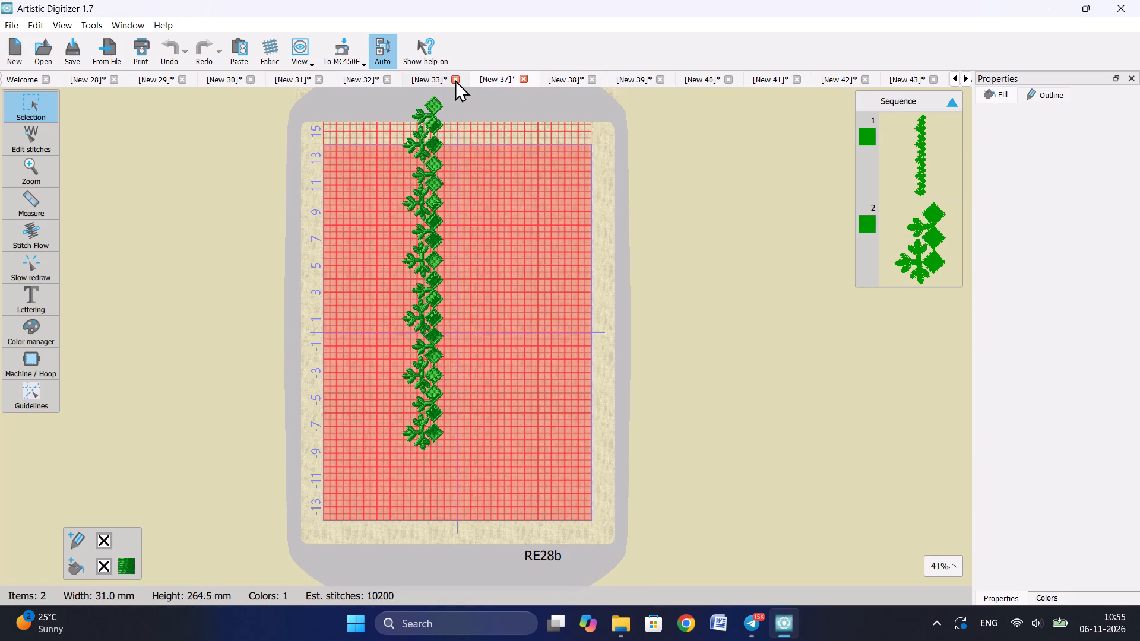
# Close the [New 33] design, discarding its changes.
pyautogui.click(455, 80)
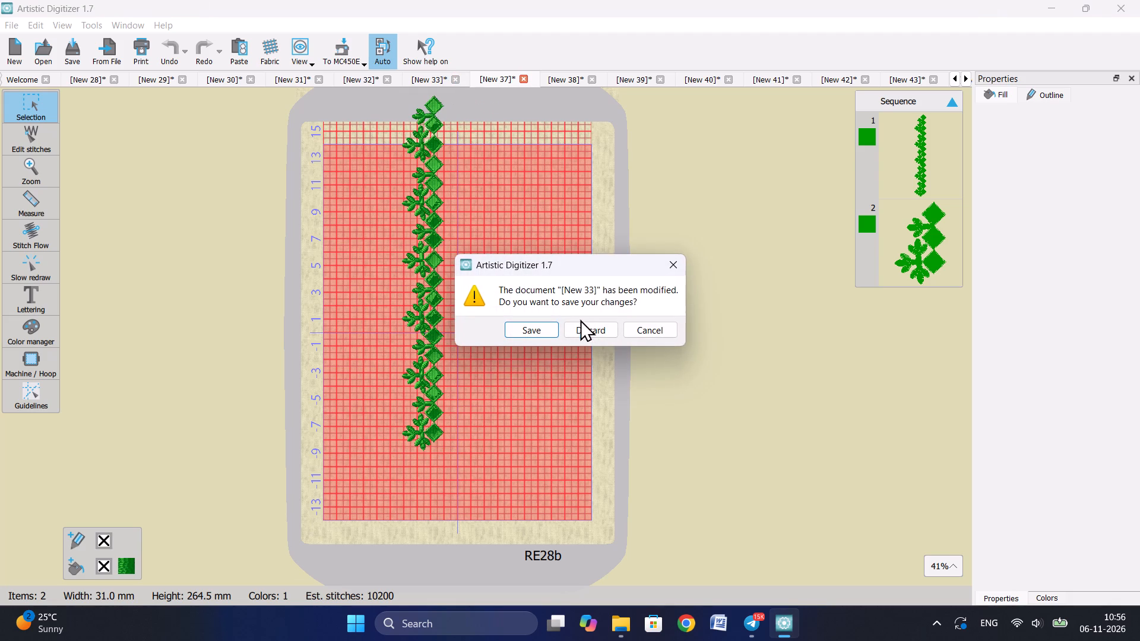
pyautogui.click(584, 327)
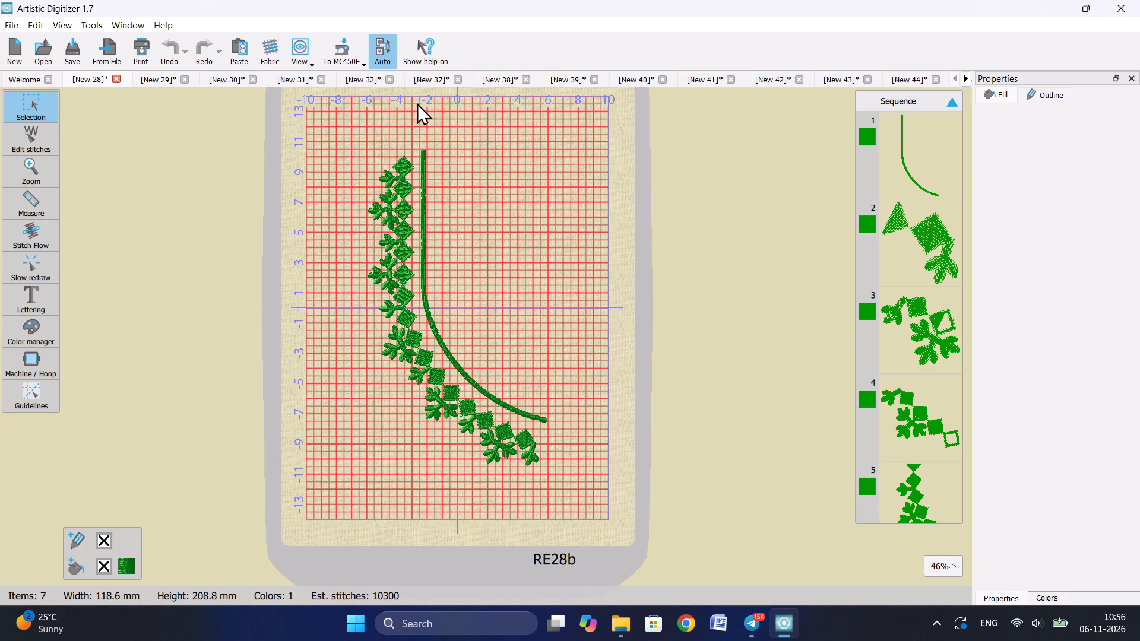
# Close the [New 28], [New 29] and [New 30] designs, discarding their changes.
pyautogui.click(427, 78)
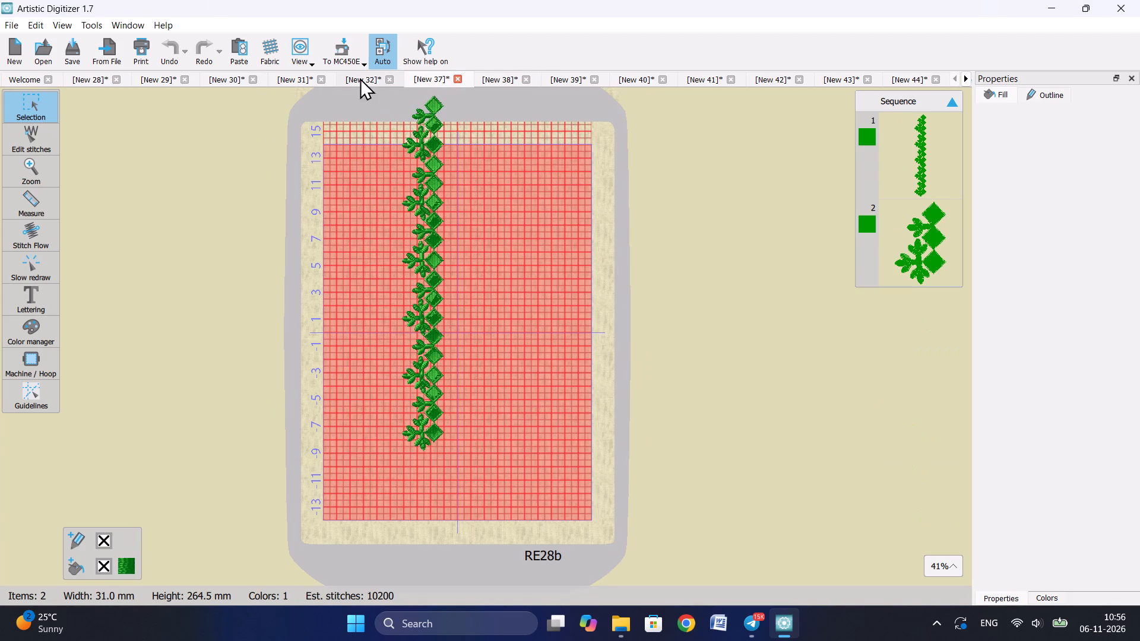
pyautogui.click(352, 78)
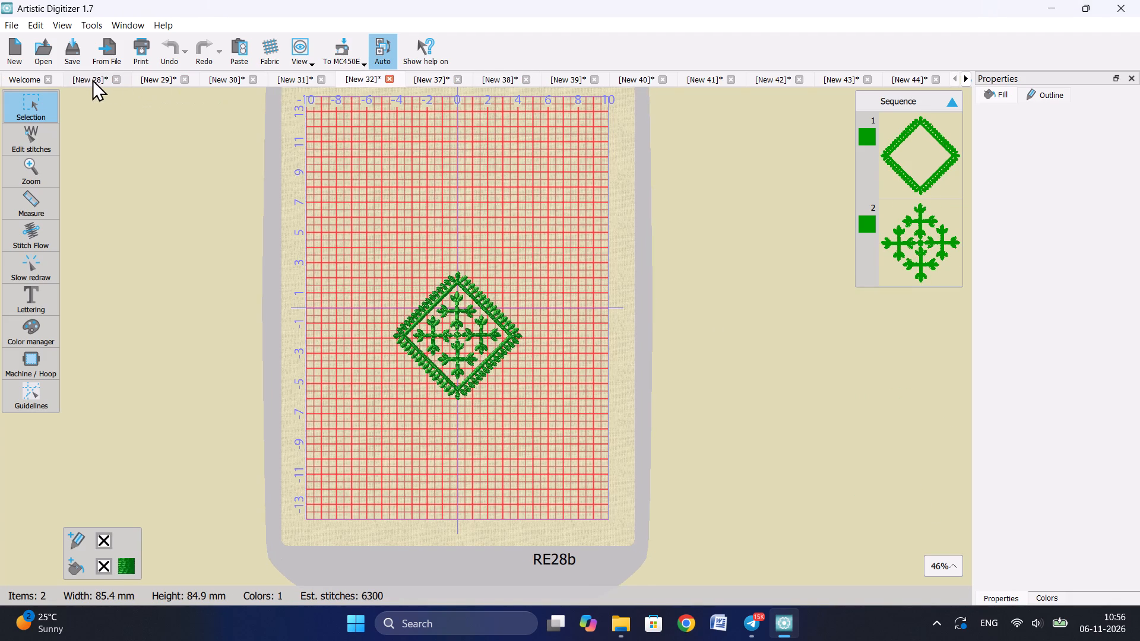
pyautogui.click(116, 78)
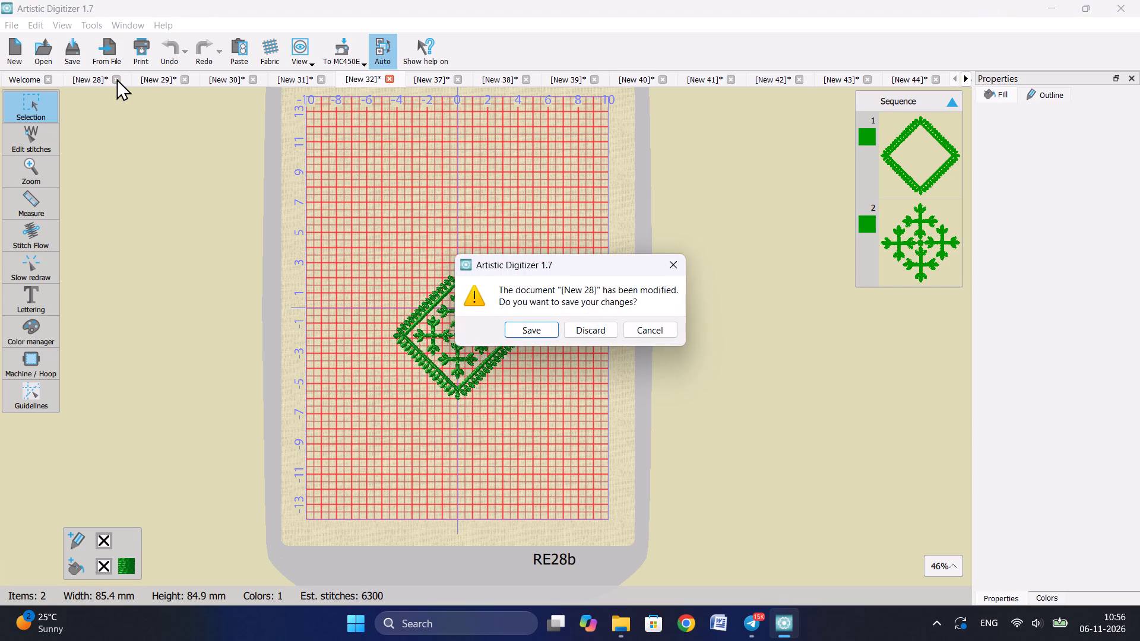
pyautogui.press('Right')
pyautogui.press('Return')
pyautogui.click(116, 78)
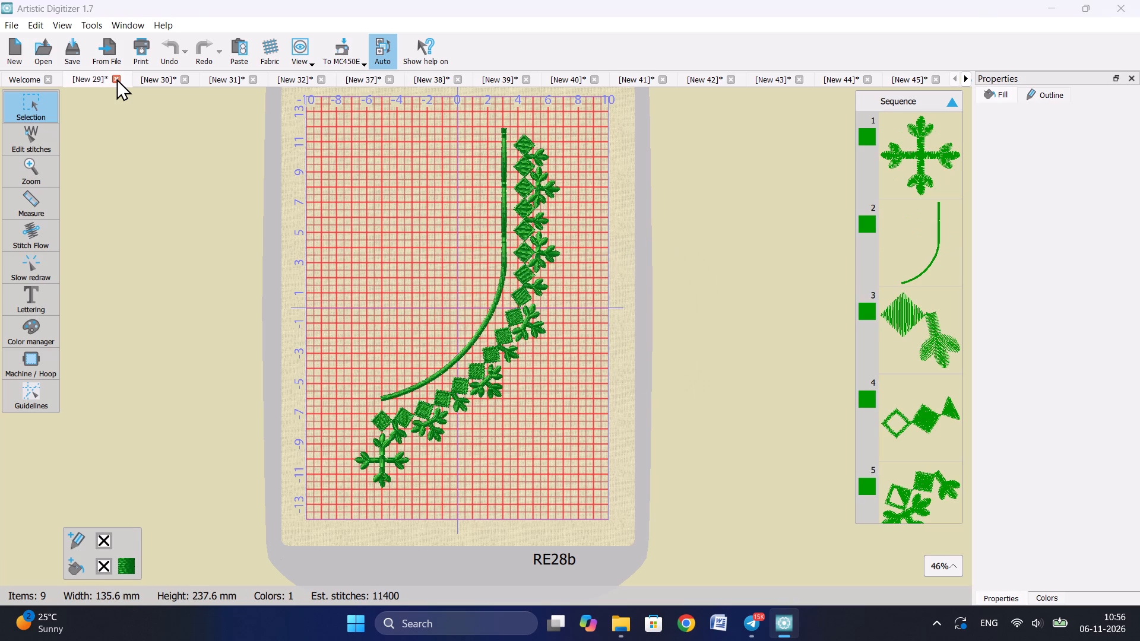
pyautogui.press('Right')
pyautogui.press('Return')
pyautogui.click(116, 78)
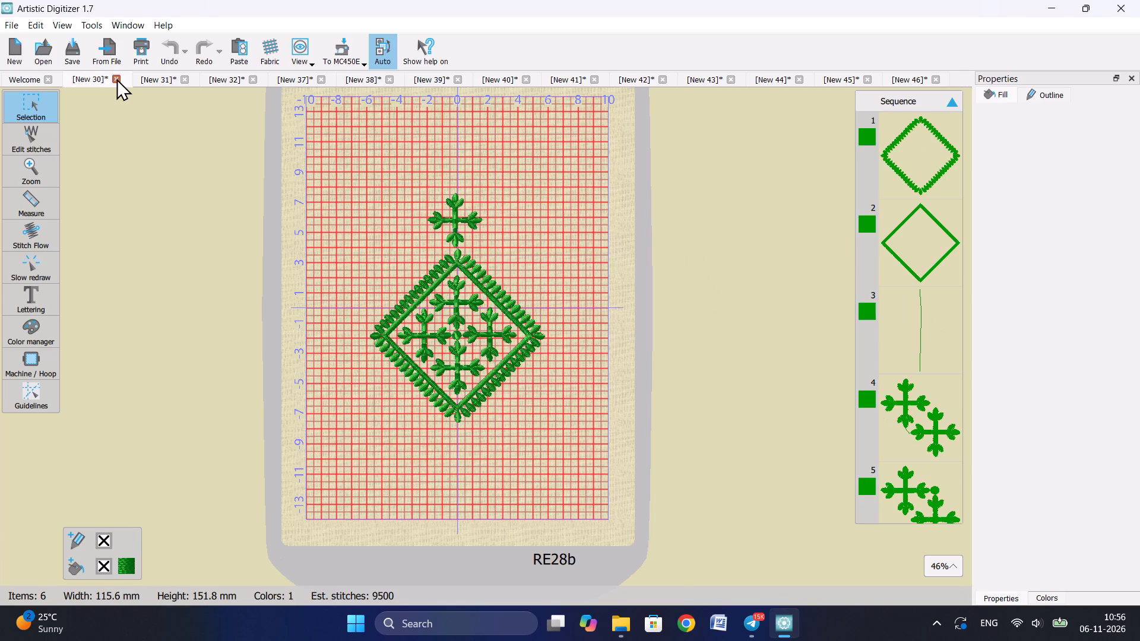
pyautogui.press('Right')
pyautogui.press('Return')
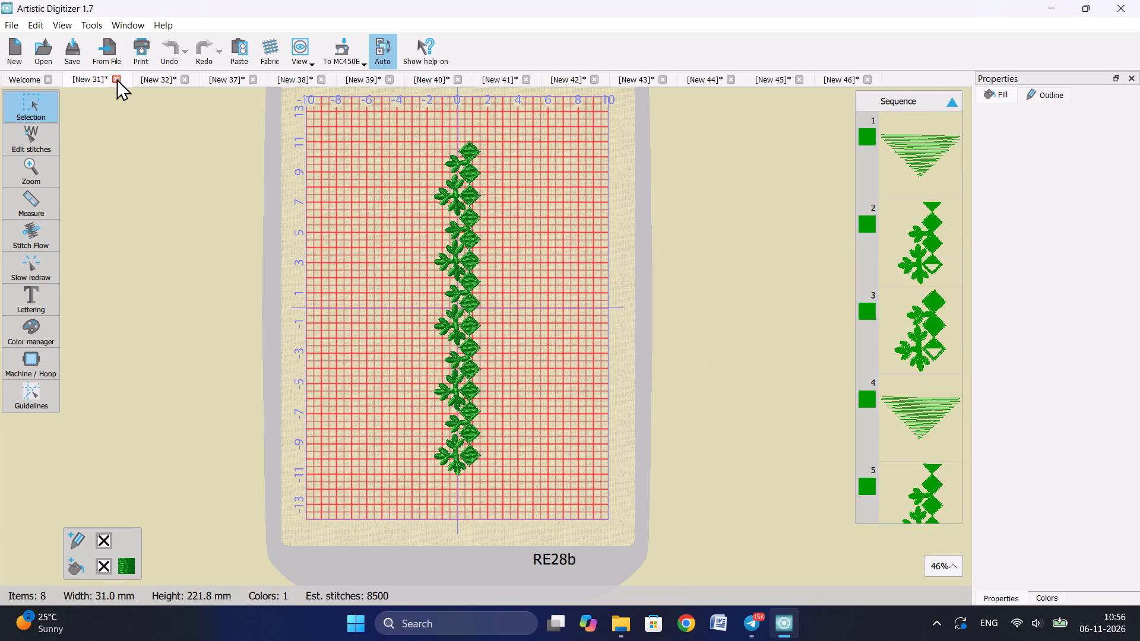
# Close the [New 31] and [New 32] designs, discarding their changes.
pyautogui.click(116, 78)
pyautogui.press('Right')
pyautogui.press('Return')
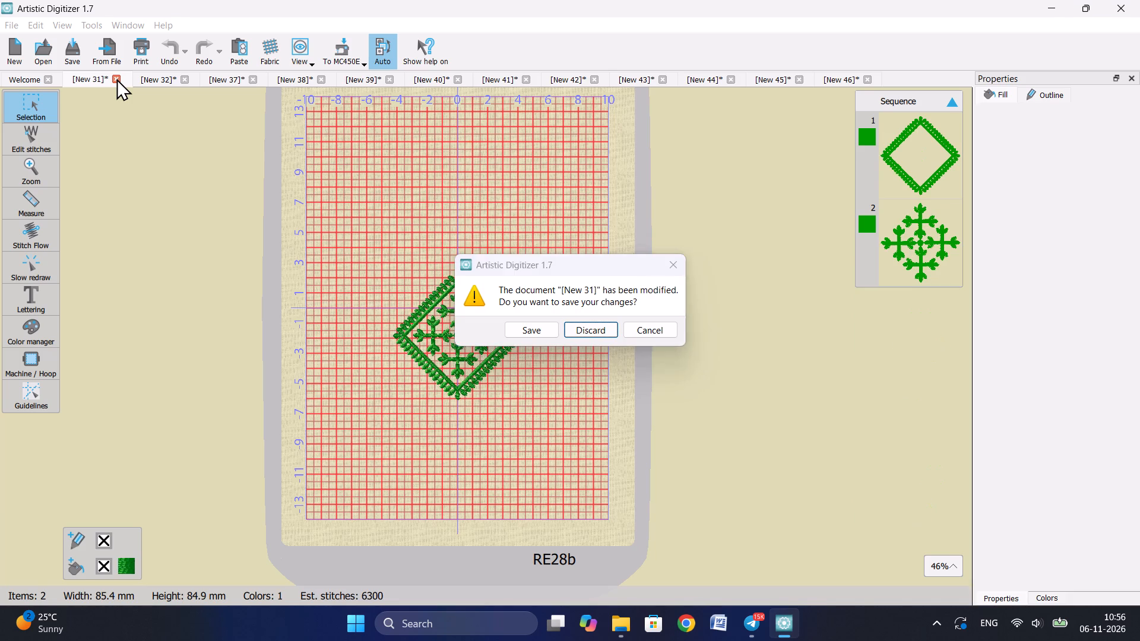
pyautogui.click(116, 78)
pyautogui.press('Right')
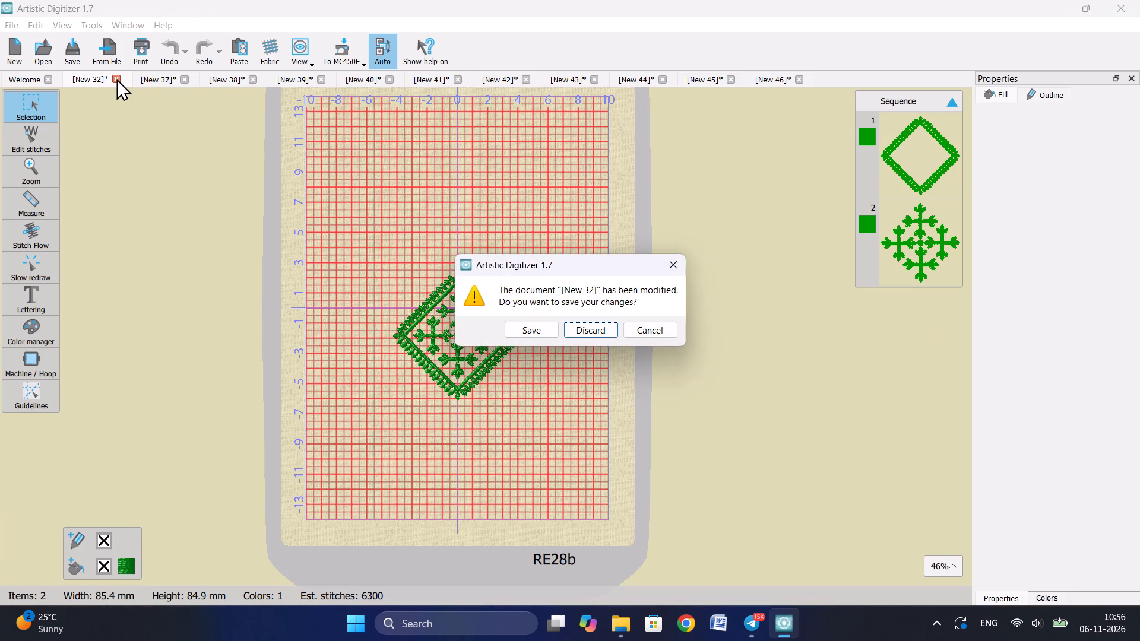
pyautogui.press('Return')
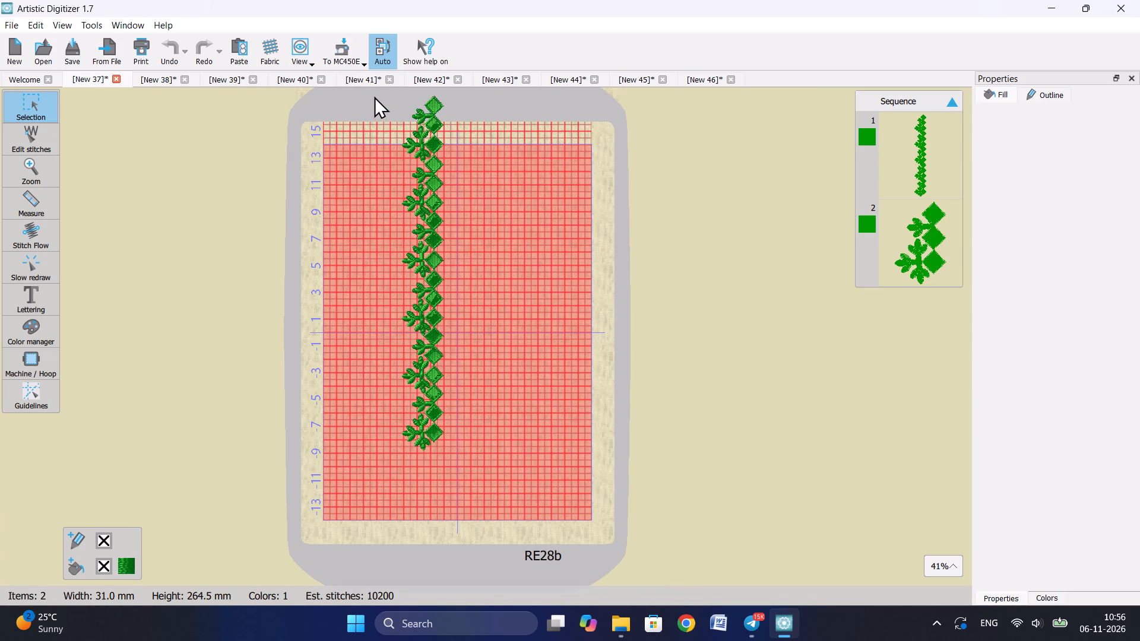
# Move both parts of the green leaf border in [New 37] straight down to Y 2.4 mm, inside the RE28b hoop area.
pyautogui.moveTo(373, 95); pyautogui.dragTo(511, 465)
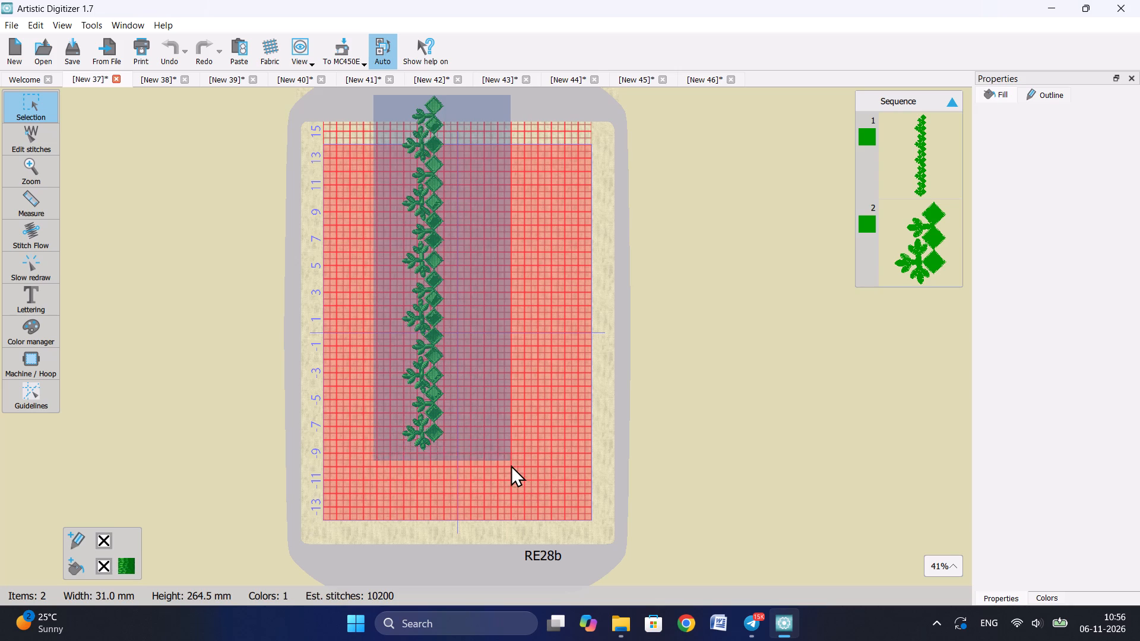
pyautogui.moveTo(511, 465); pyautogui.dragTo(511, 467)
pyautogui.press('Down')
pyautogui.press('Down')
pyautogui.press('Down')
pyautogui.press('Down')
pyautogui.press('Down')
pyautogui.press('Down')
pyautogui.press('Down')
pyautogui.press('Down')
pyautogui.press('Down')
pyautogui.press('Down')
pyautogui.press('Down')
pyautogui.press('Down')
pyautogui.press('Down')
pyautogui.press('Down')
pyautogui.press('Down')
pyautogui.press('Down')
pyautogui.press('Down')
pyautogui.press('Down')
pyautogui.press('Down')
pyautogui.press('Down')
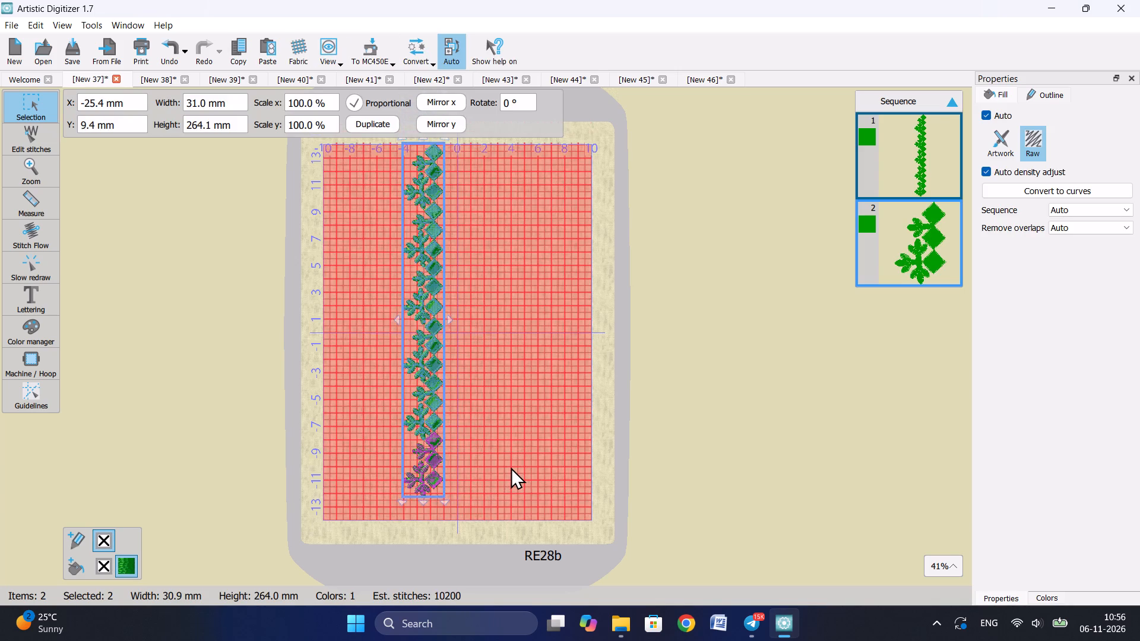
pyautogui.press('Down')
pyautogui.press('Down')
pyautogui.press('Down')
pyautogui.press('Down')
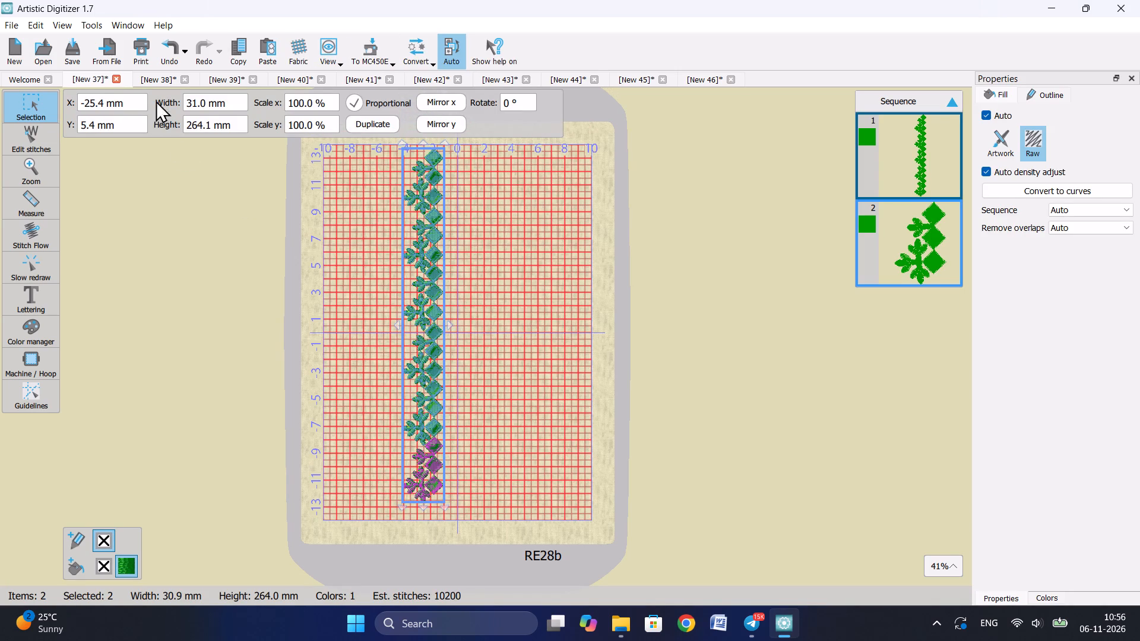
pyautogui.press('Down')
pyautogui.press('Down')
pyautogui.press('Down')
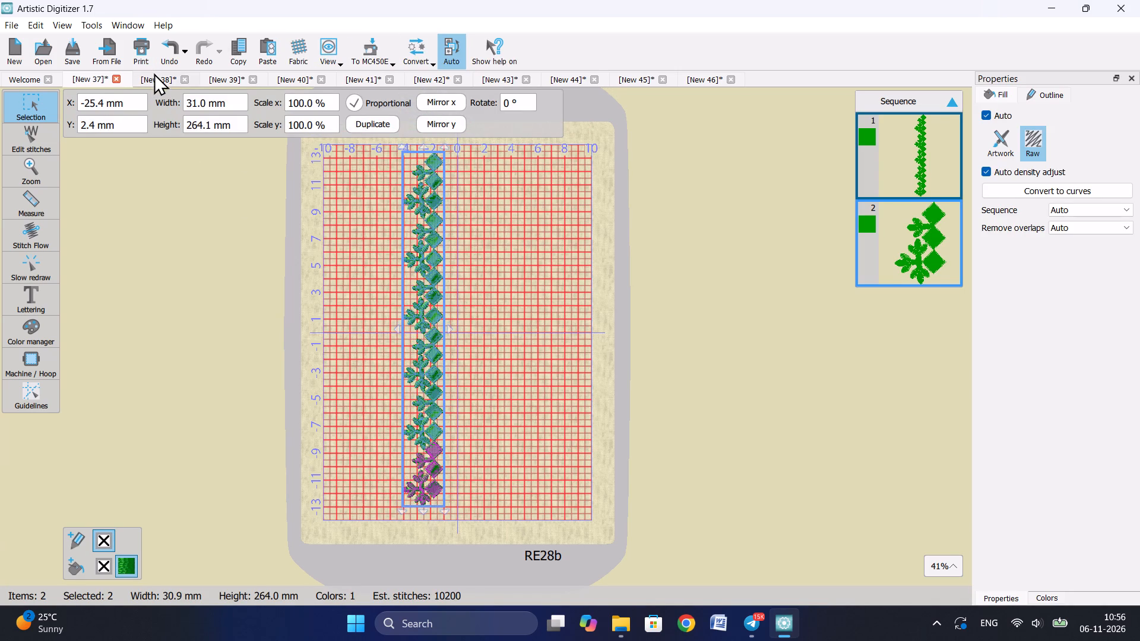
# Shrink both parts of the green leaf border in [New 38] vertically to about 276 mm high, within the RE28b hoop area.
pyautogui.click(154, 73)
pyautogui.keyDown('ctrl'); pyautogui.scroll(-1, 407, 198); pyautogui.keyUp('ctrl')
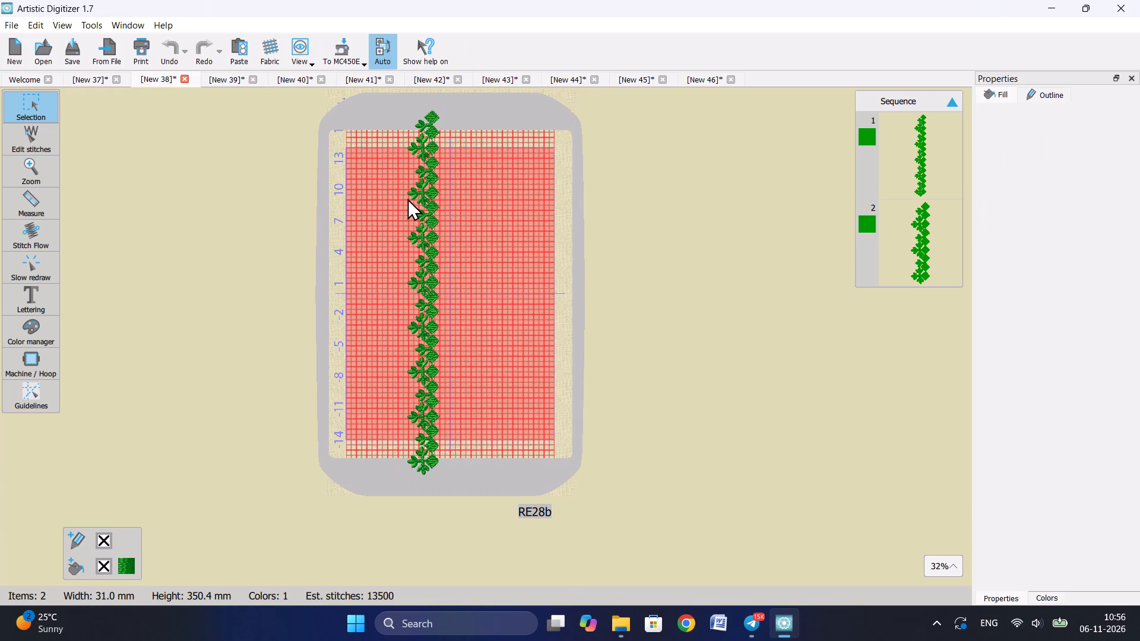
pyautogui.click(407, 198)
pyautogui.click(369, 234)
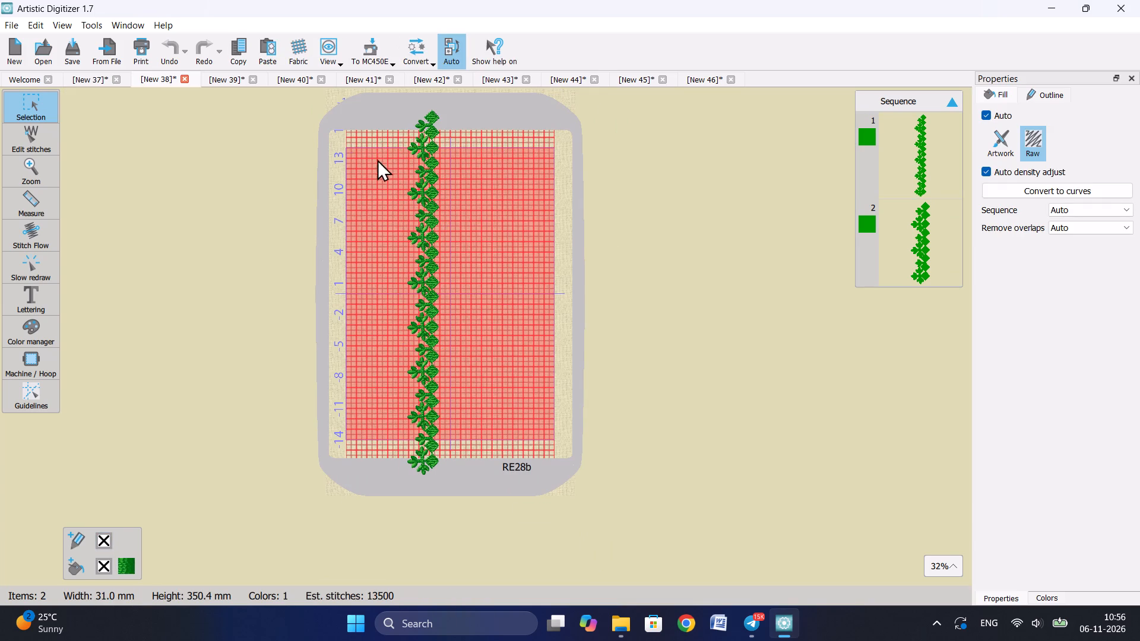
pyautogui.moveTo(393, 96); pyautogui.dragTo(476, 514)
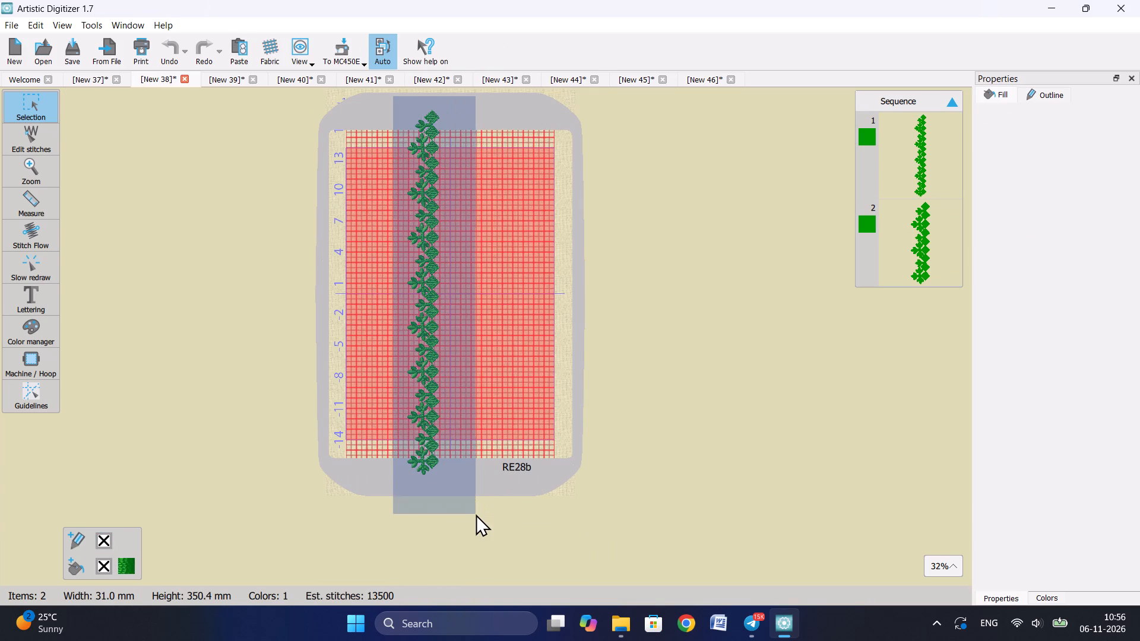
pyautogui.moveTo(423, 478); pyautogui.dragTo(423, 452)
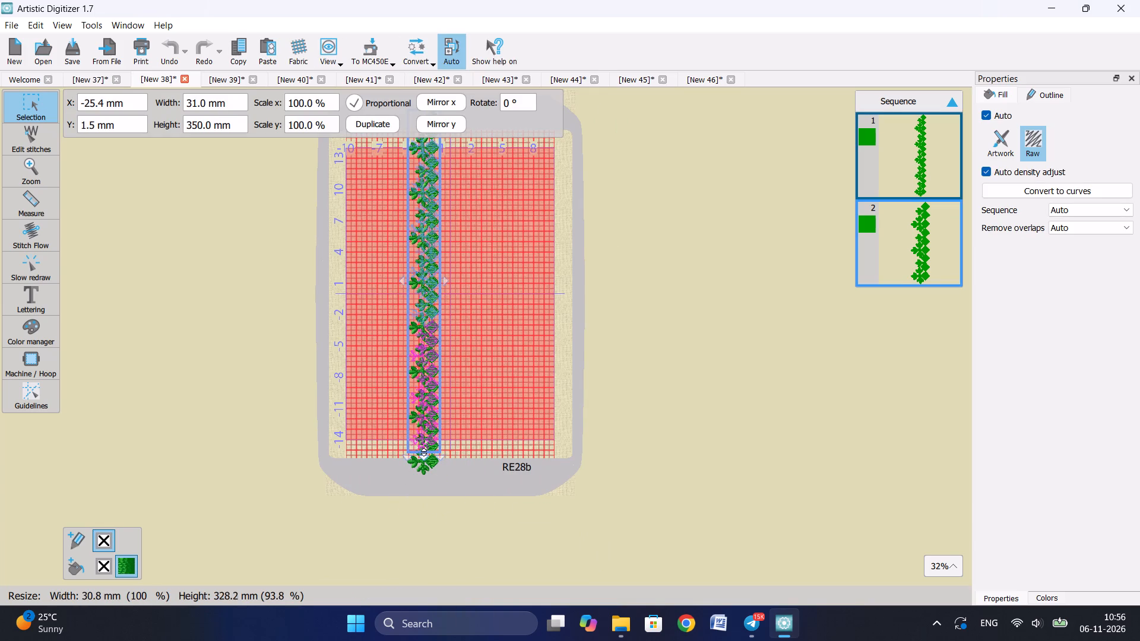
pyautogui.moveTo(423, 452); pyautogui.dragTo(425, 441)
pyautogui.scroll(2, 425, 441)
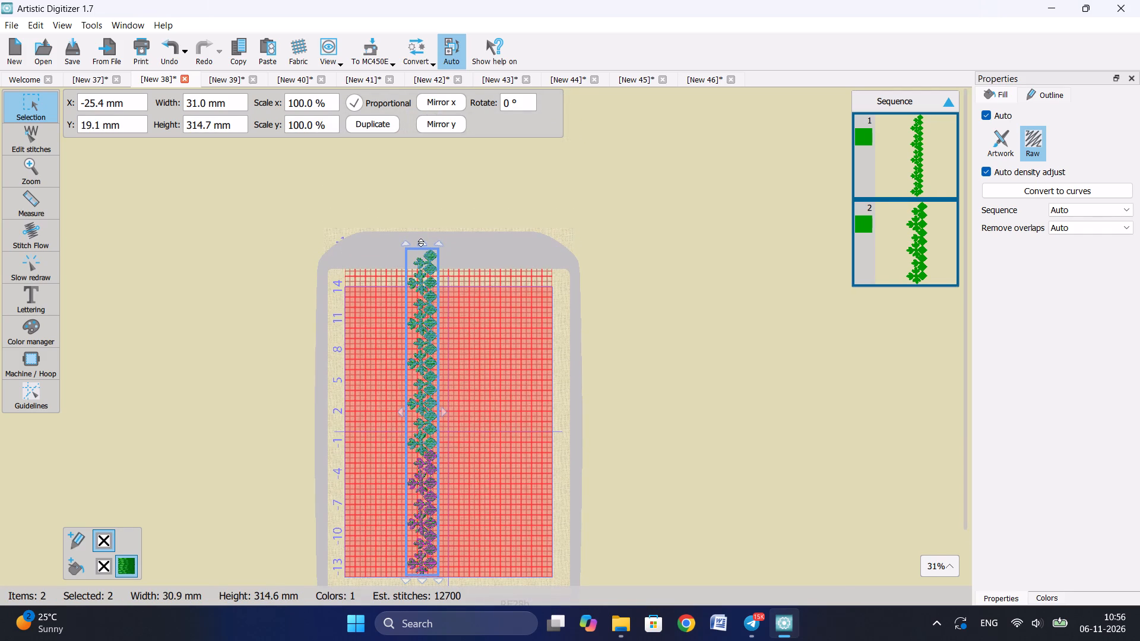
pyautogui.moveTo(419, 242); pyautogui.dragTo(427, 283)
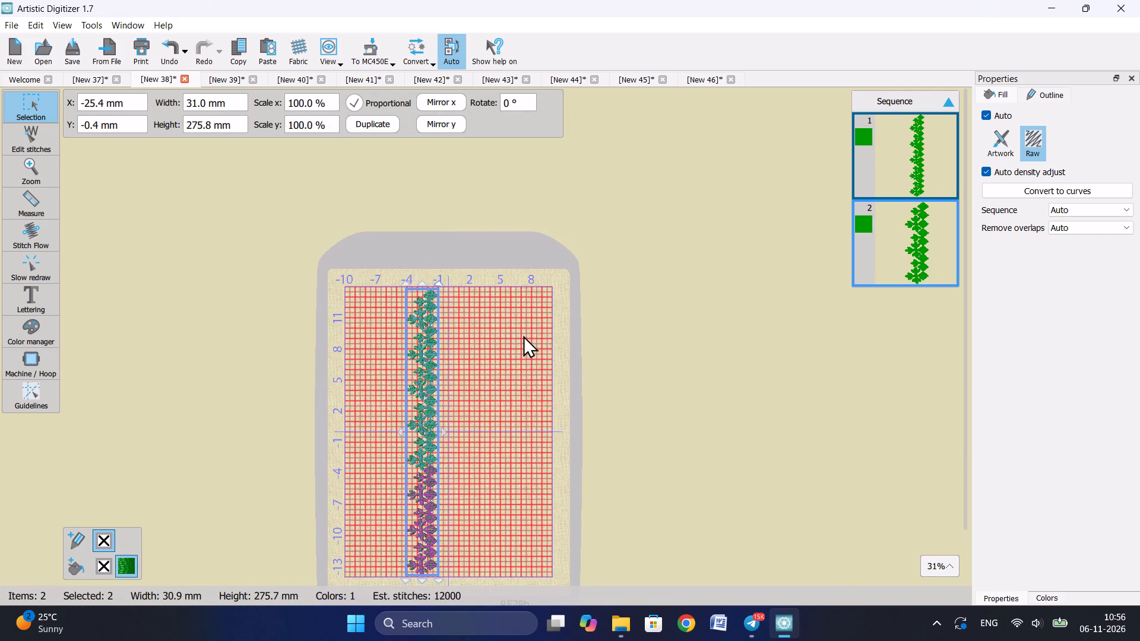
pyautogui.scroll(-1, 555, 379)
pyautogui.click(555, 379)
pyautogui.keyDown('ctrl'); pyautogui.scroll(1, 422, 345); pyautogui.keyUp('ctrl')
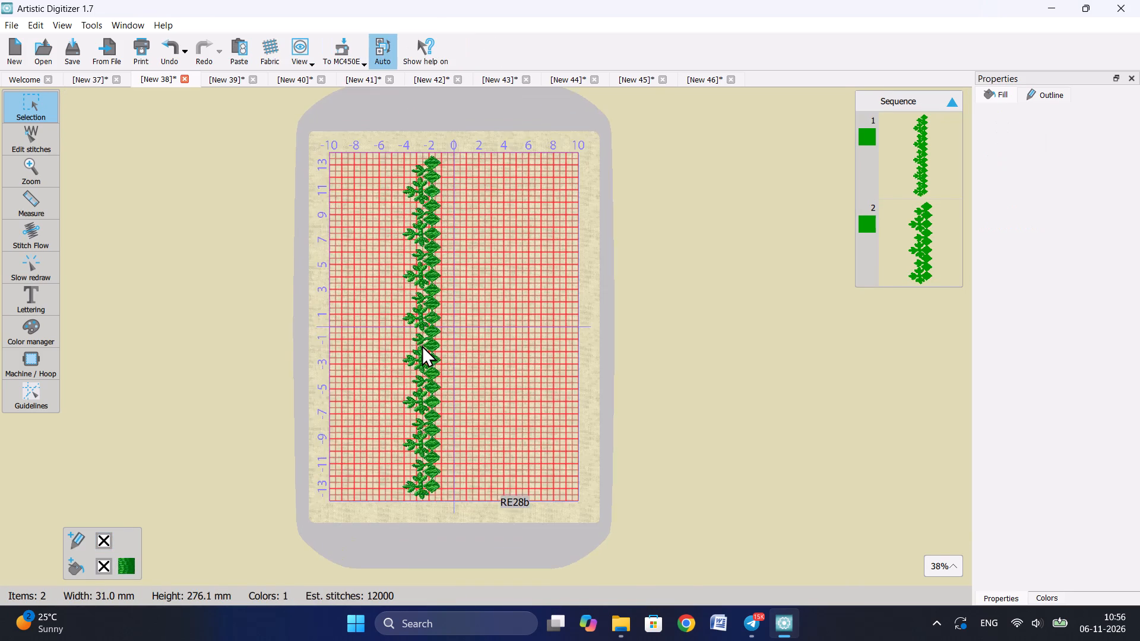
pyautogui.keyDown('ctrl'); pyautogui.scroll(2, 422, 345); pyautogui.keyUp('ctrl')
pyautogui.keyDown('ctrl'); pyautogui.scroll(-5, 422, 345); pyautogui.keyUp('ctrl')
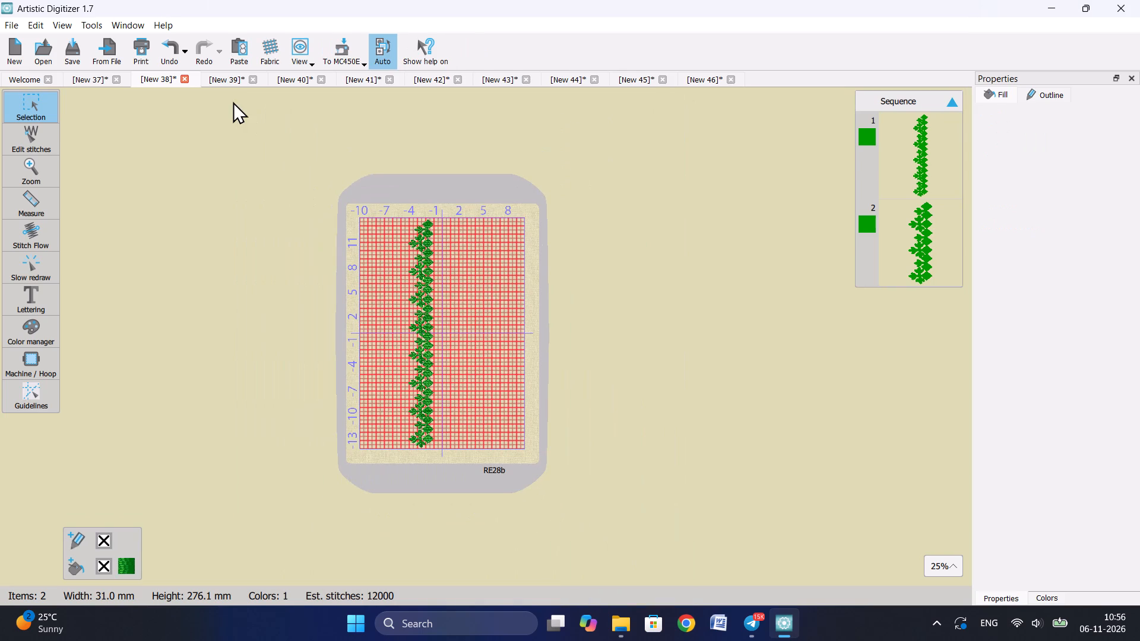
# Look through designs [New 39] to [New 41] and close the [New 40] design, discarding its changes.
pyautogui.click(218, 69)
pyautogui.click(223, 81)
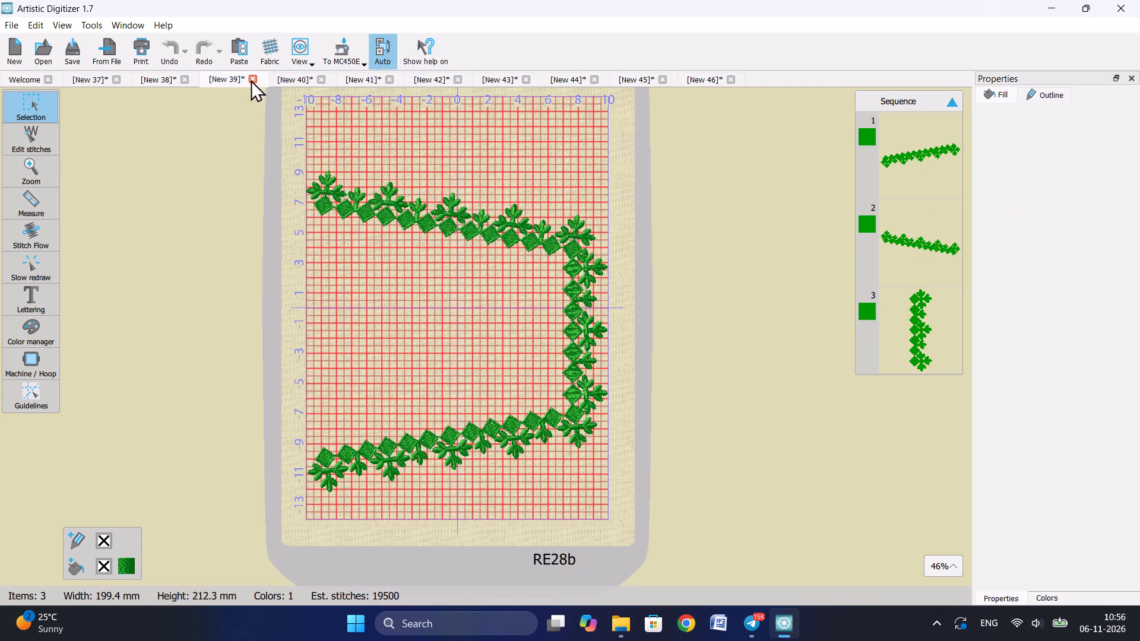
pyautogui.click(305, 72)
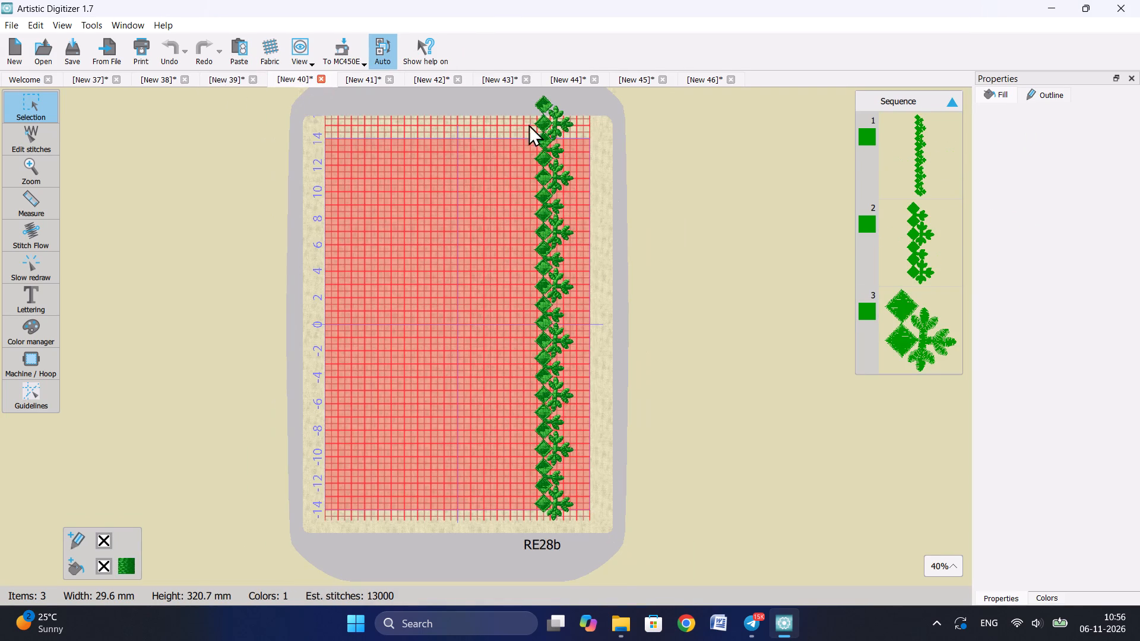
pyautogui.click(361, 81)
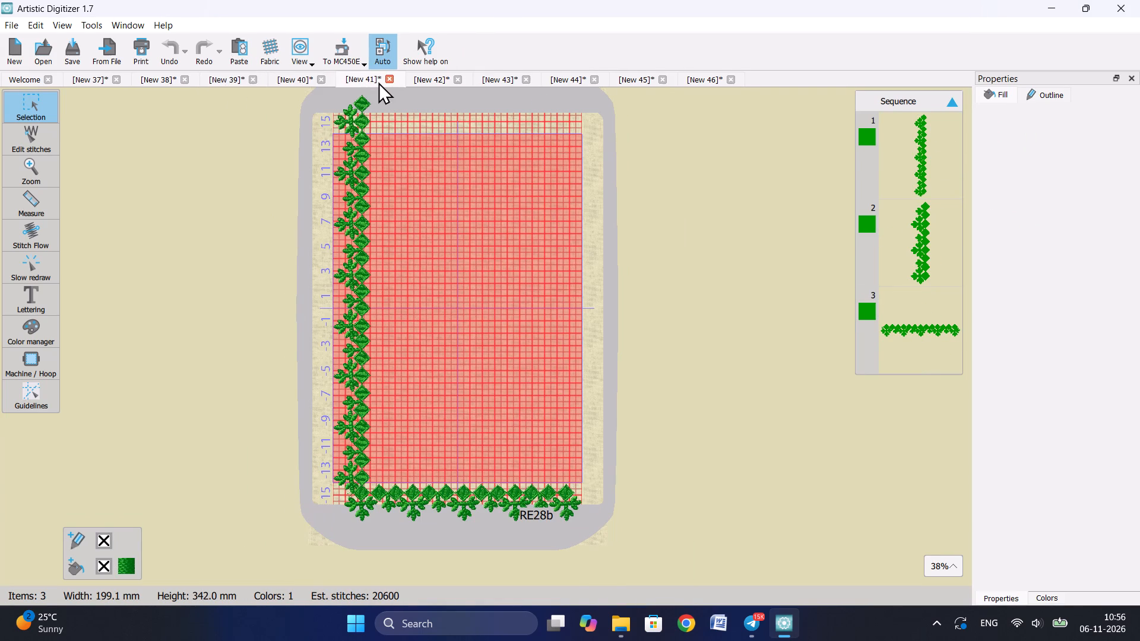
pyautogui.click(323, 80)
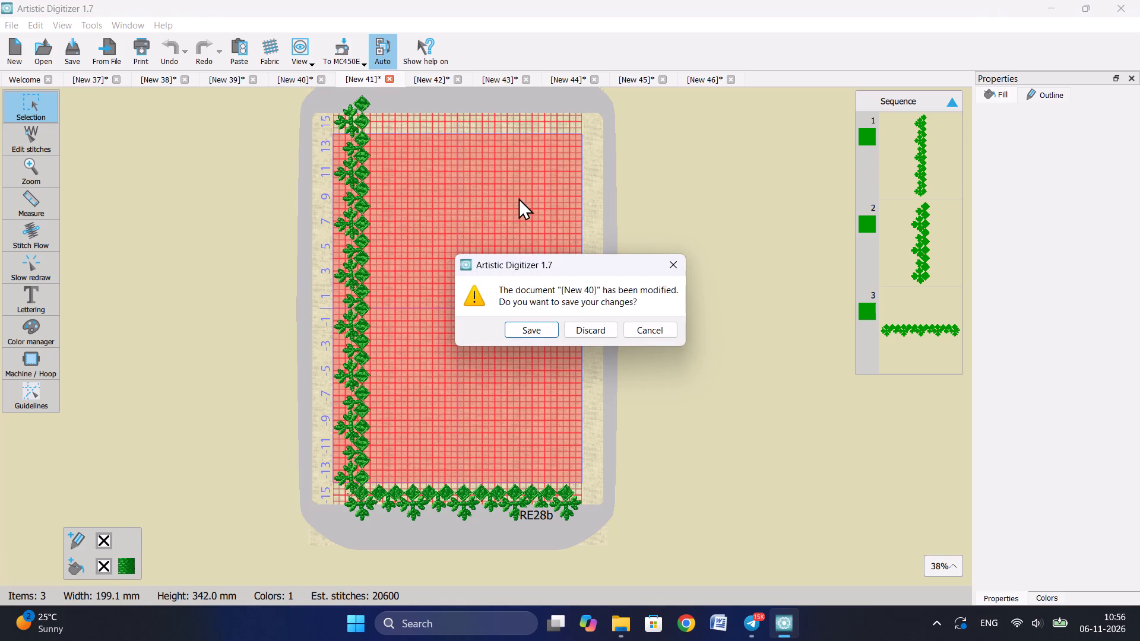
pyautogui.click(582, 329)
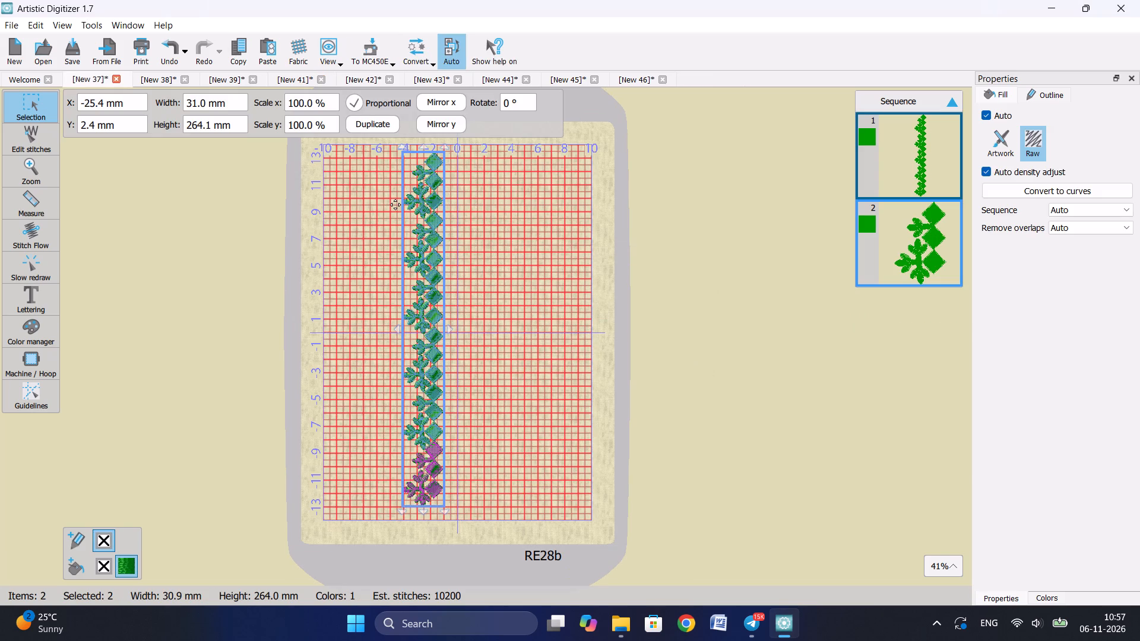
# Shrink all three parts of the L-shaped leaf border in [New 41] vertically to about 272 mm high, within the RE28b hoop area.
pyautogui.click(296, 81)
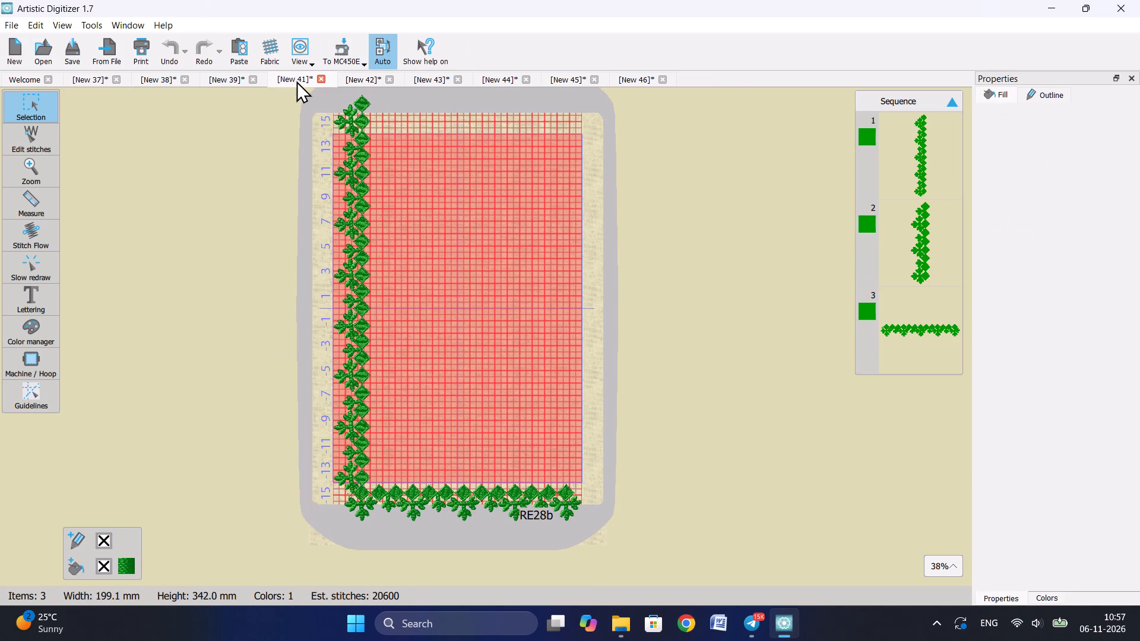
pyautogui.moveTo(313, 90); pyautogui.dragTo(544, 404)
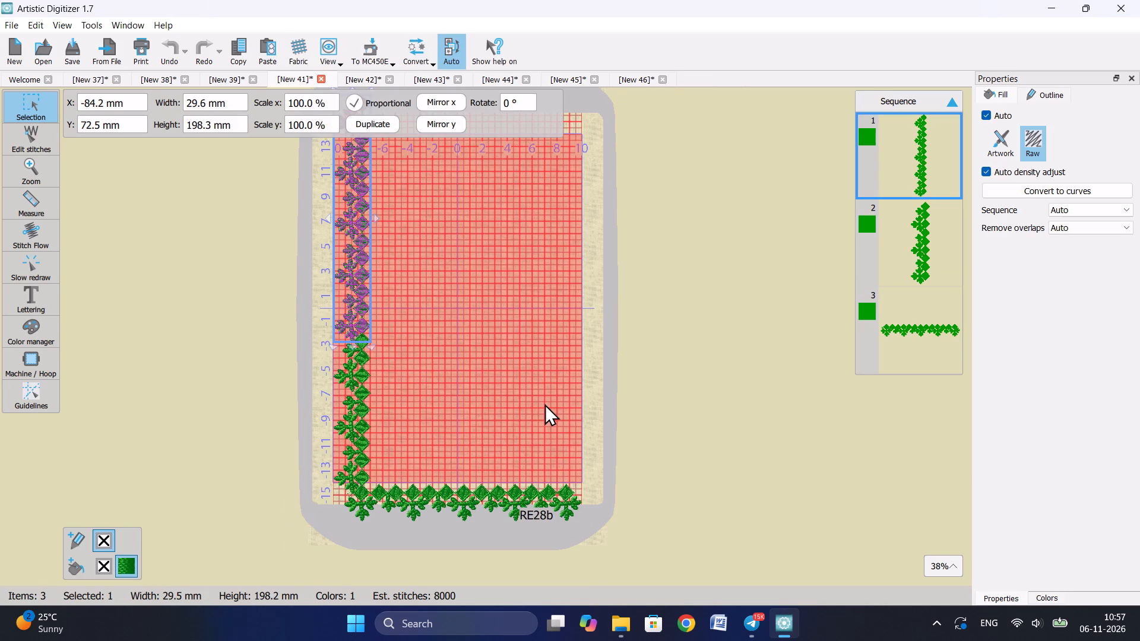
pyautogui.keyDown('ctrl'); pyautogui.scroll(-3, 457, 391); pyautogui.keyUp('ctrl')
pyautogui.click(464, 373)
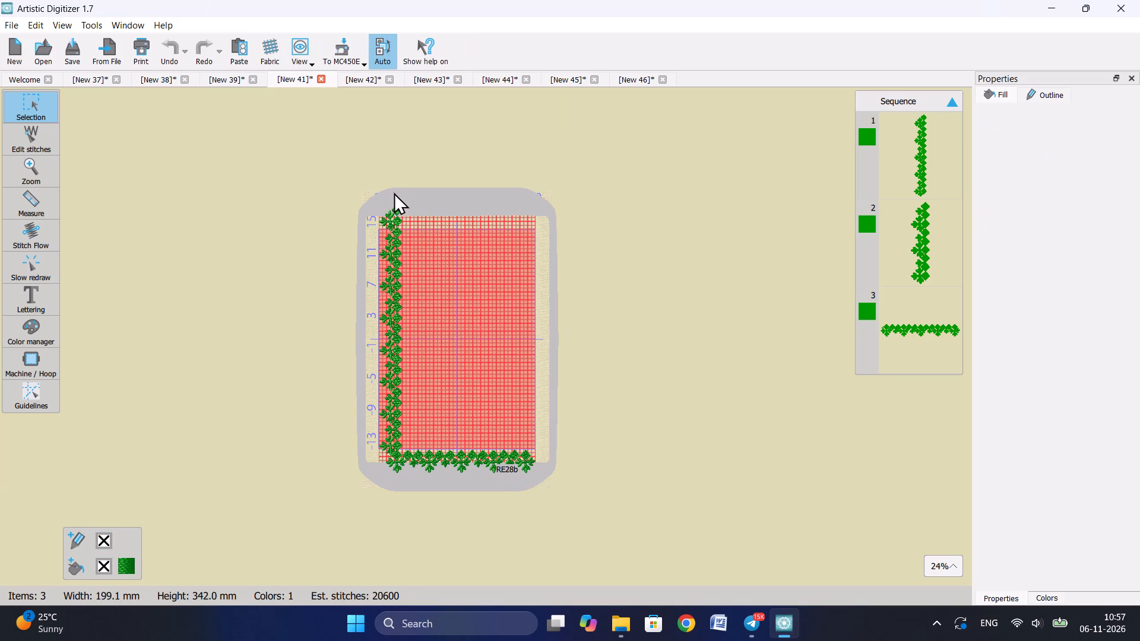
pyautogui.moveTo(354, 189); pyautogui.dragTo(572, 545)
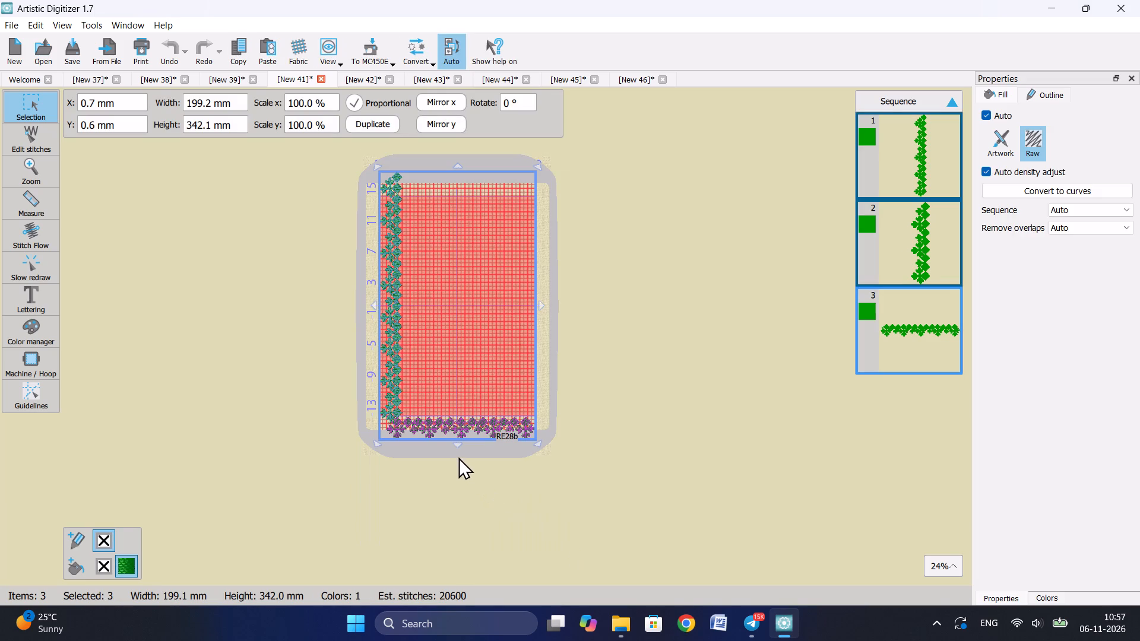
pyautogui.moveTo(458, 446); pyautogui.dragTo(457, 430)
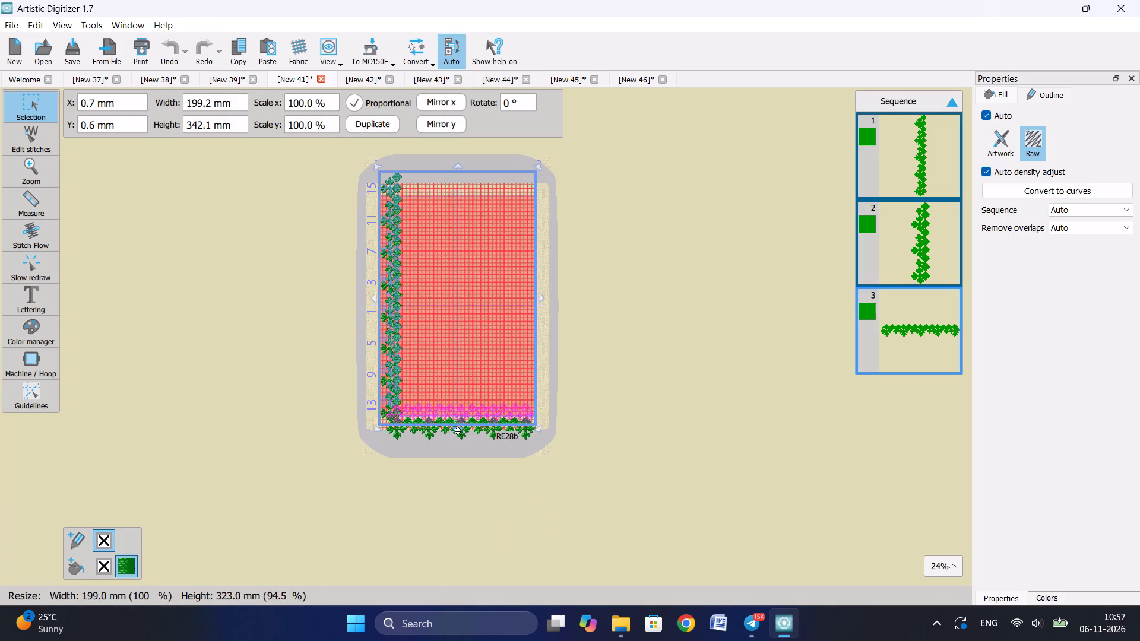
pyautogui.moveTo(457, 430); pyautogui.dragTo(456, 428)
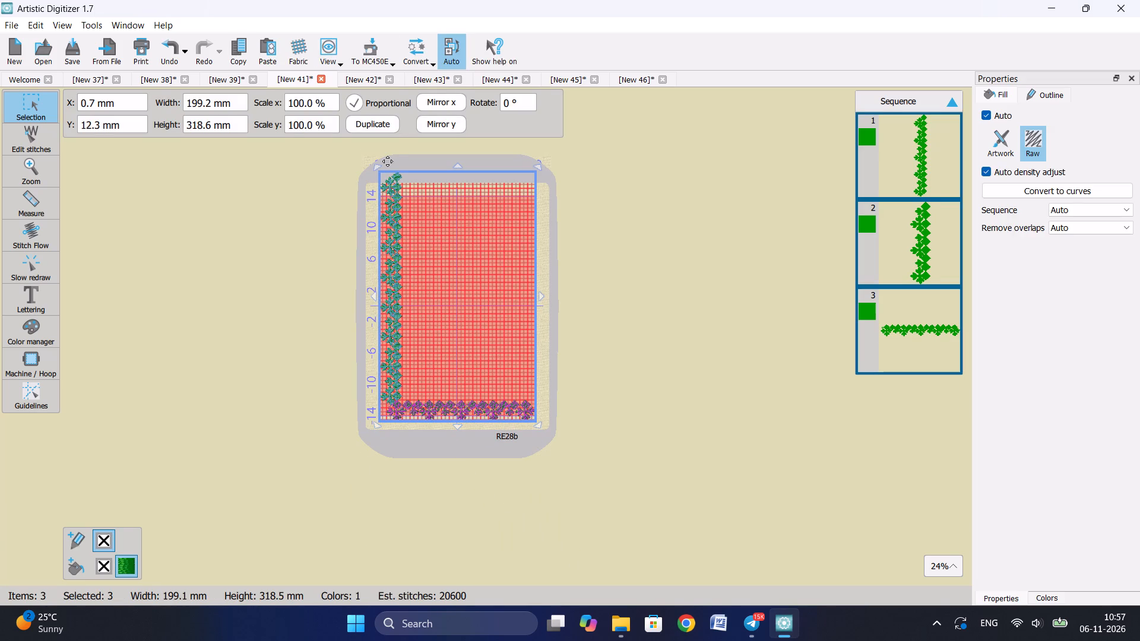
pyautogui.moveTo(459, 169); pyautogui.dragTo(461, 192)
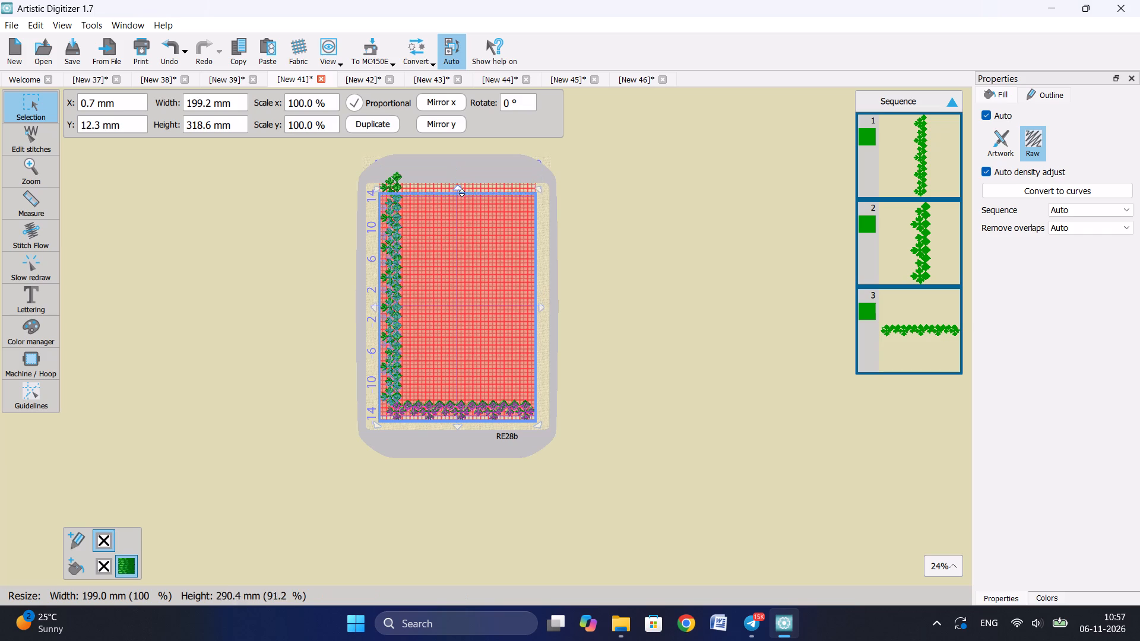
pyautogui.moveTo(461, 192); pyautogui.dragTo(462, 195)
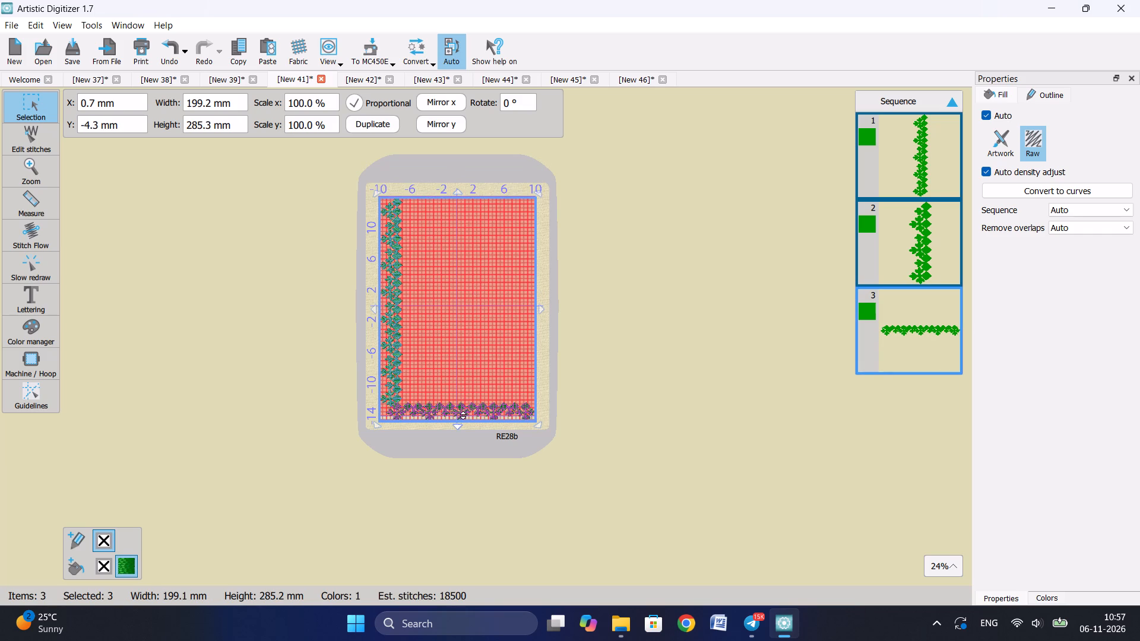
pyautogui.moveTo(461, 425); pyautogui.dragTo(461, 413)
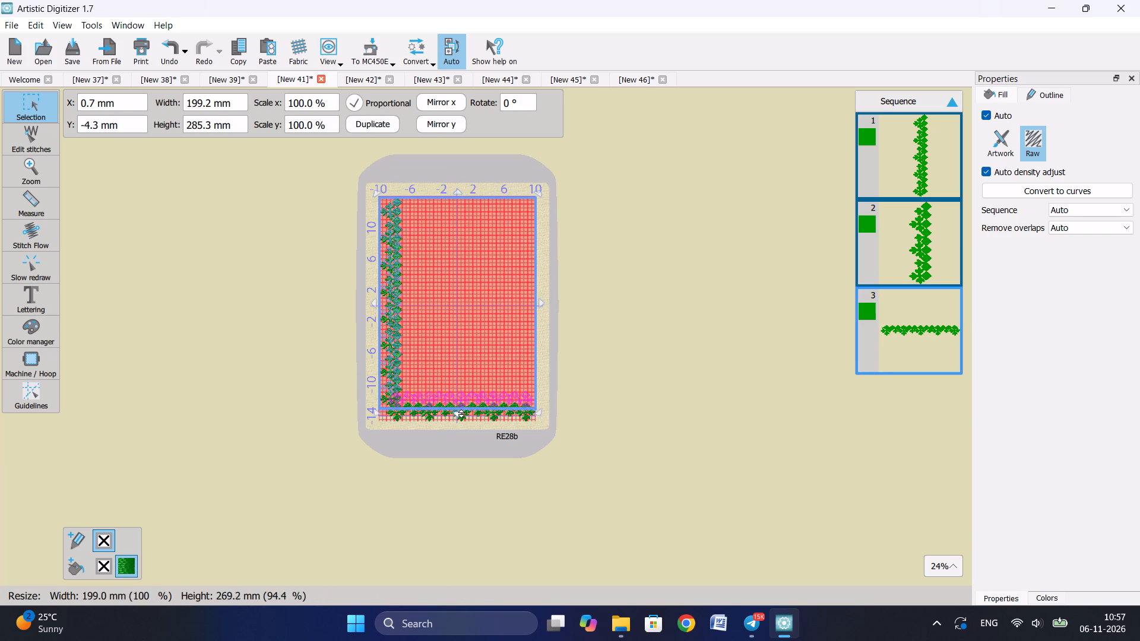
pyautogui.moveTo(461, 413); pyautogui.dragTo(460, 415)
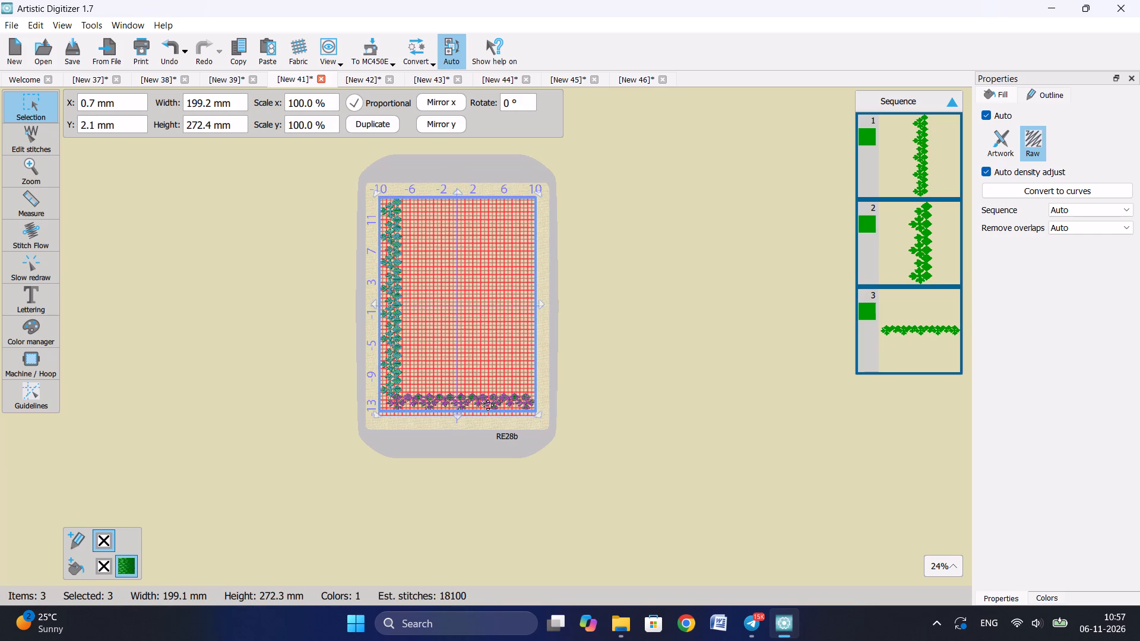
pyautogui.click(487, 405)
pyautogui.click(498, 458)
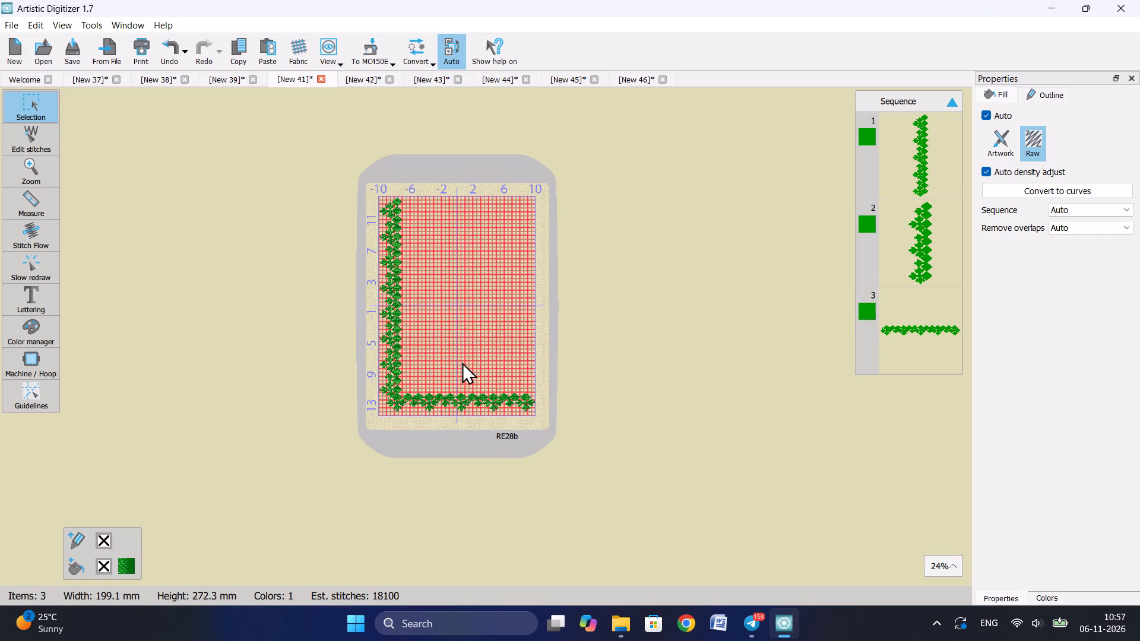
pyautogui.keyDown('ctrl'); pyautogui.scroll(1, 462, 362); pyautogui.keyUp('ctrl')
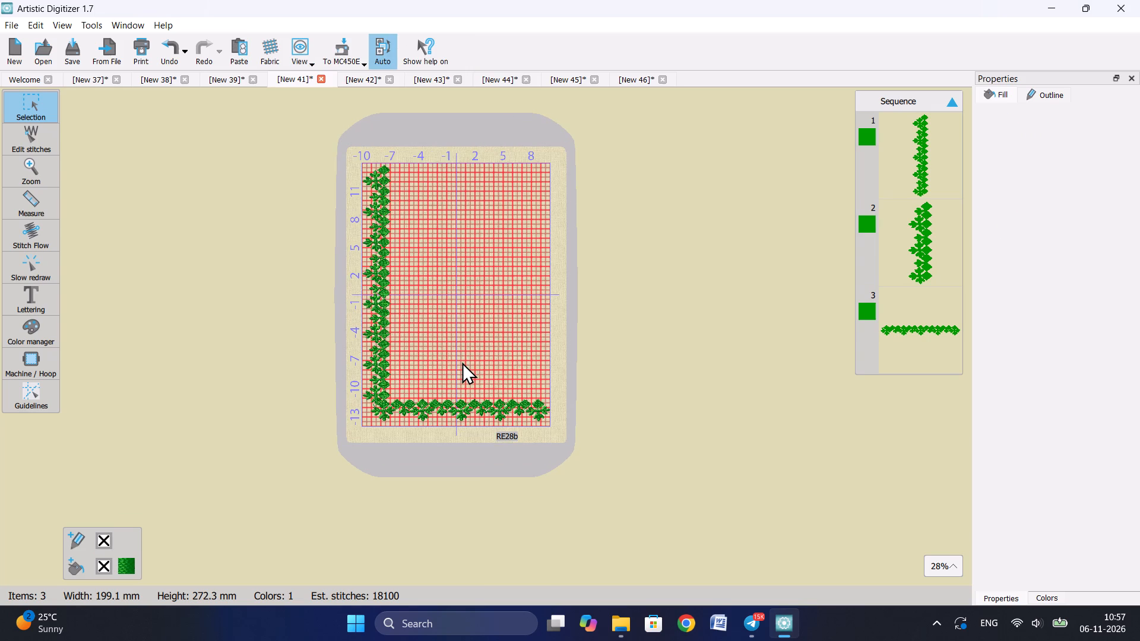
# Save the [New 37] design in the Downloads folder as a JEF Generic file, keeping the name [New 37].
pyautogui.click(349, 81)
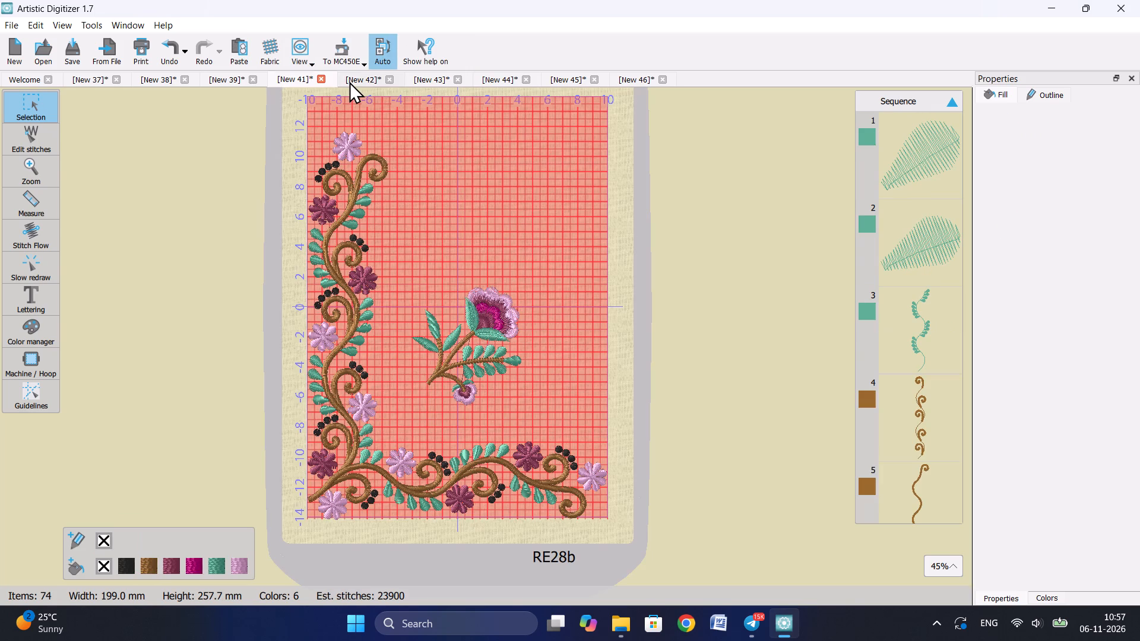
pyautogui.keyDown('ctrl'); pyautogui.scroll(-2, 271, 142); pyautogui.keyUp('ctrl')
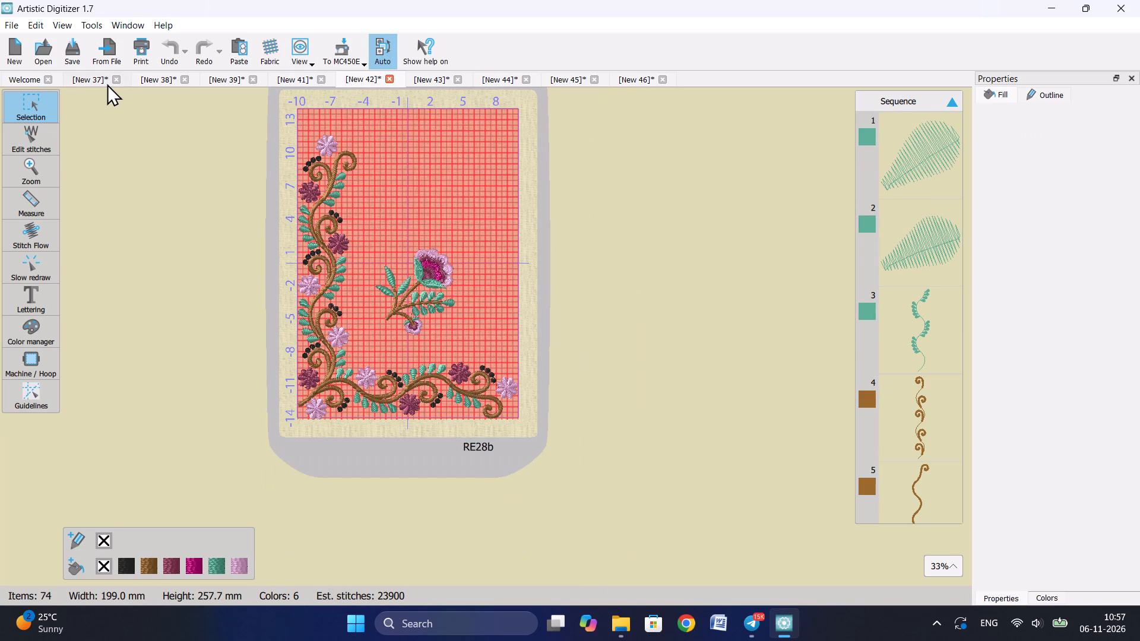
pyautogui.click(92, 81)
pyautogui.click(190, 251)
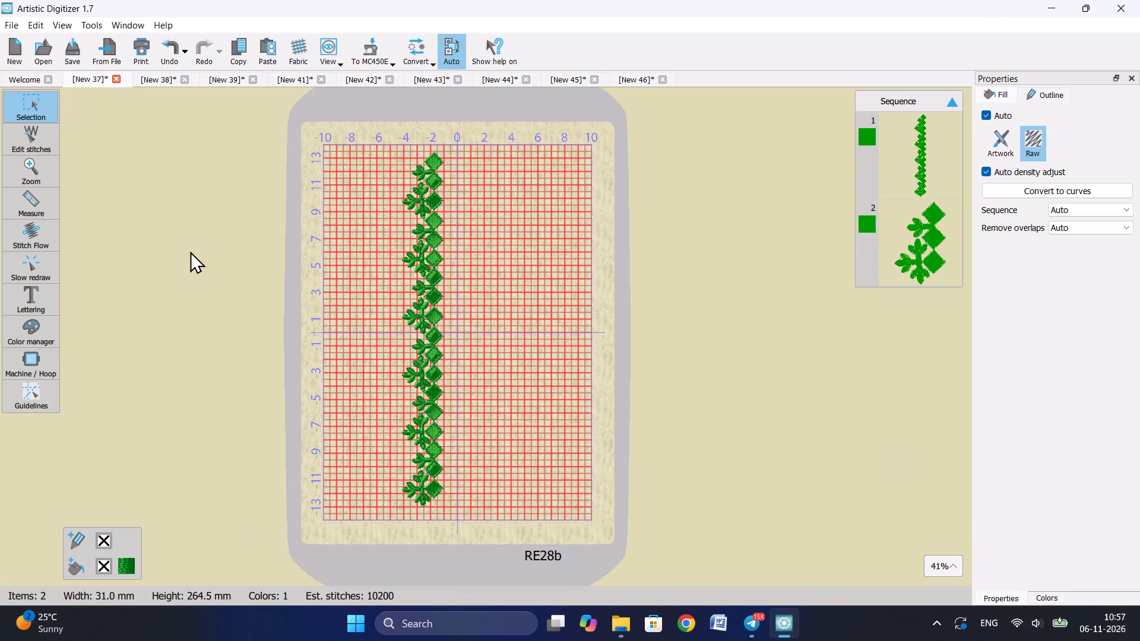
pyautogui.hotkey('ctrl', 'shift', 's')
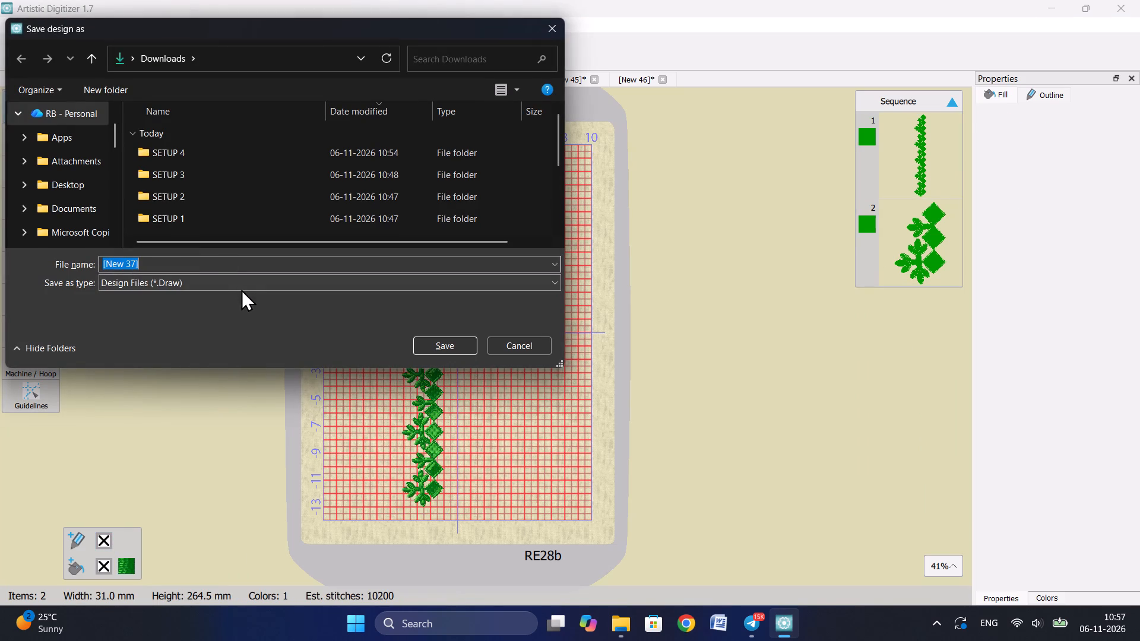
pyautogui.click(241, 289)
pyautogui.click(233, 315)
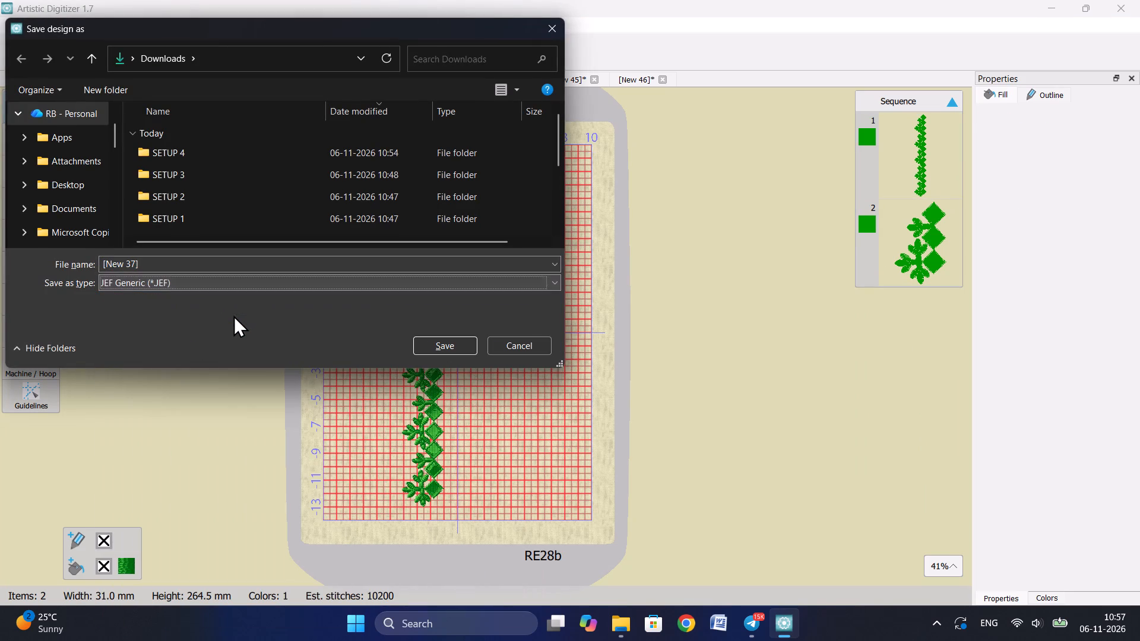
pyautogui.click(444, 345)
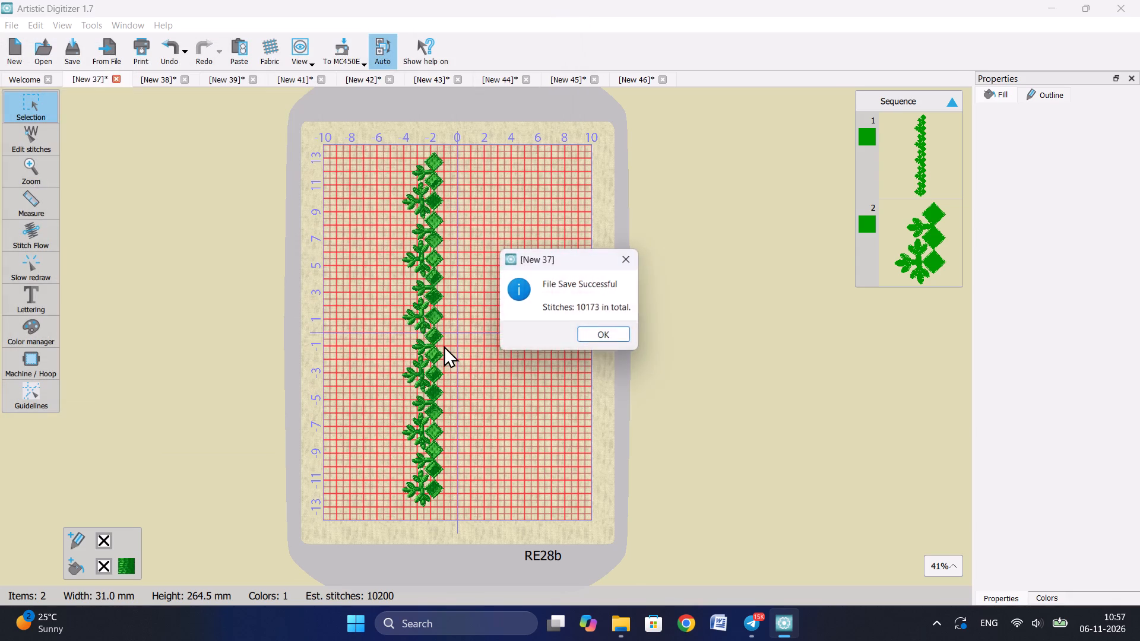
pyautogui.press('Return')
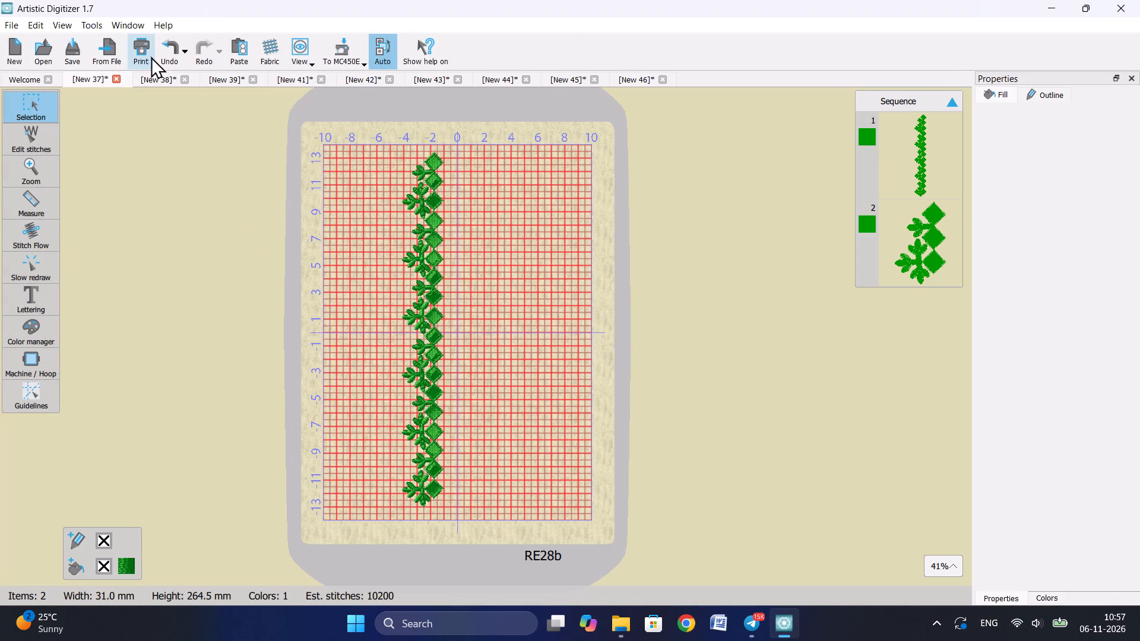
# Save the [New 38] design in the Downloads folder as a JEF Generic file, keeping the name [New 38].
pyautogui.click(159, 79)
pyautogui.click(154, 205)
pyautogui.hotkey('ctrl', 'shift', 's')
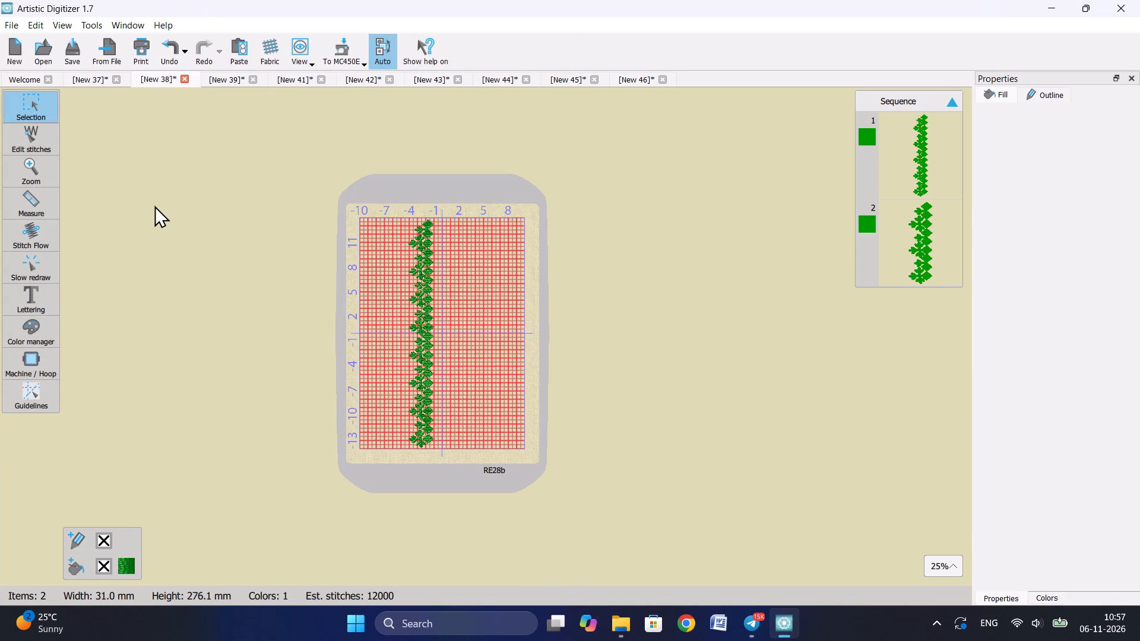
pyautogui.click(218, 274)
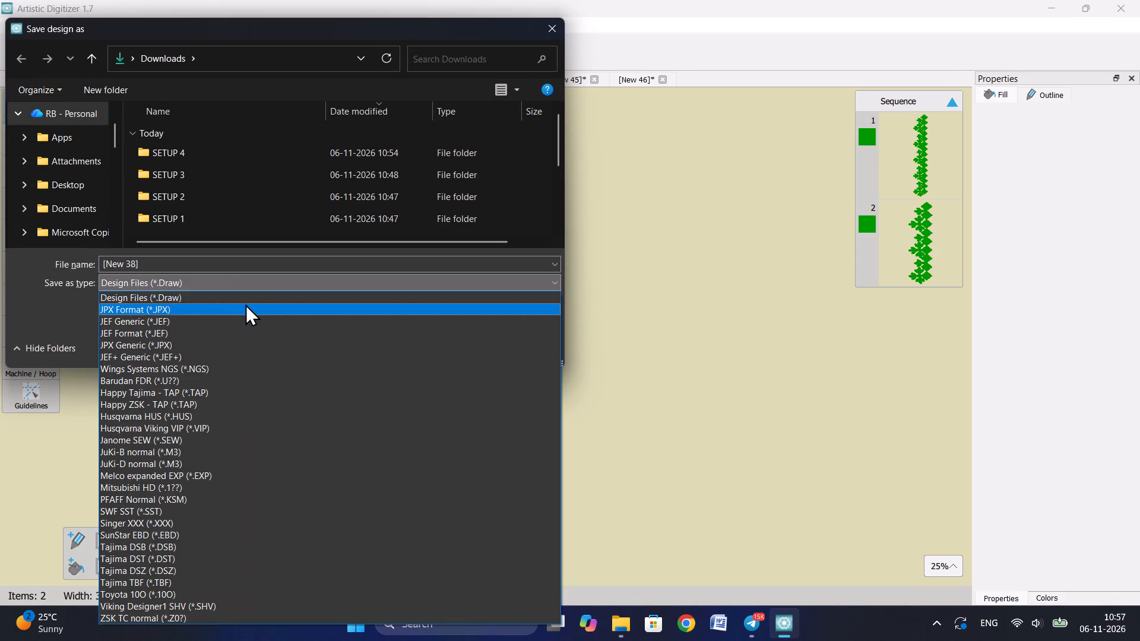
pyautogui.click(255, 322)
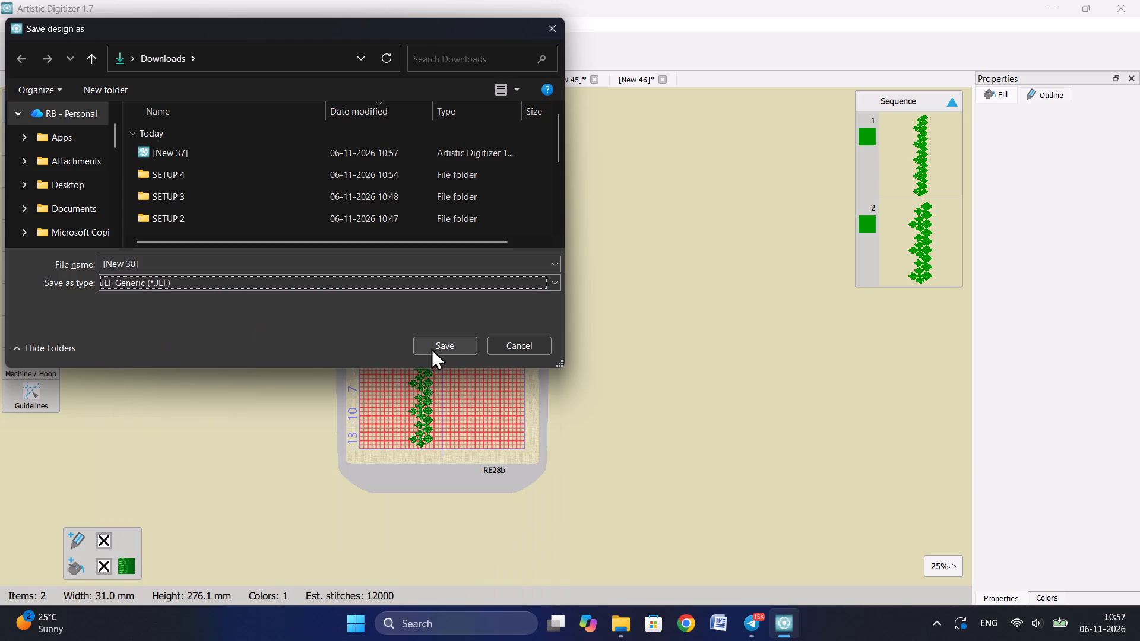
pyautogui.click(431, 348)
pyautogui.press('Return')
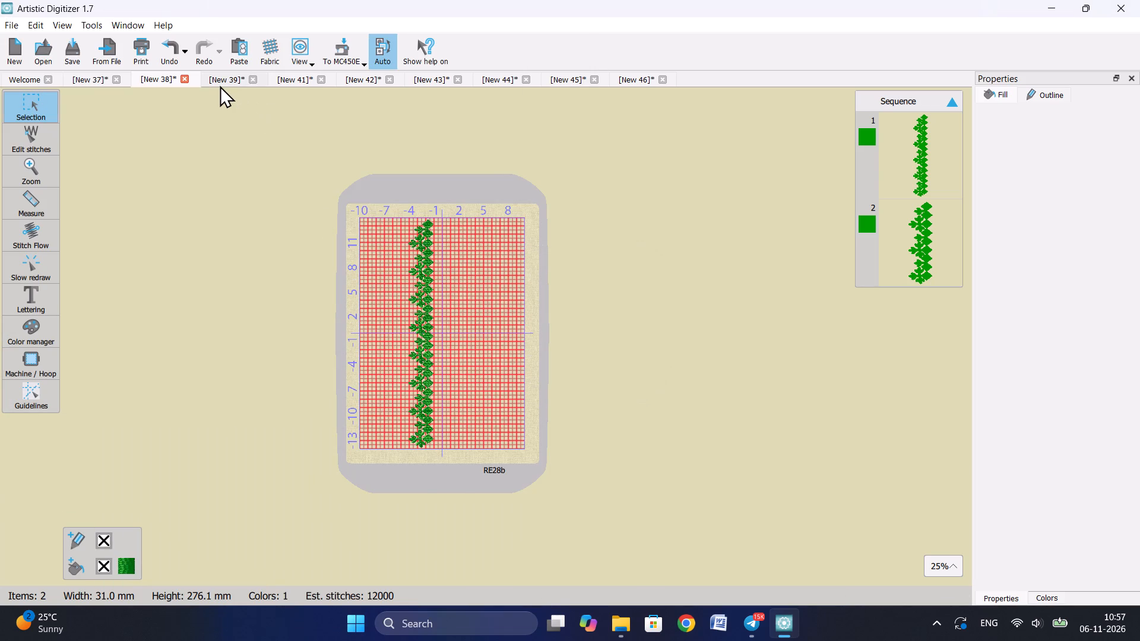
# Save the [New 39] design in the Downloads folder as a JEF Generic file, keeping the name [New 39].
pyautogui.click(216, 79)
pyautogui.hotkey('ctrl', 'shift', 's')
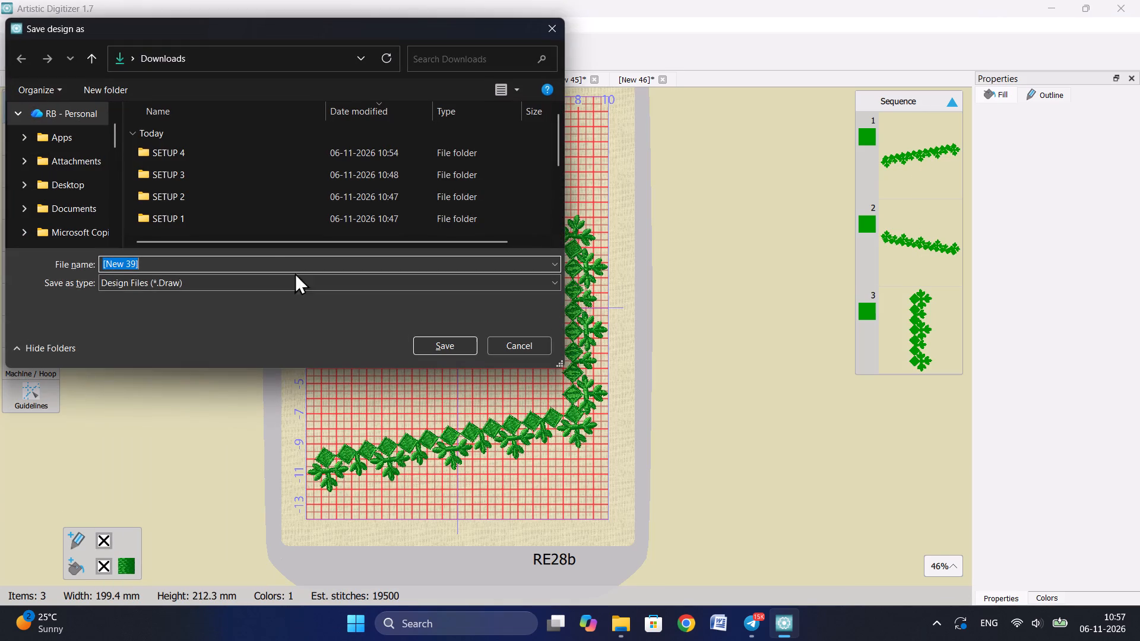
pyautogui.click(314, 272)
pyautogui.click(309, 282)
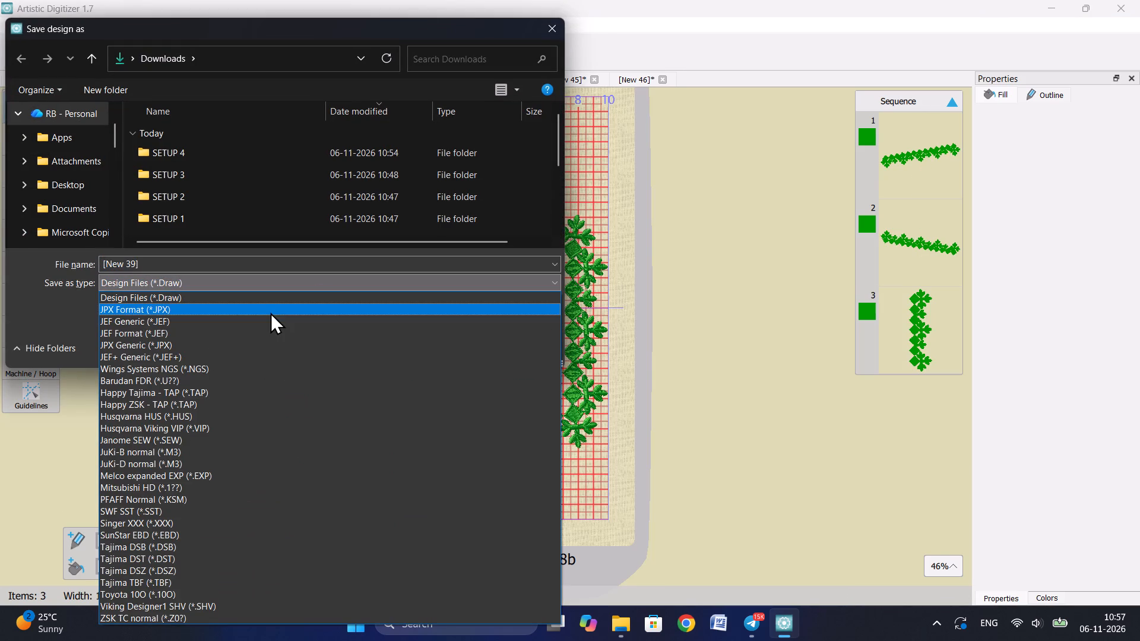
pyautogui.click(249, 319)
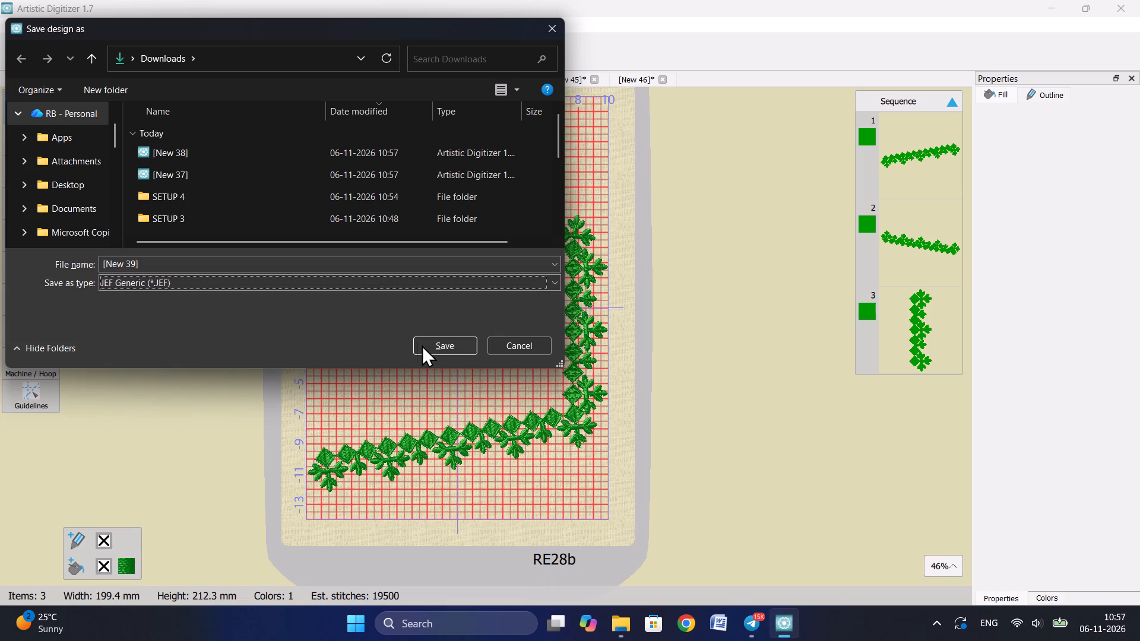
pyautogui.click(433, 348)
pyautogui.press('Return')
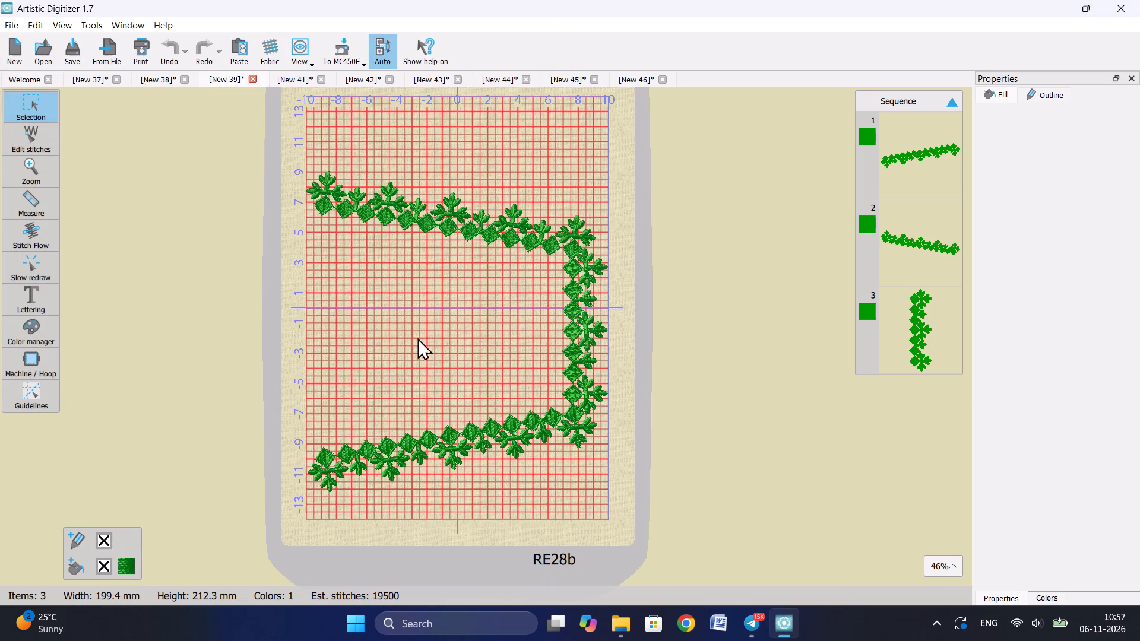
# Save the [New 41] design in the Downloads folder as a JEF Generic file, keeping the name [New 41].
pyautogui.click(297, 82)
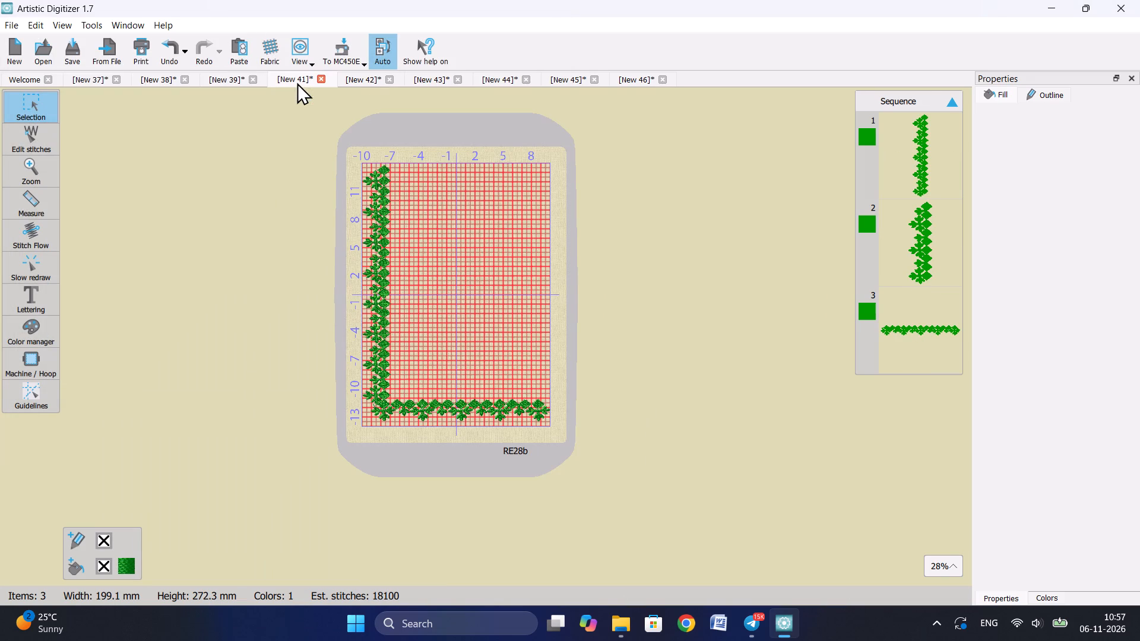
pyautogui.hotkey('ctrl', 'shift', 's')
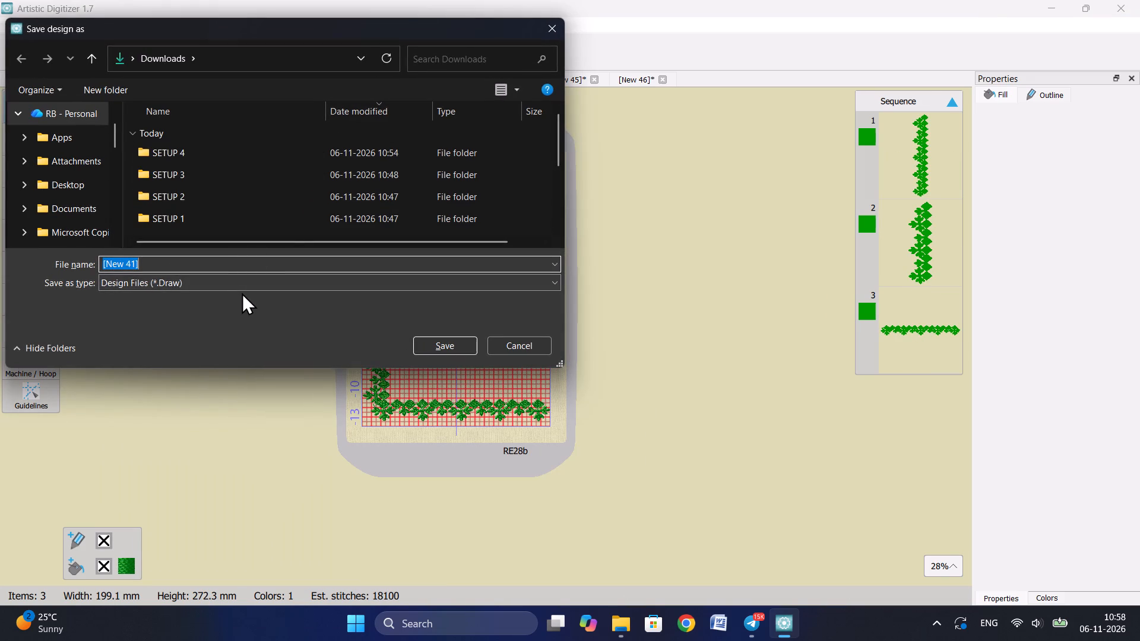
pyautogui.click(233, 284)
pyautogui.click(262, 321)
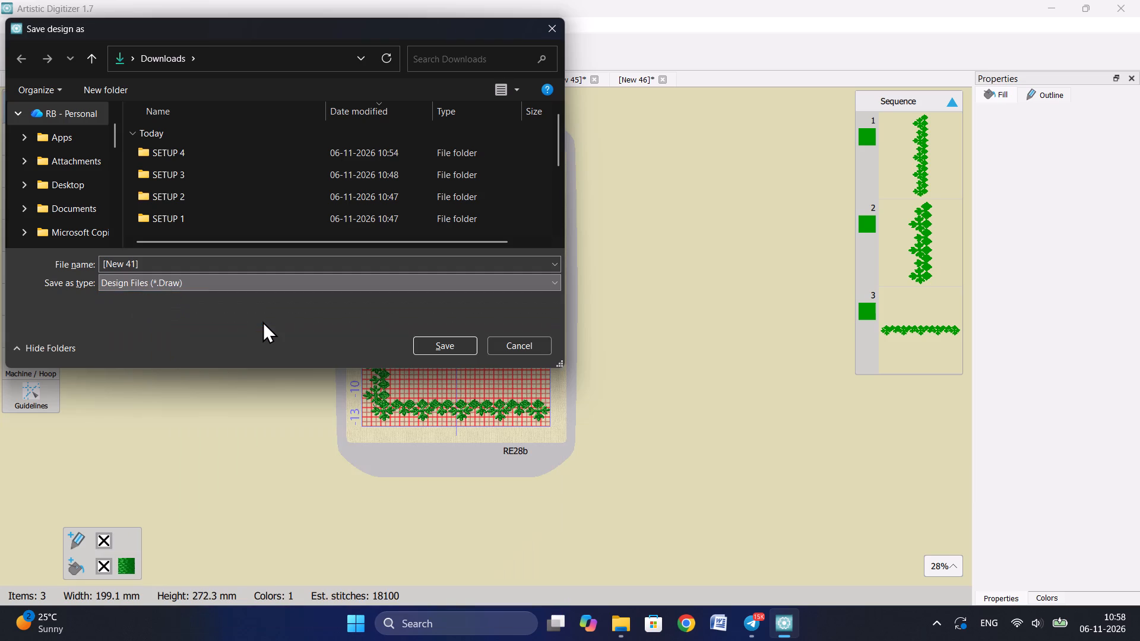
pyautogui.click(439, 342)
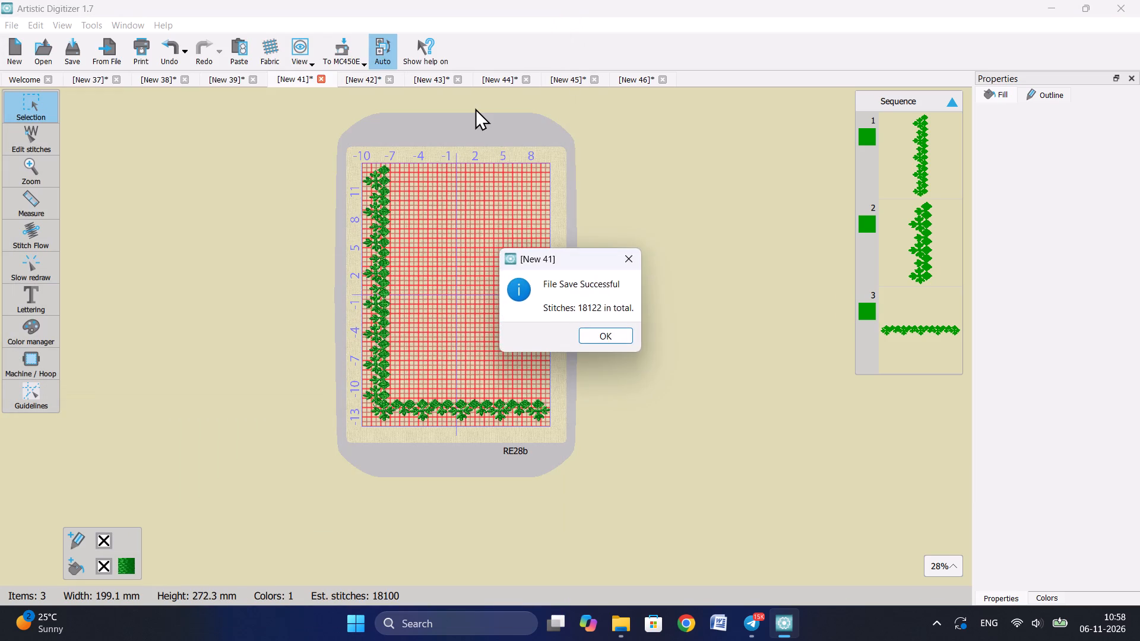
pyautogui.press('Return')
pyautogui.click(358, 85)
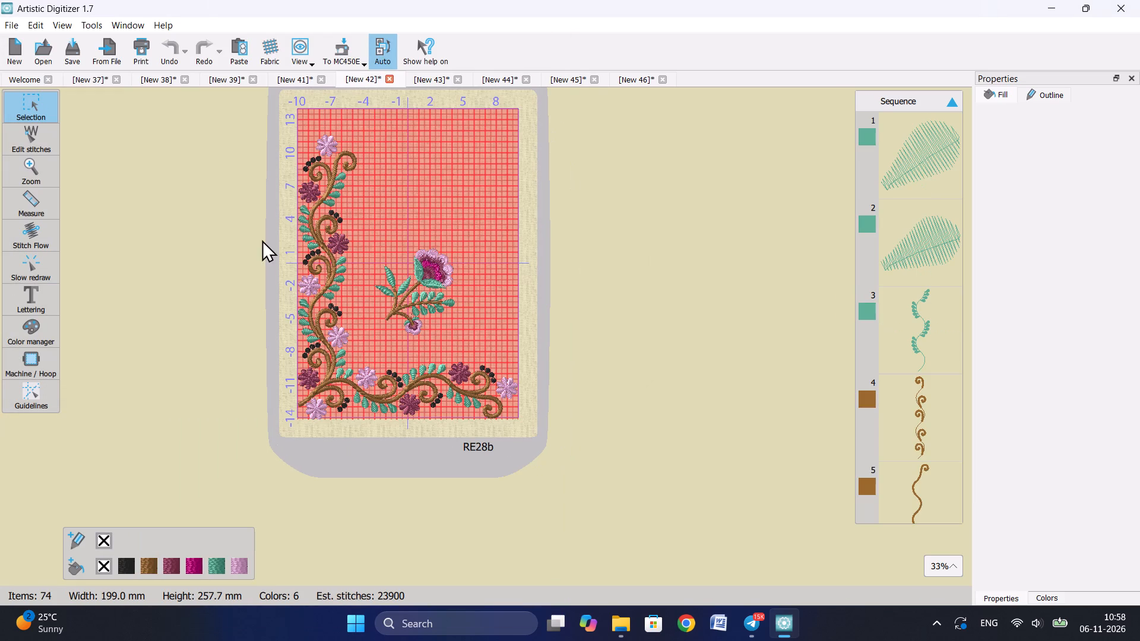
pyautogui.click(296, 81)
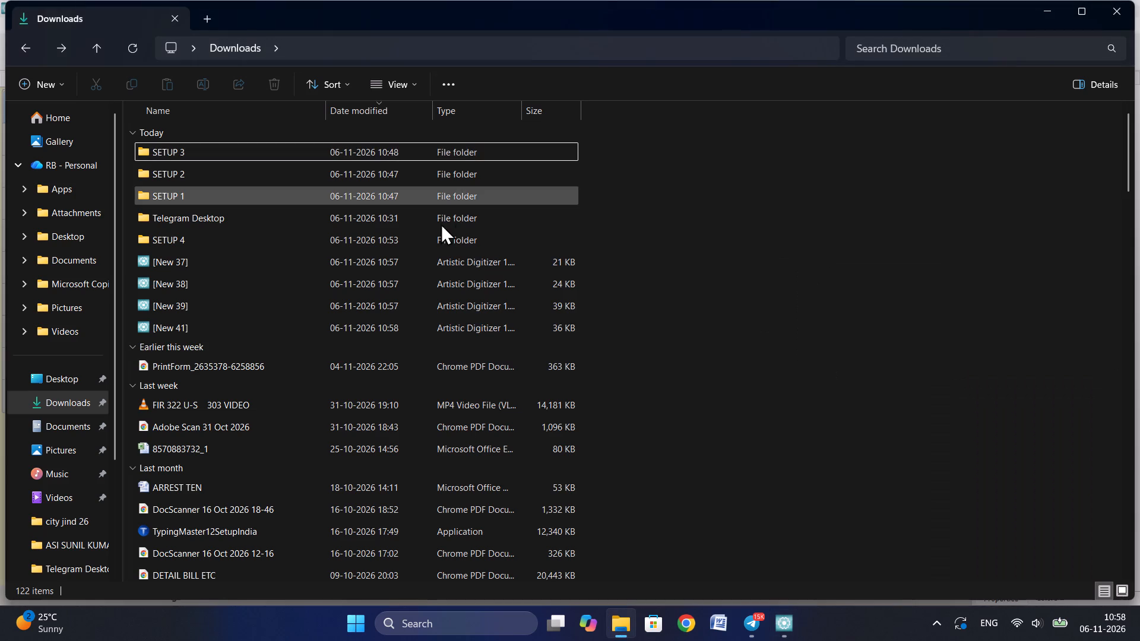
# In File Explorer, move the files [New 37], [New 38], [New 39] and [New 41] from Downloads into the SETUP 4 folder.
pyautogui.moveTo(605, 249); pyautogui.dragTo(553, 322)
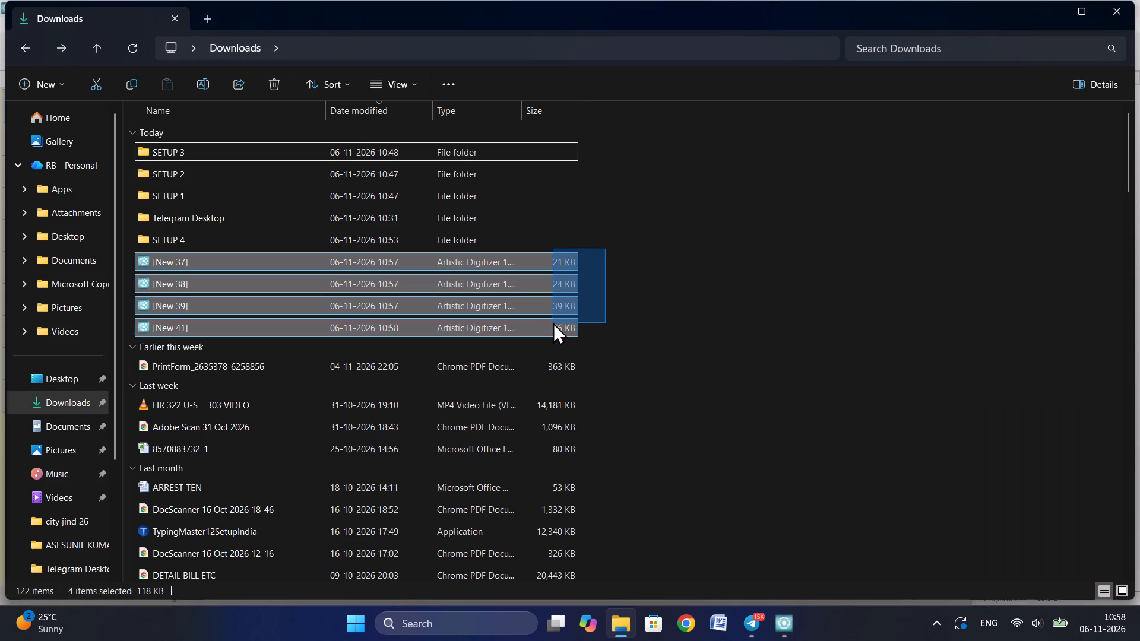
pyautogui.moveTo(553, 322); pyautogui.dragTo(553, 325)
pyautogui.moveTo(416, 283); pyautogui.dragTo(388, 239)
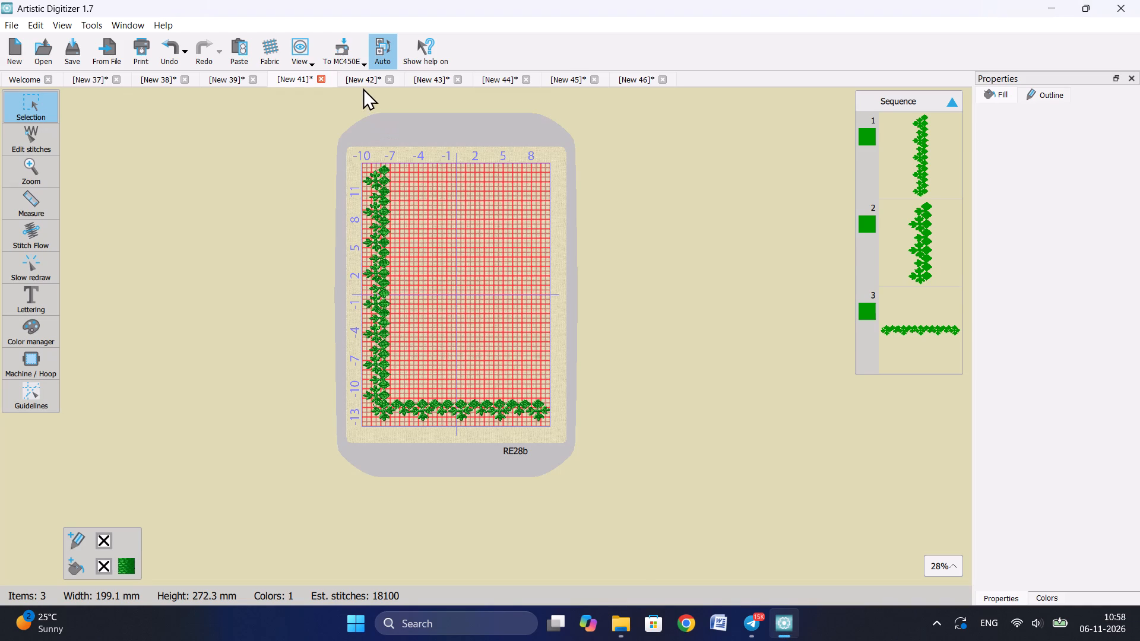
# Back in Artistic Digitizer, close the [New 41] design, discarding its changes.
pyautogui.click(359, 80)
pyautogui.click(318, 78)
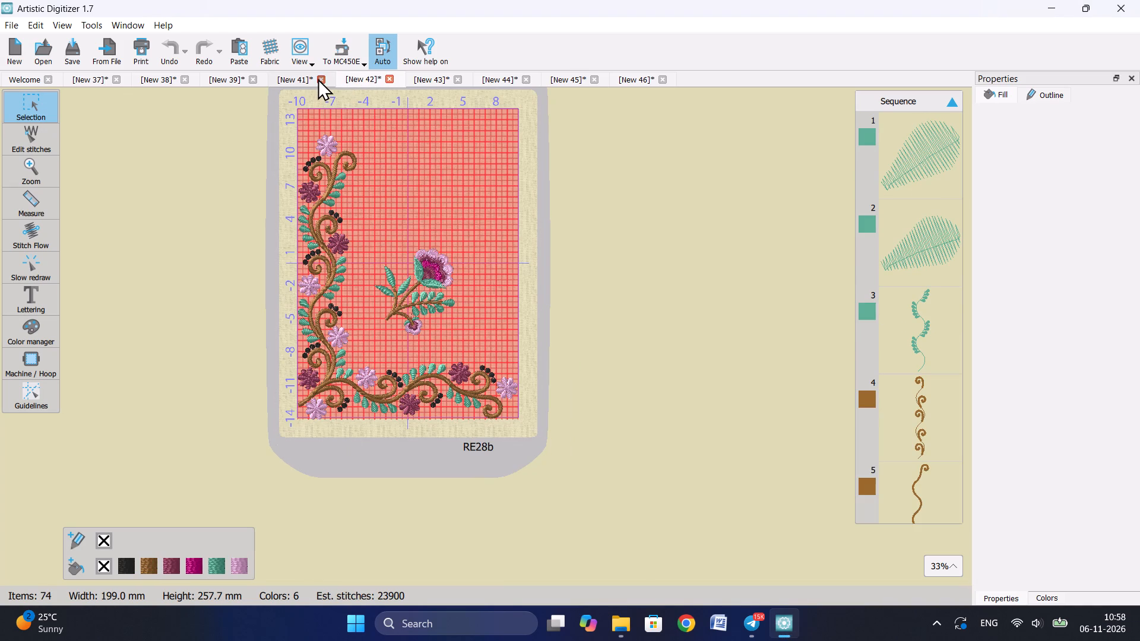
pyautogui.click(588, 331)
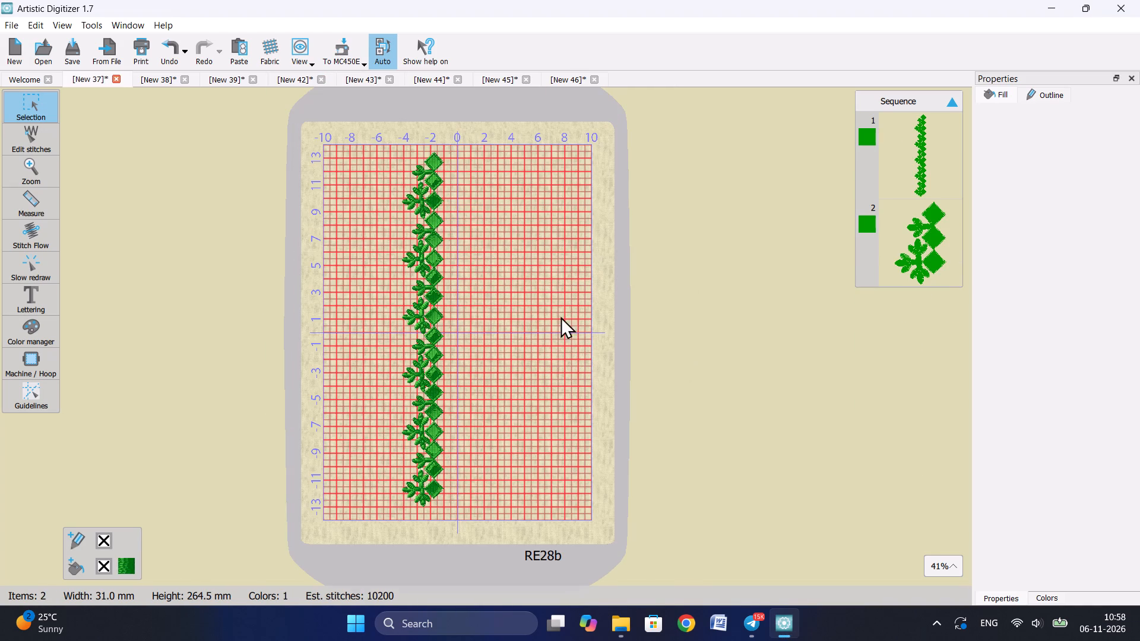
# Look through the remaining floral vine designs [New 42] to [New 46] to check how they fit the hoop.
pyautogui.click(284, 80)
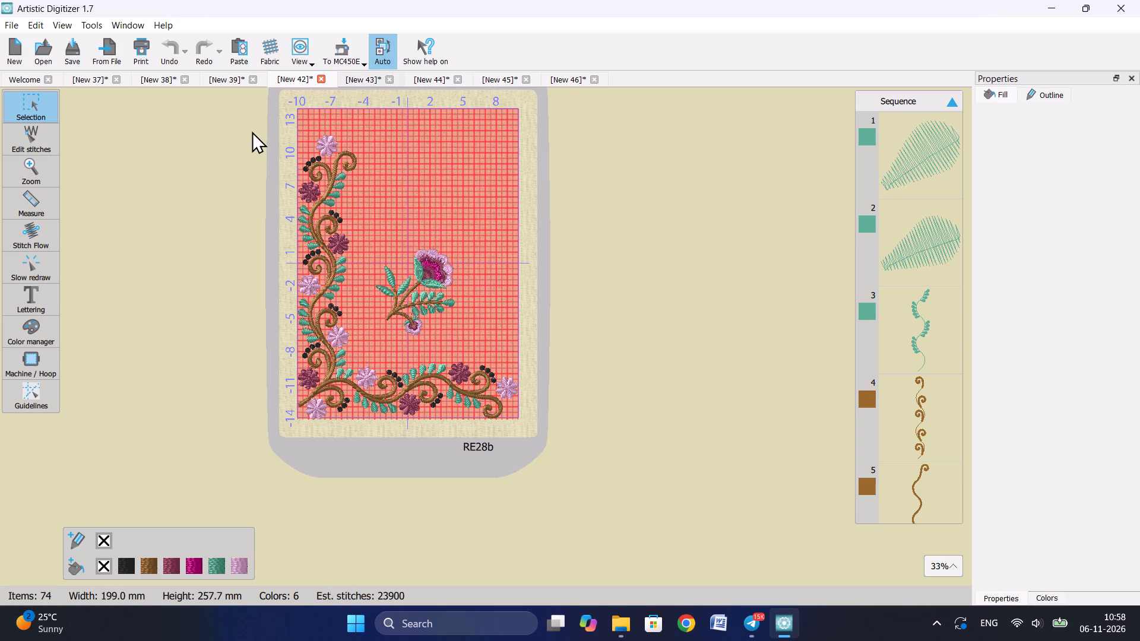
pyautogui.click(354, 77)
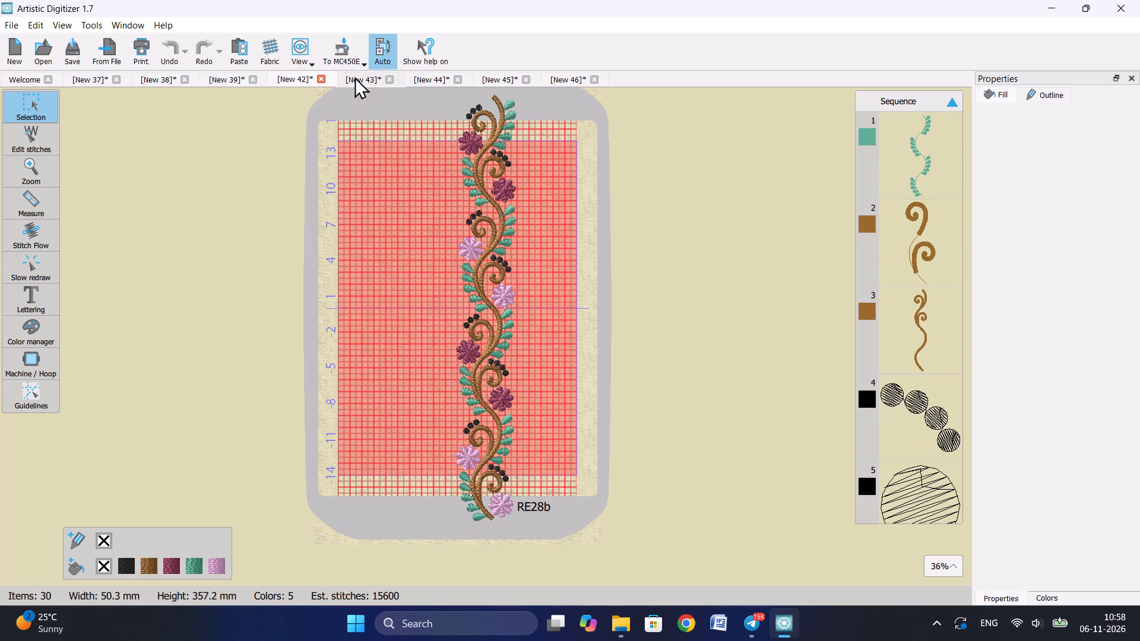
pyautogui.click(426, 81)
pyautogui.click(503, 81)
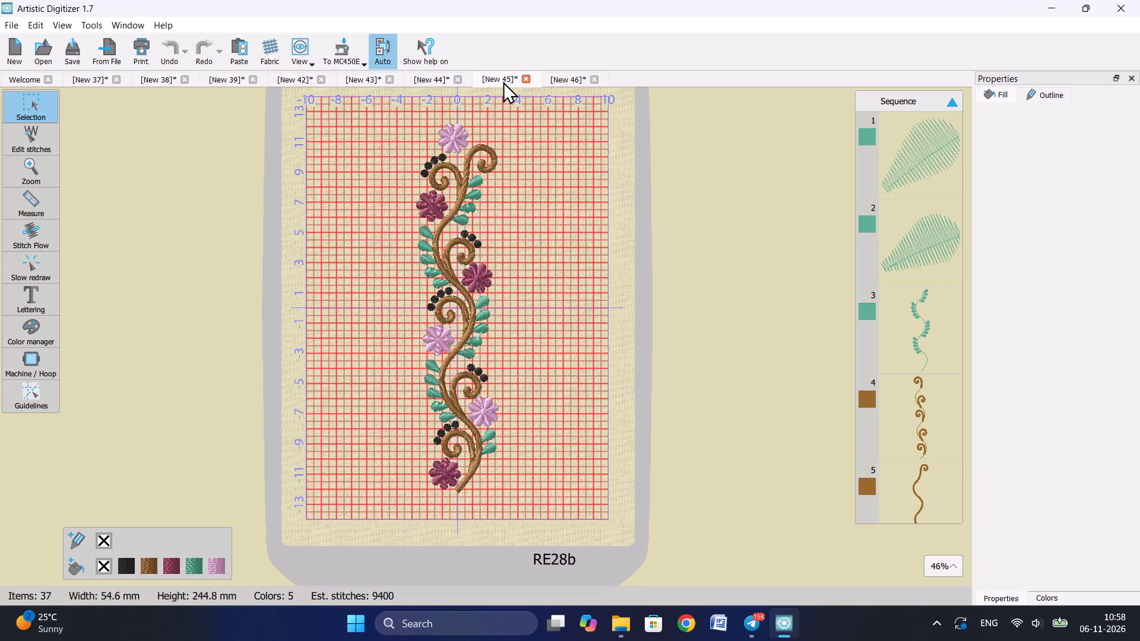
pyautogui.click(562, 79)
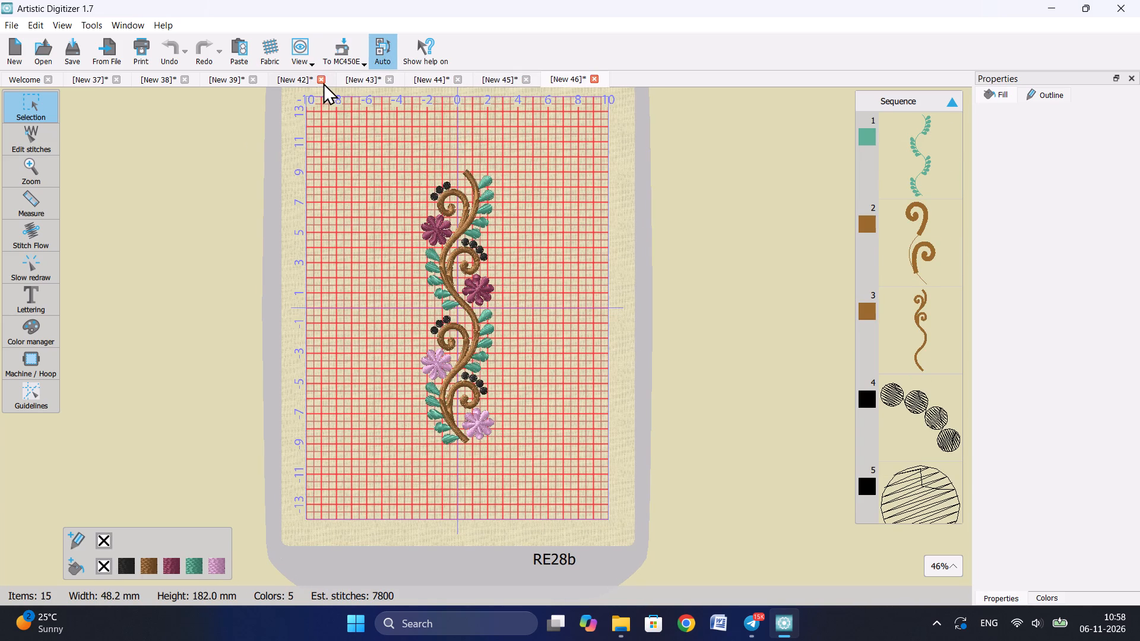
# In the [New 42] design, select the whole corner border and flower and nudge them up slightly to fit inside the hoop.
pyautogui.click(296, 77)
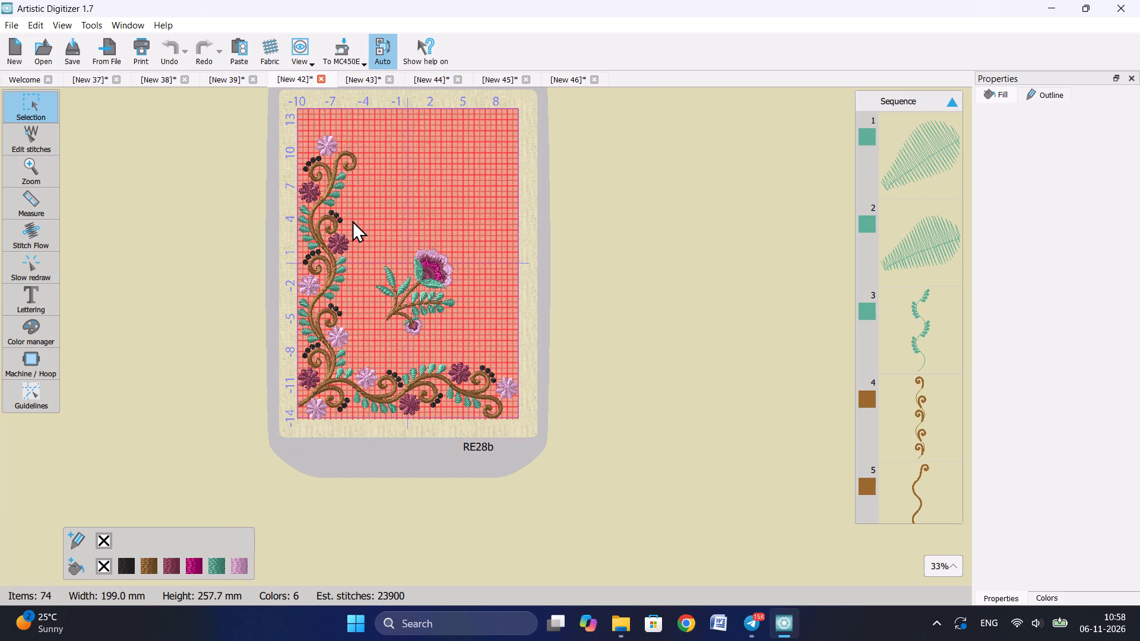
pyautogui.moveTo(242, 116); pyautogui.dragTo(417, 193)
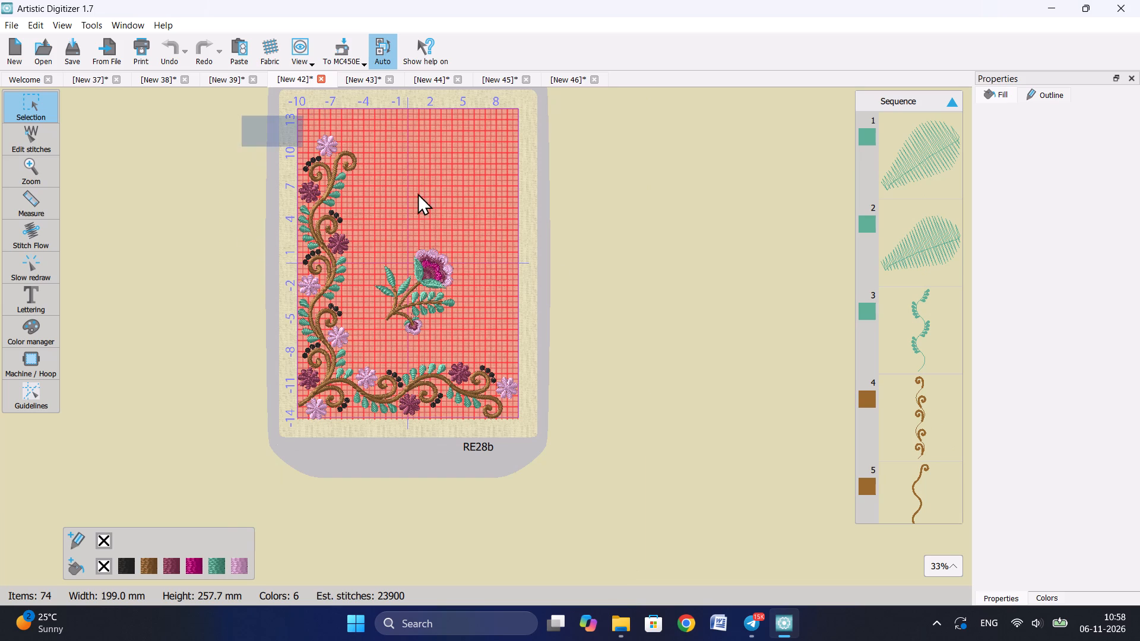
pyautogui.moveTo(417, 193); pyautogui.dragTo(603, 490)
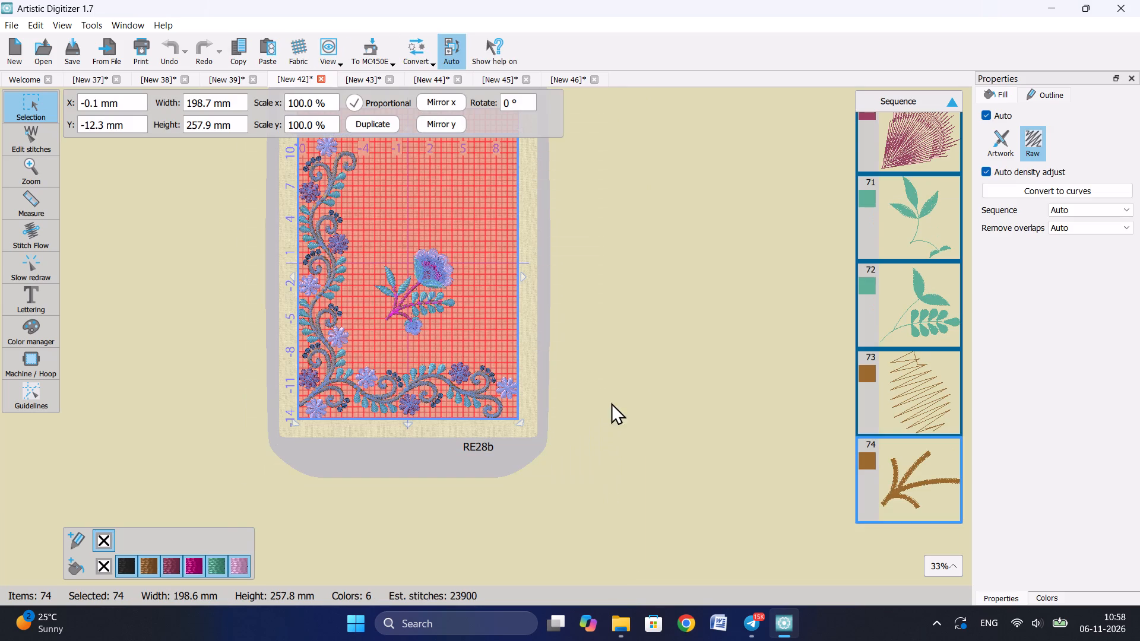
pyautogui.click(617, 390)
pyautogui.moveTo(234, 131); pyautogui.dragTo(310, 126)
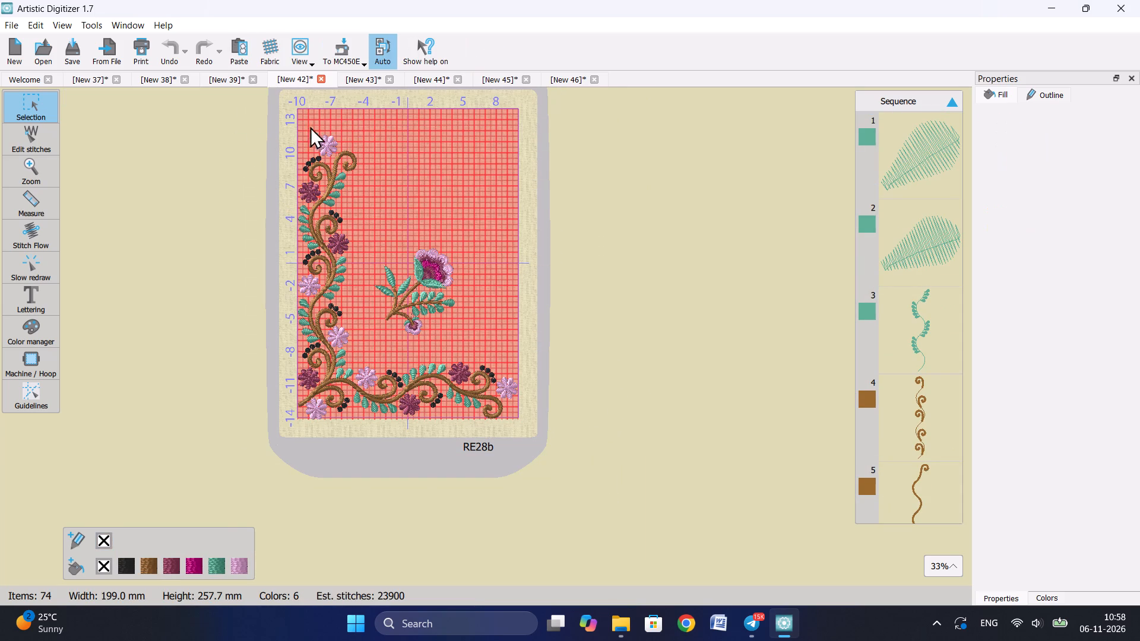
pyautogui.moveTo(310, 126); pyautogui.dragTo(569, 436)
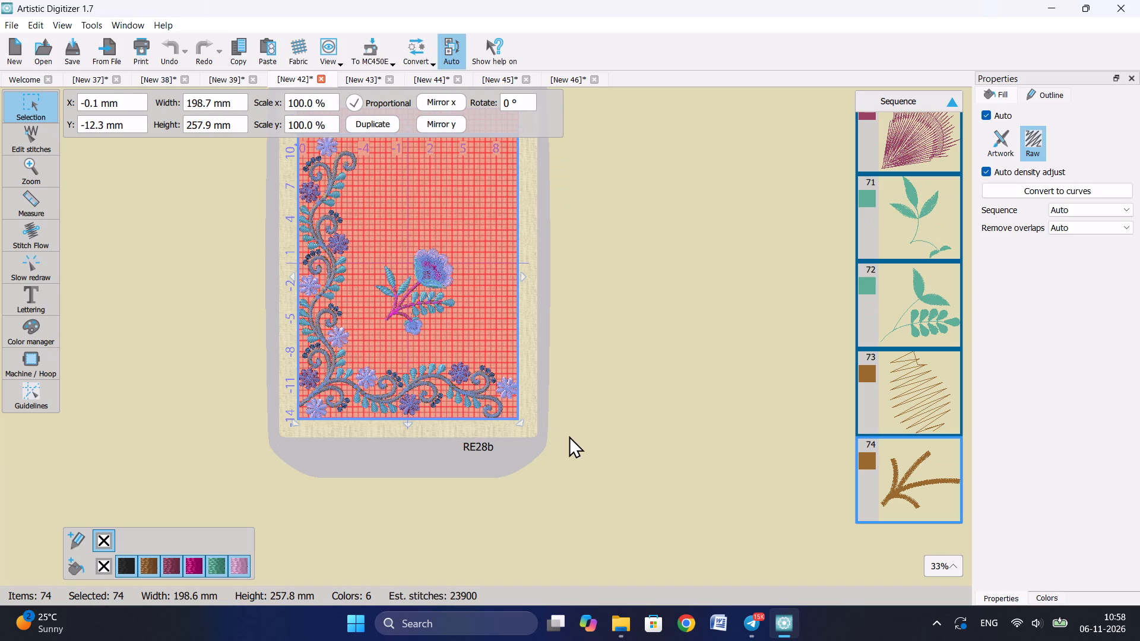
pyautogui.press('Up')
pyautogui.press('Up')
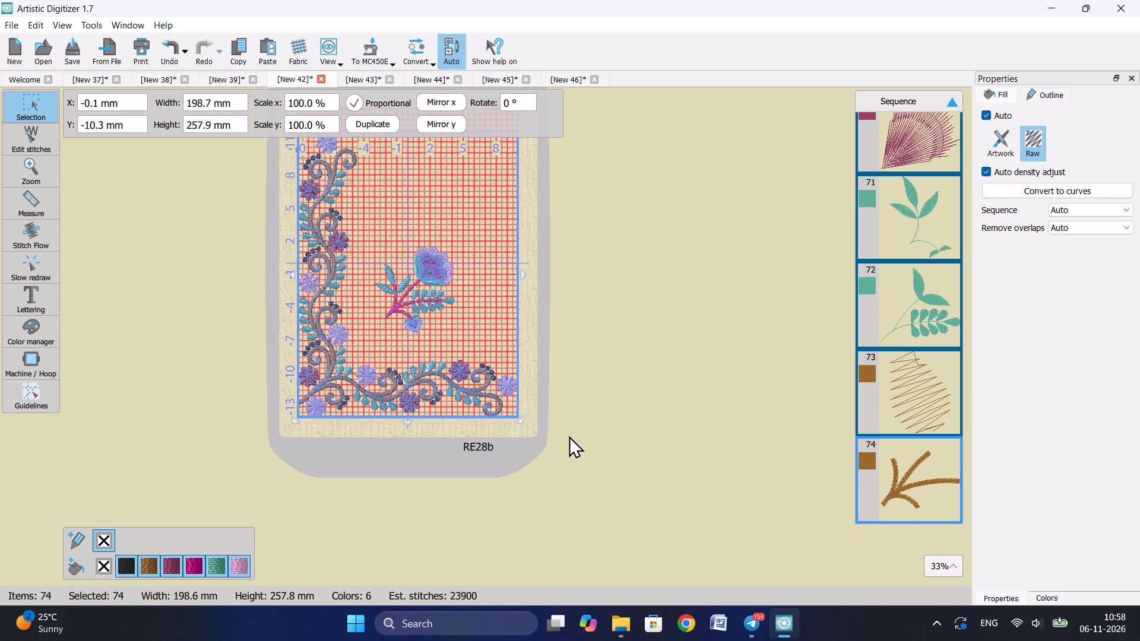
pyautogui.press('Up')
pyautogui.click(609, 376)
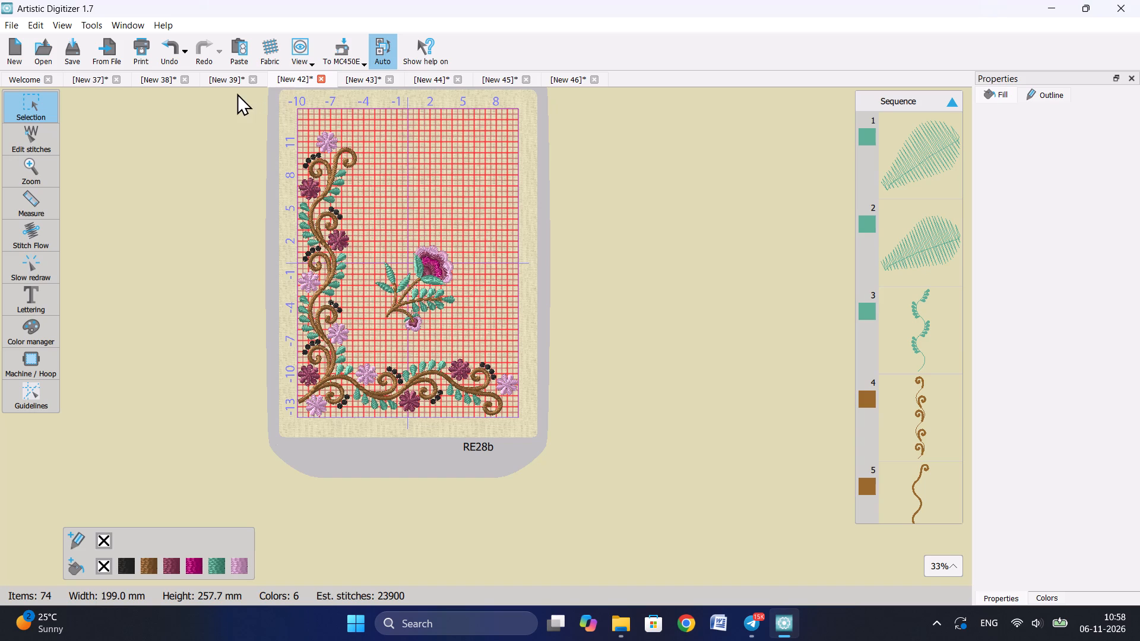
# Close the [New 39] design, discarding its changes.
pyautogui.click(248, 79)
pyautogui.press('Right')
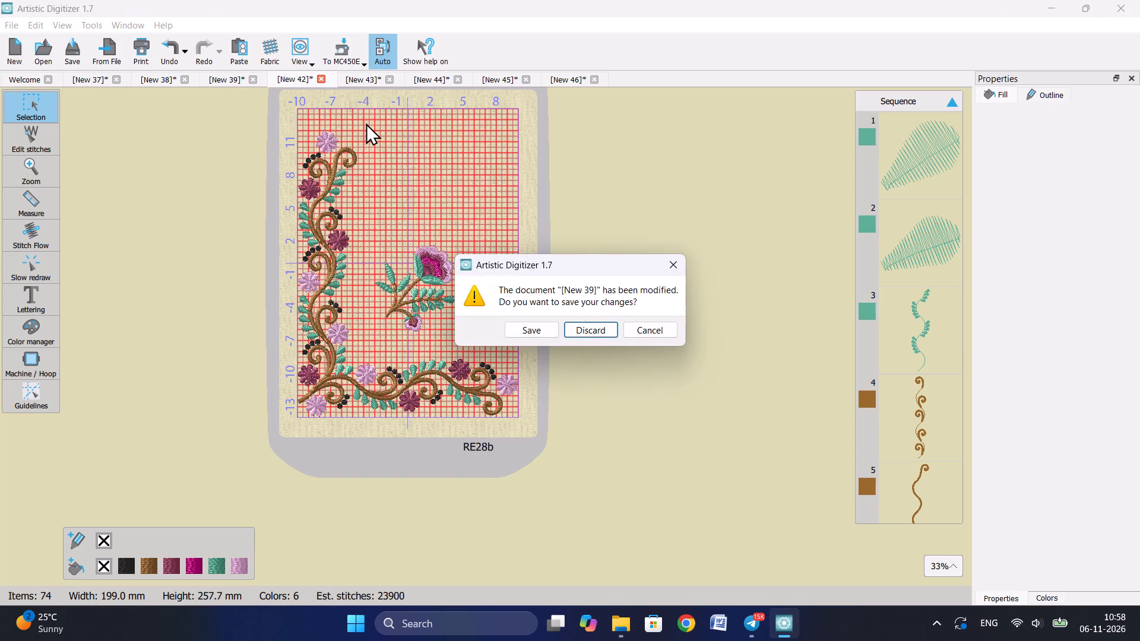
pyautogui.press('Return')
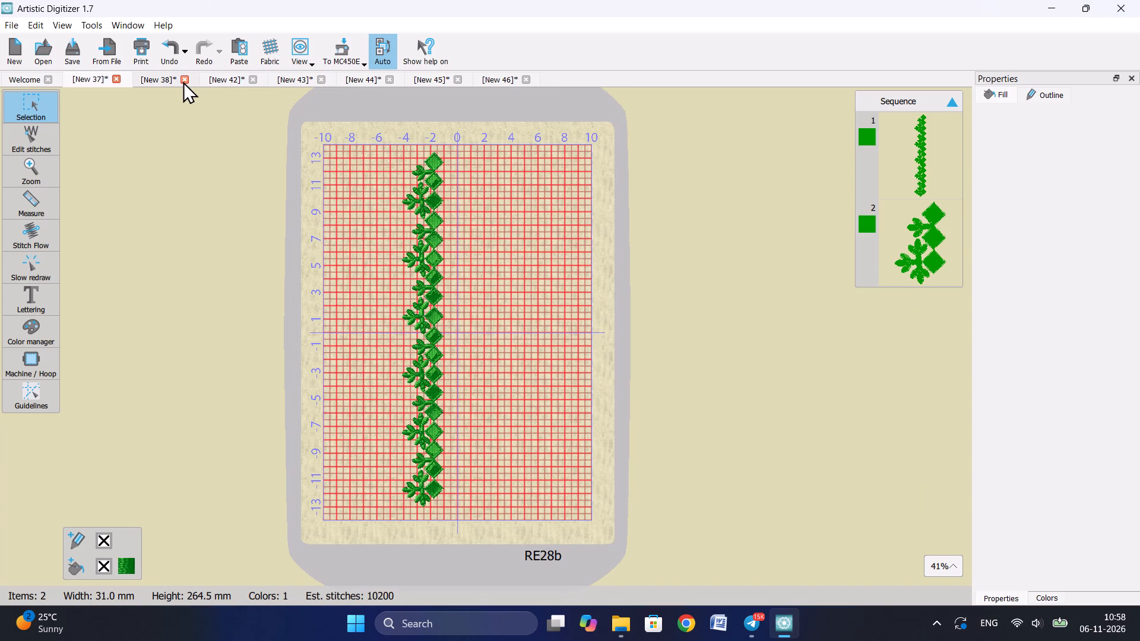
# Close the [New 38] design.
pyautogui.click(183, 81)
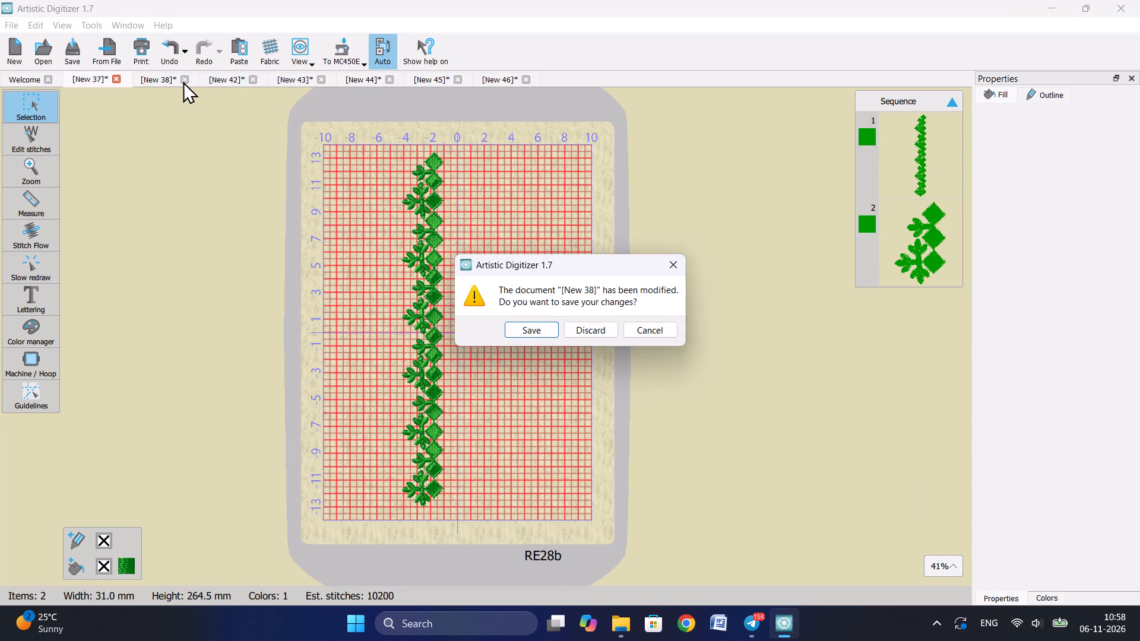
# Close the [New 38] and [New 37] designs, discarding their changes.
pyautogui.press('Right')
pyautogui.press('Return')
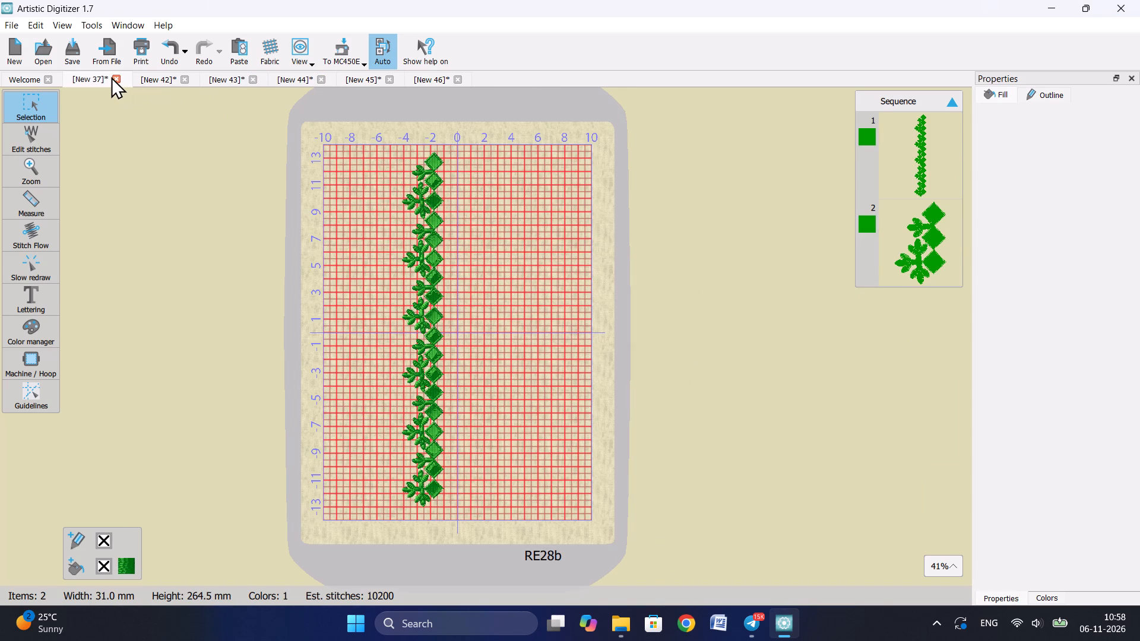
pyautogui.click(111, 77)
pyautogui.press('Right')
pyautogui.press('Return')
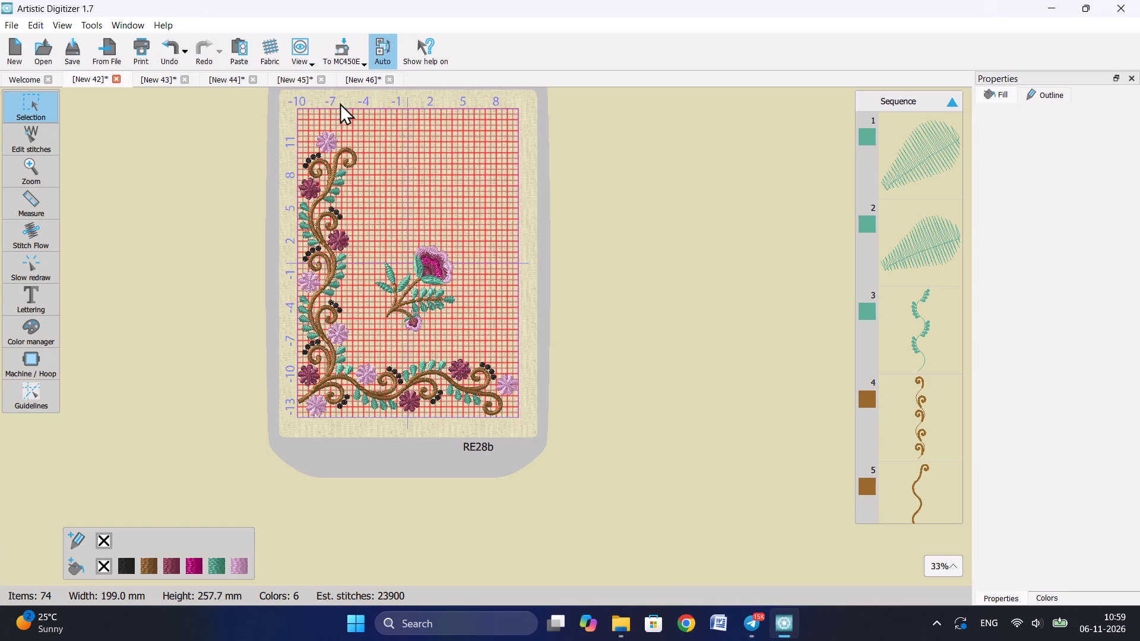
# Shrink the whole floral vine border in [New 43] vertically from its upper end to about 318 mm high, bringing that end inside the hoop area.
pyautogui.click(362, 85)
pyautogui.click(295, 78)
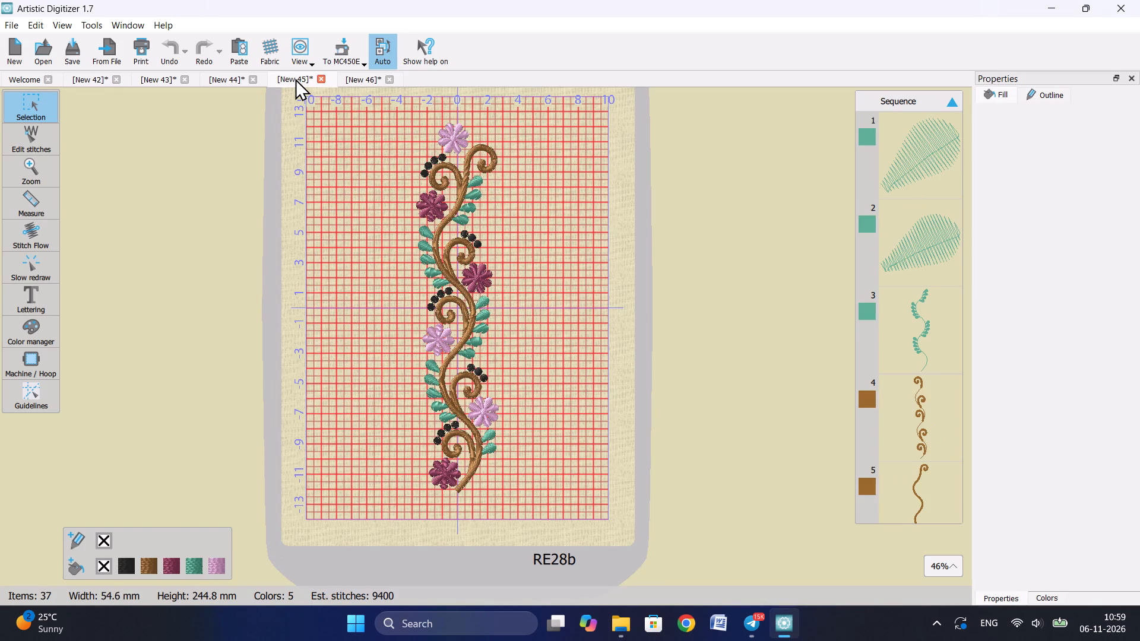
pyautogui.click(224, 78)
pyautogui.click(160, 82)
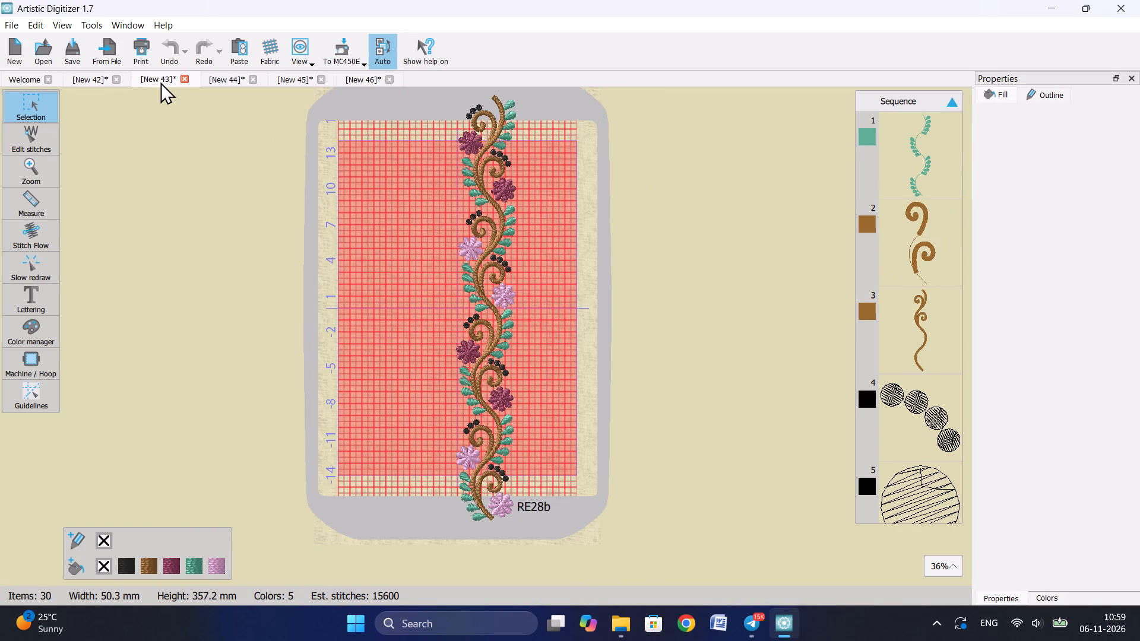
pyautogui.scroll(-2, 385, 113)
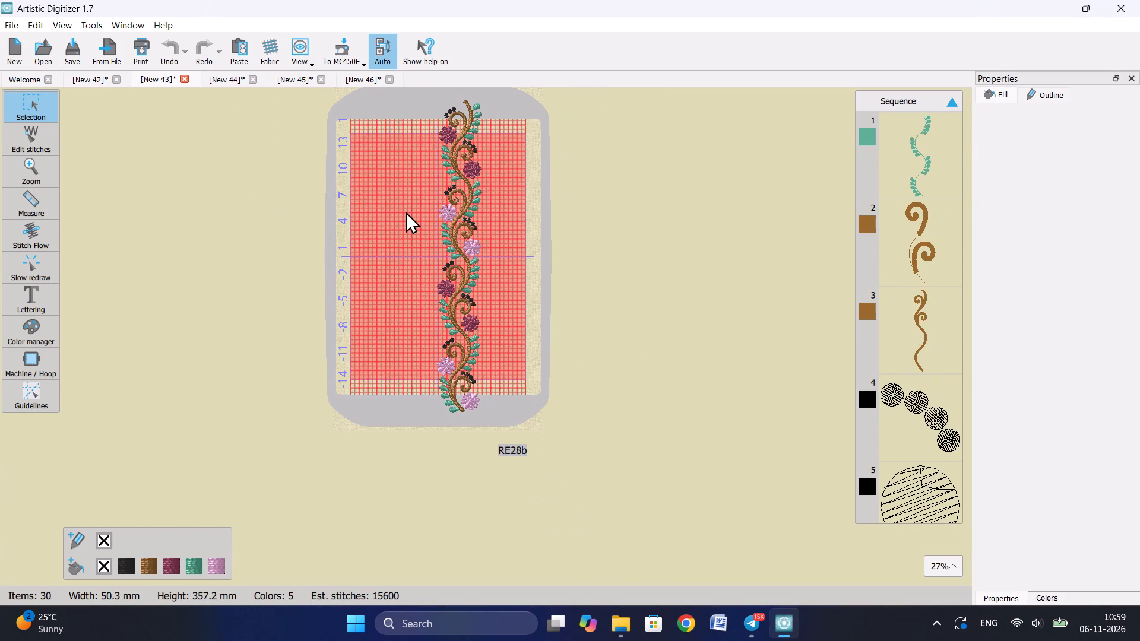
pyautogui.scroll(1, 406, 211)
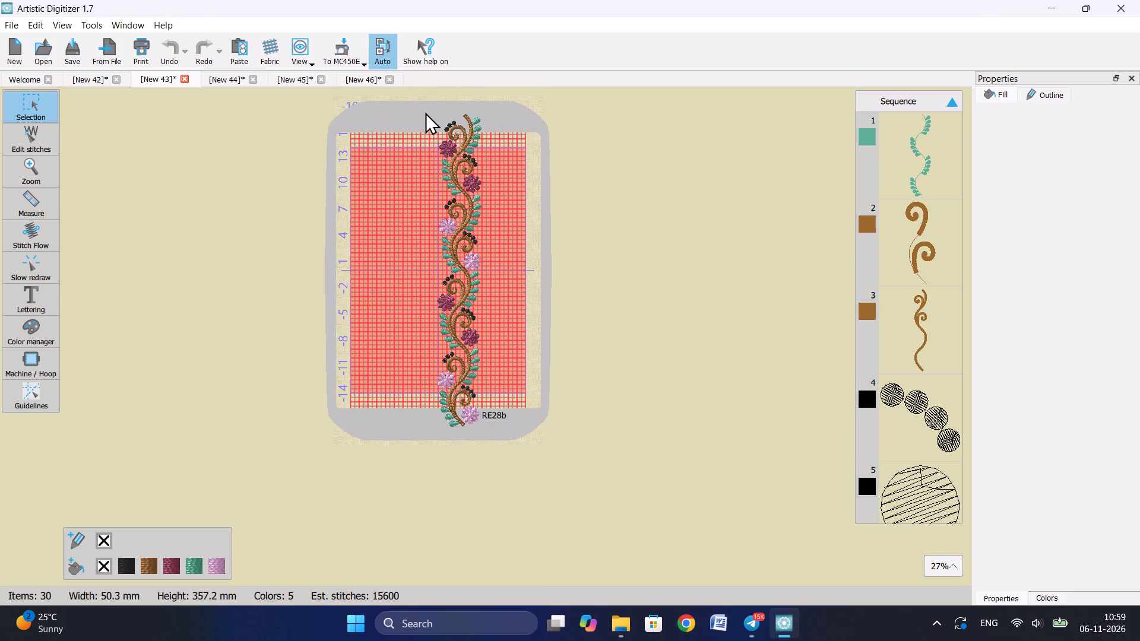
pyautogui.moveTo(428, 97); pyautogui.dragTo(489, 453)
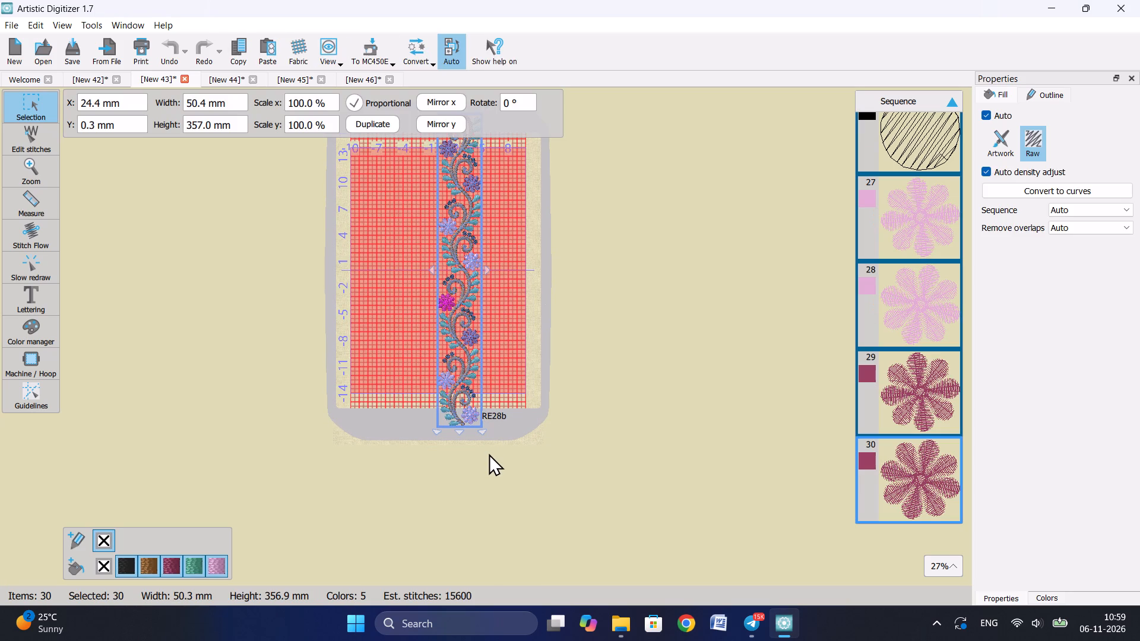
pyautogui.scroll(1, 491, 459)
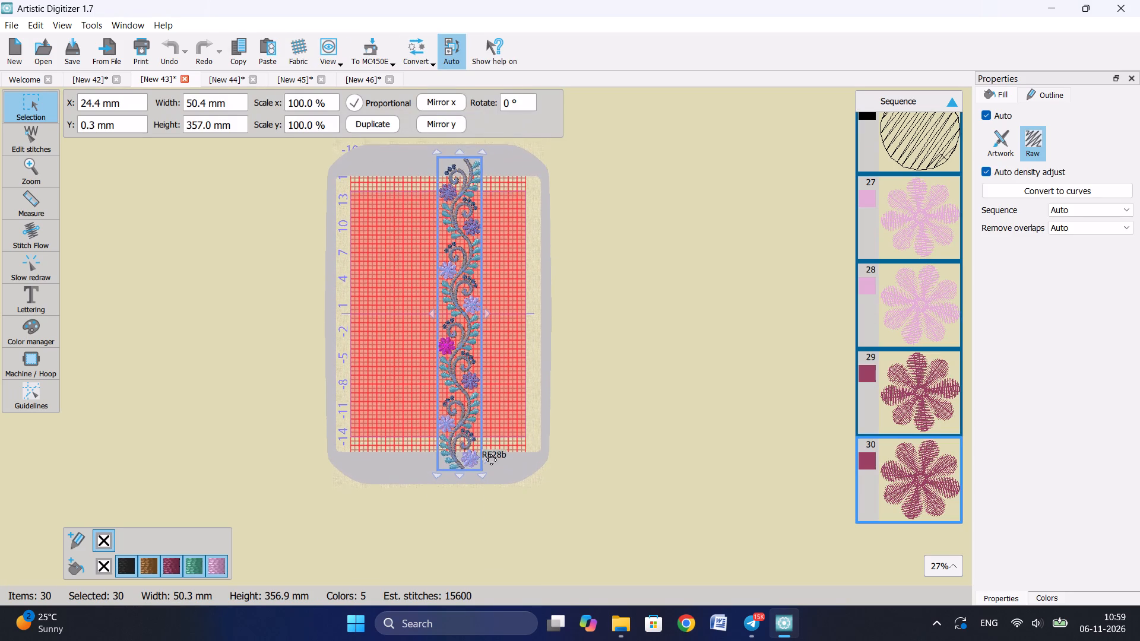
pyautogui.scroll(1, 491, 459)
pyautogui.moveTo(458, 160); pyautogui.dragTo(457, 172)
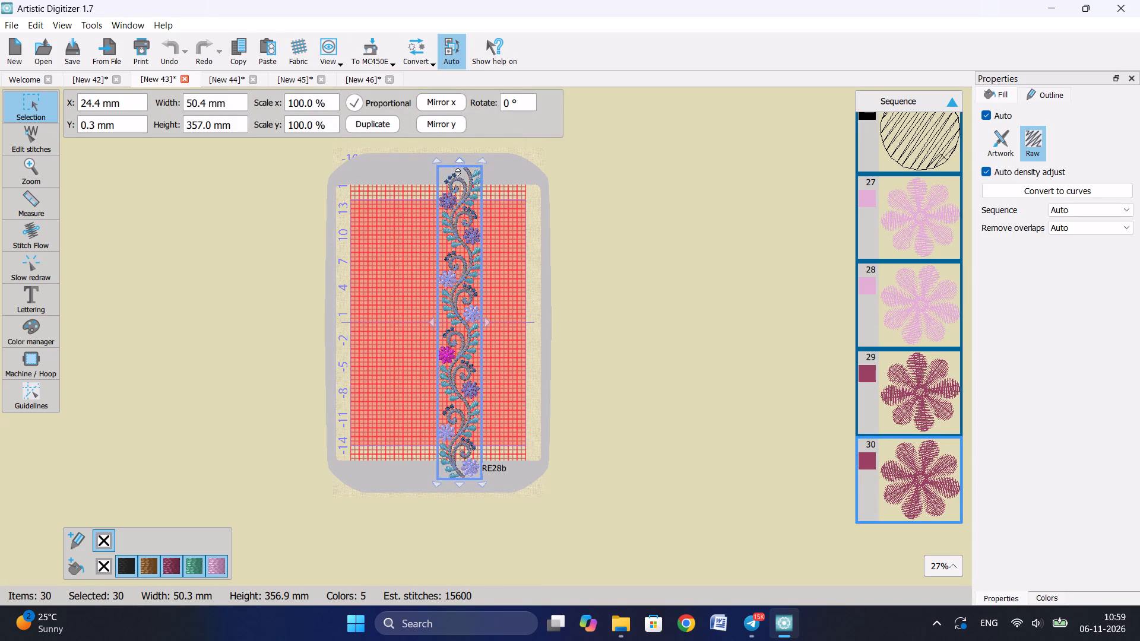
pyautogui.moveTo(457, 172); pyautogui.dragTo(458, 194)
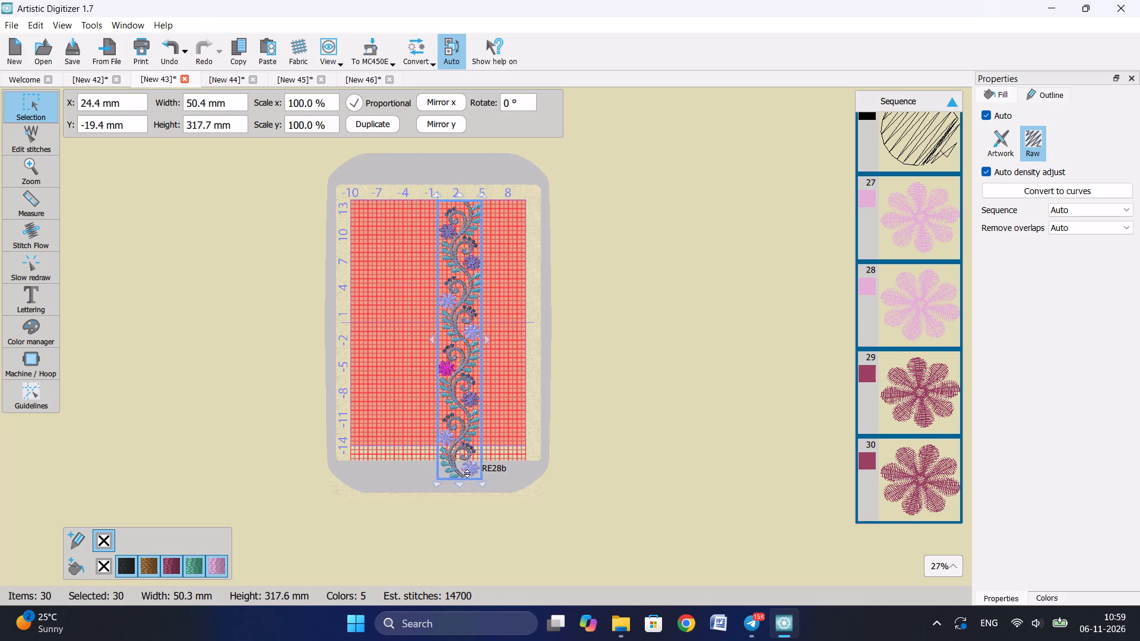
# Shrink the floral vine border in [New 43] vertically from its lower end to about 277 mm high, bringing it fully inside the hoop area.
pyautogui.moveTo(460, 481); pyautogui.dragTo(457, 447)
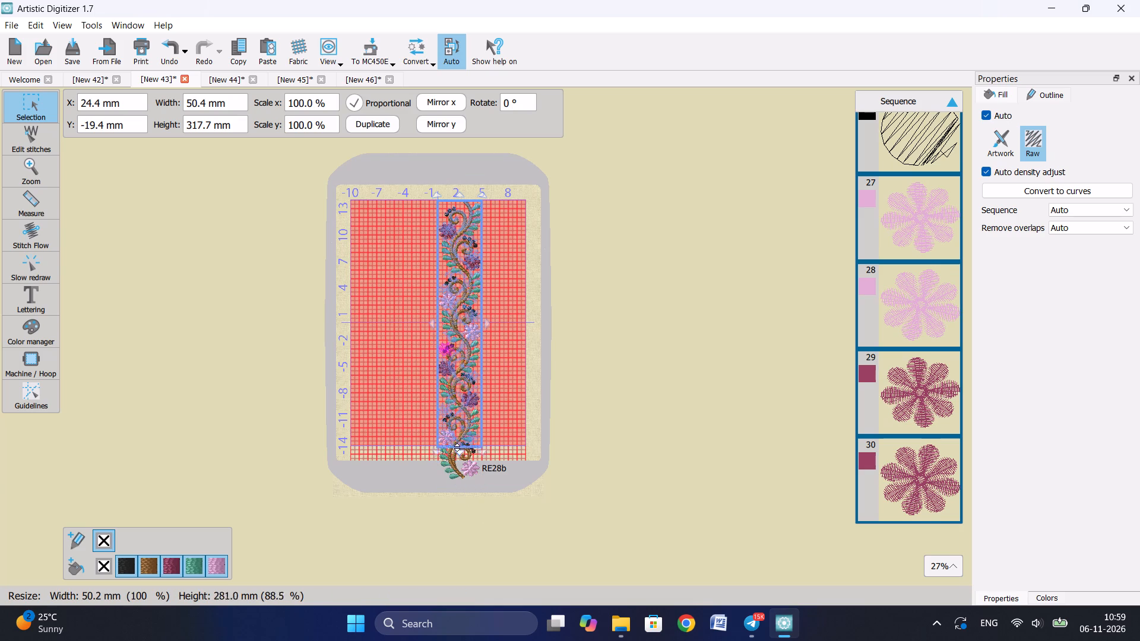
pyautogui.moveTo(457, 447); pyautogui.dragTo(455, 445)
pyautogui.click(615, 396)
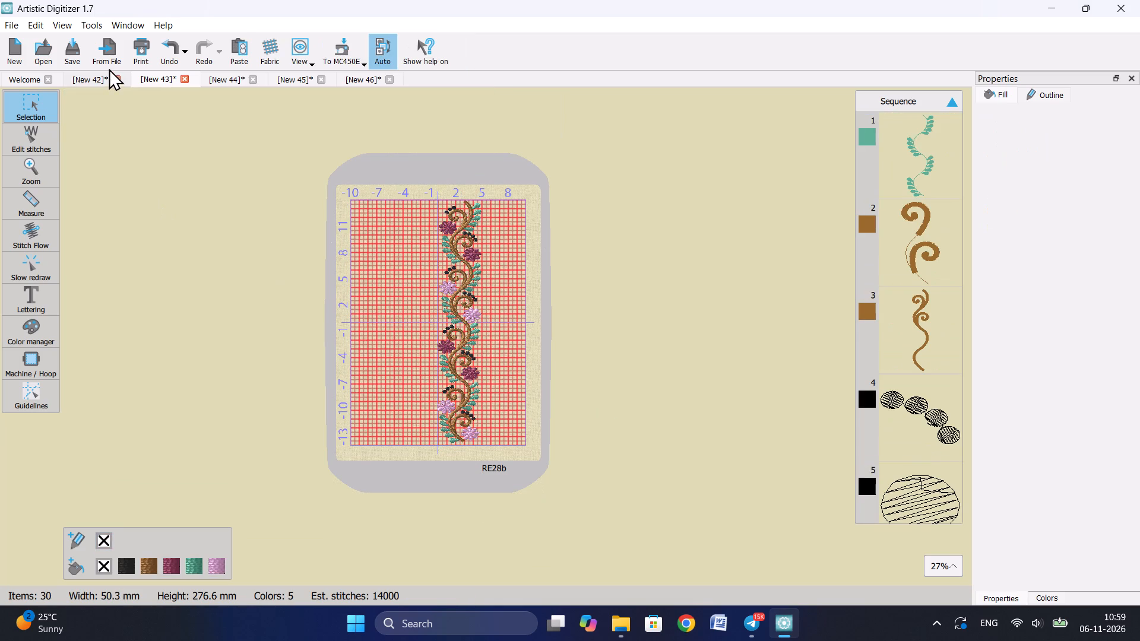
pyautogui.keyDown('ctrl'); pyautogui.scroll(4, 454, 187); pyautogui.keyUp('ctrl')
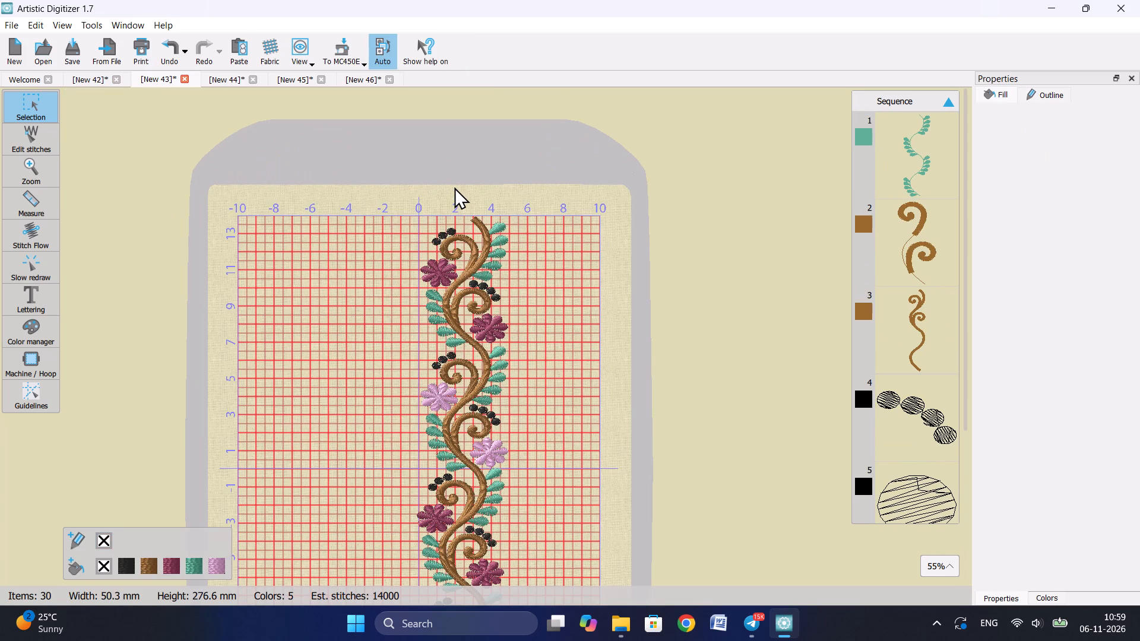
pyautogui.keyDown('ctrl'); pyautogui.scroll(-5, 454, 187); pyautogui.keyUp('ctrl')
# Switch to the [New 42] corner border design.
pyautogui.click(90, 74)
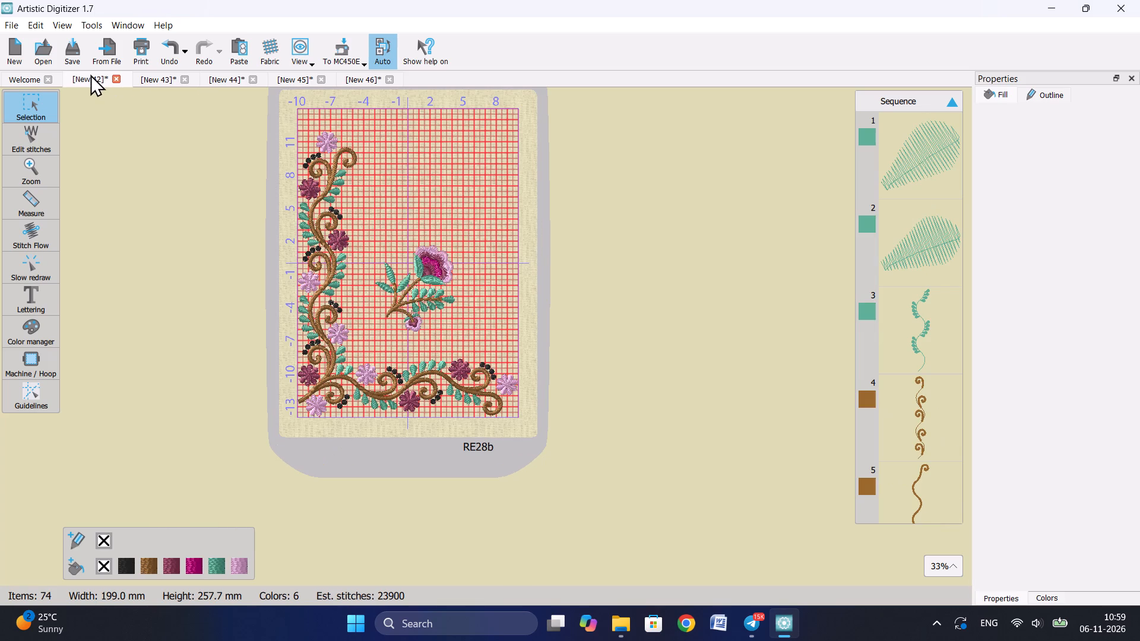
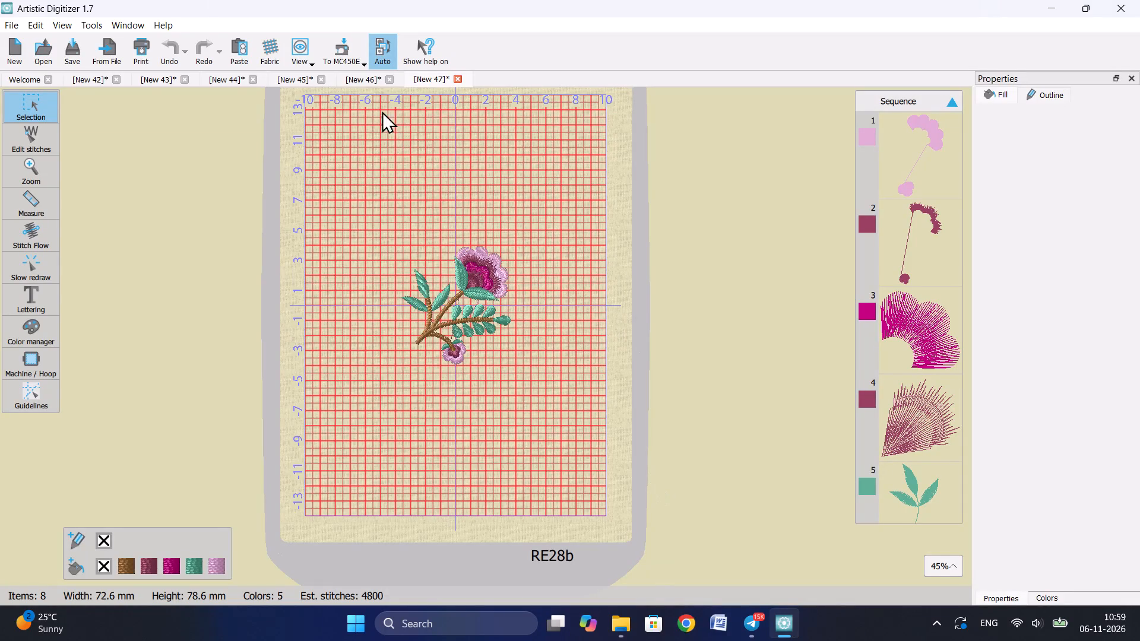
# View the [New 46] design, and return to the small flower sprig design in [New 47].
pyautogui.click(353, 78)
pyautogui.click(421, 79)
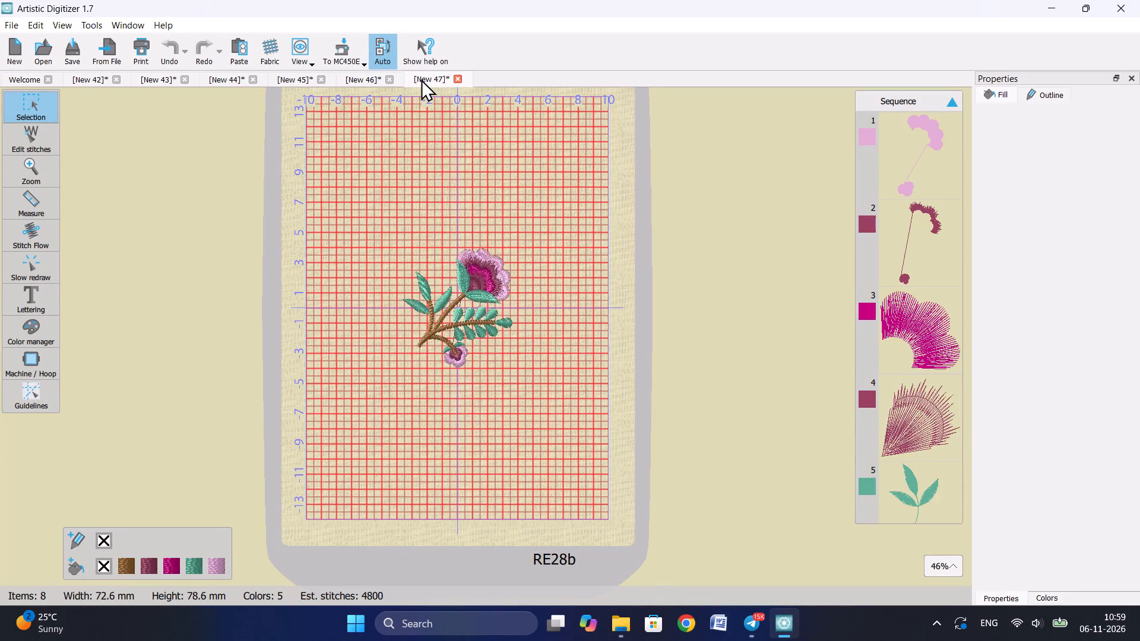
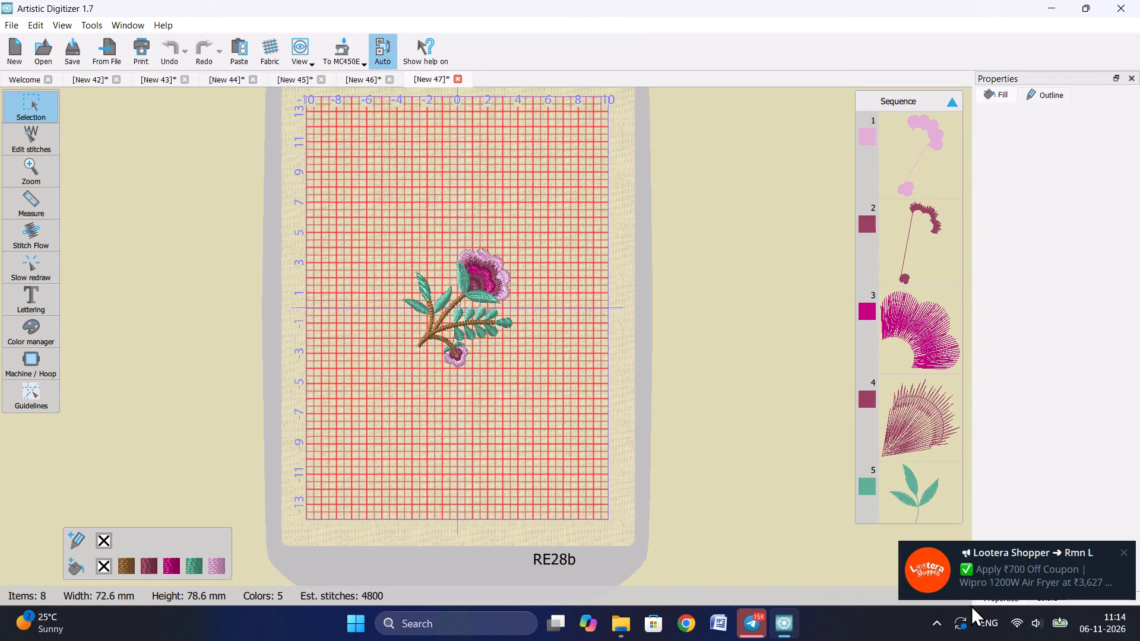
# Switch off the computer's Wi-Fi in the Windows quick settings.
pyautogui.click(1009, 614)
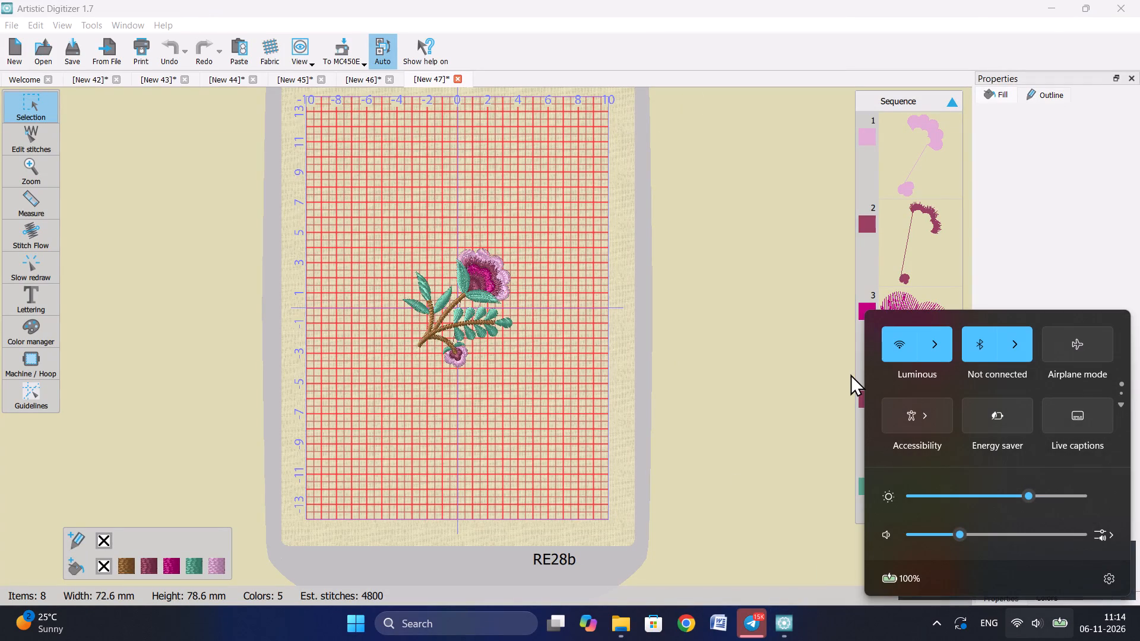
pyautogui.click(904, 330)
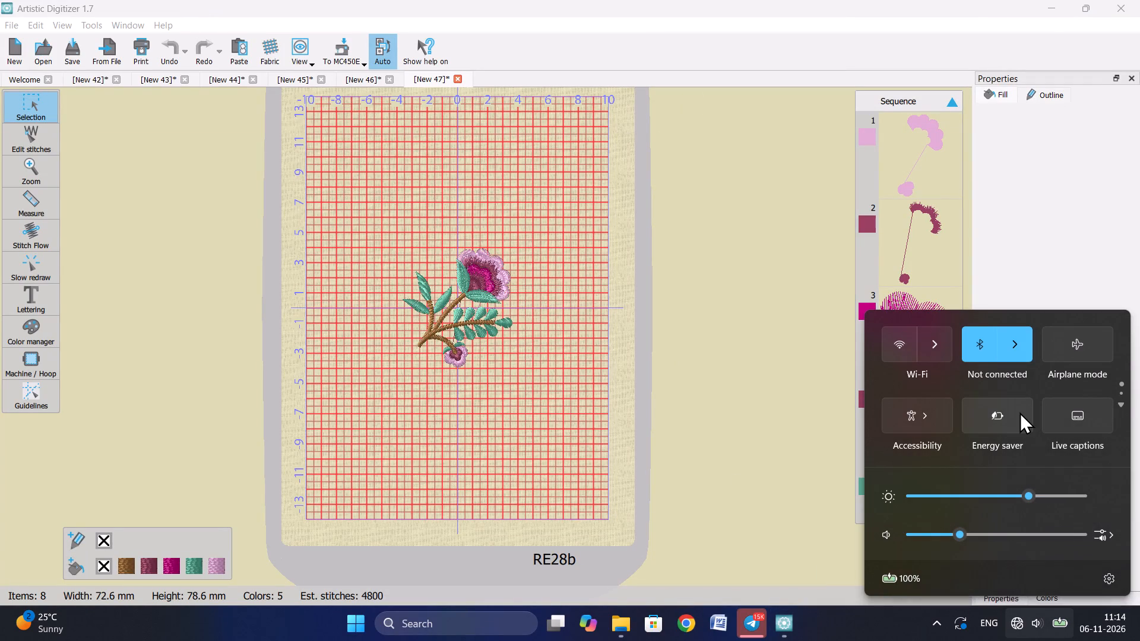
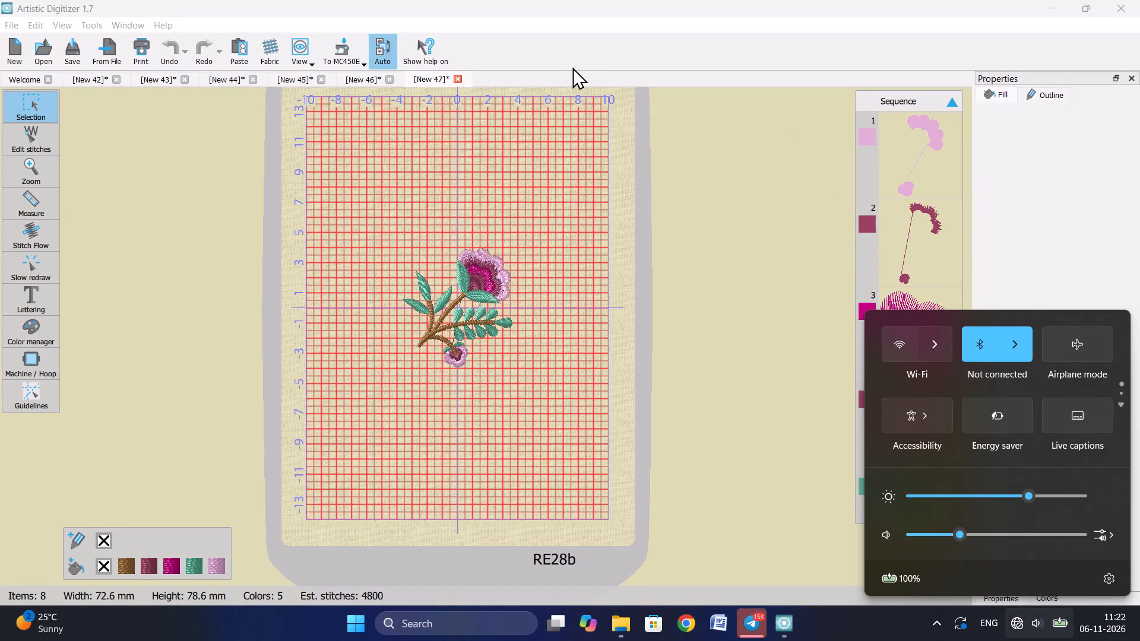
# Look through the open designs from [New 45] back to [New 42], checking the separate flower spray in [New 42].
pyautogui.click(286, 72)
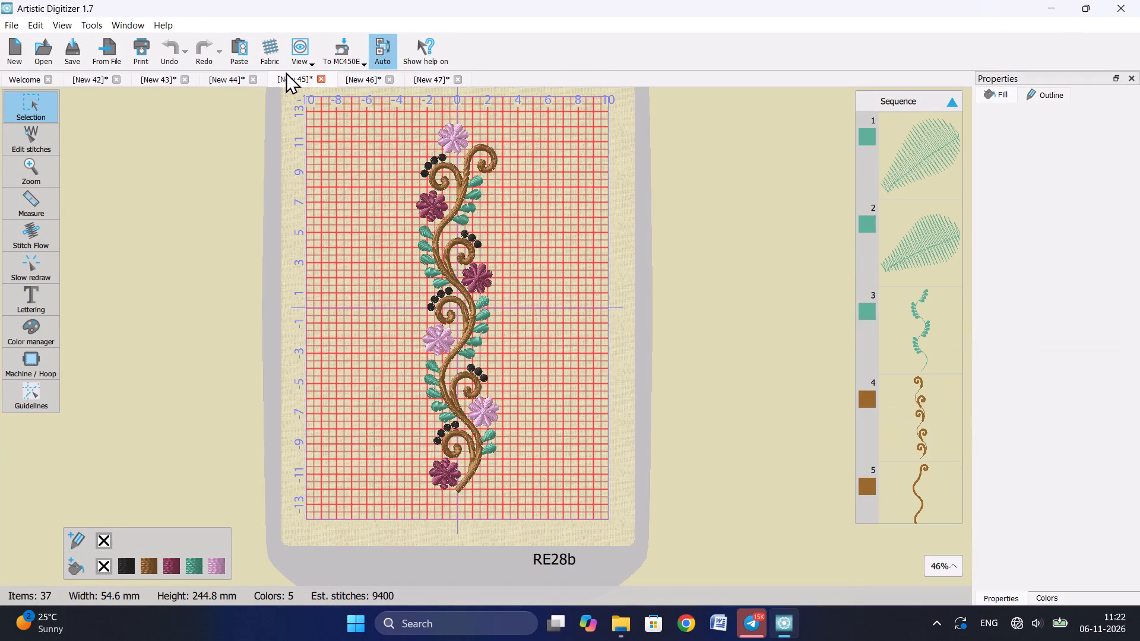
pyautogui.click(233, 84)
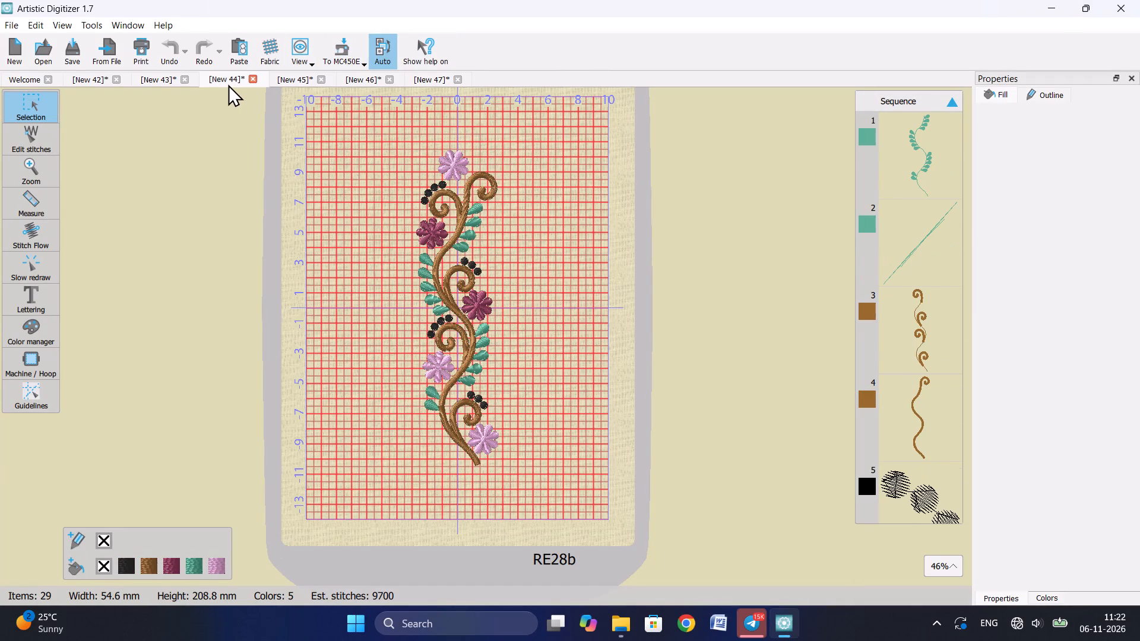
pyautogui.click(167, 83)
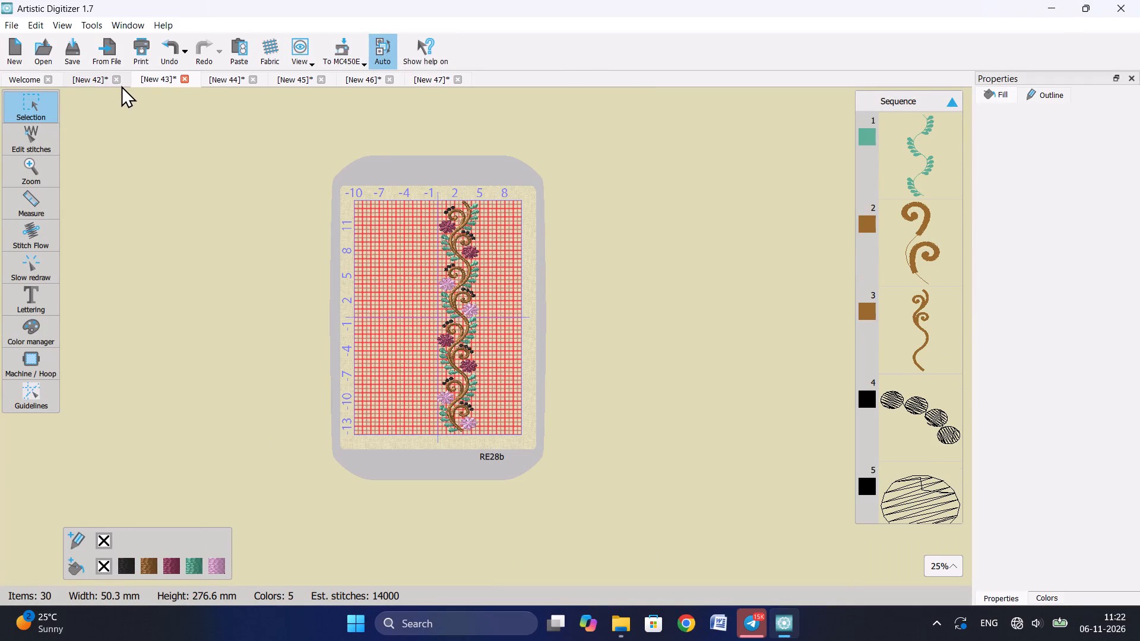
pyautogui.click(106, 80)
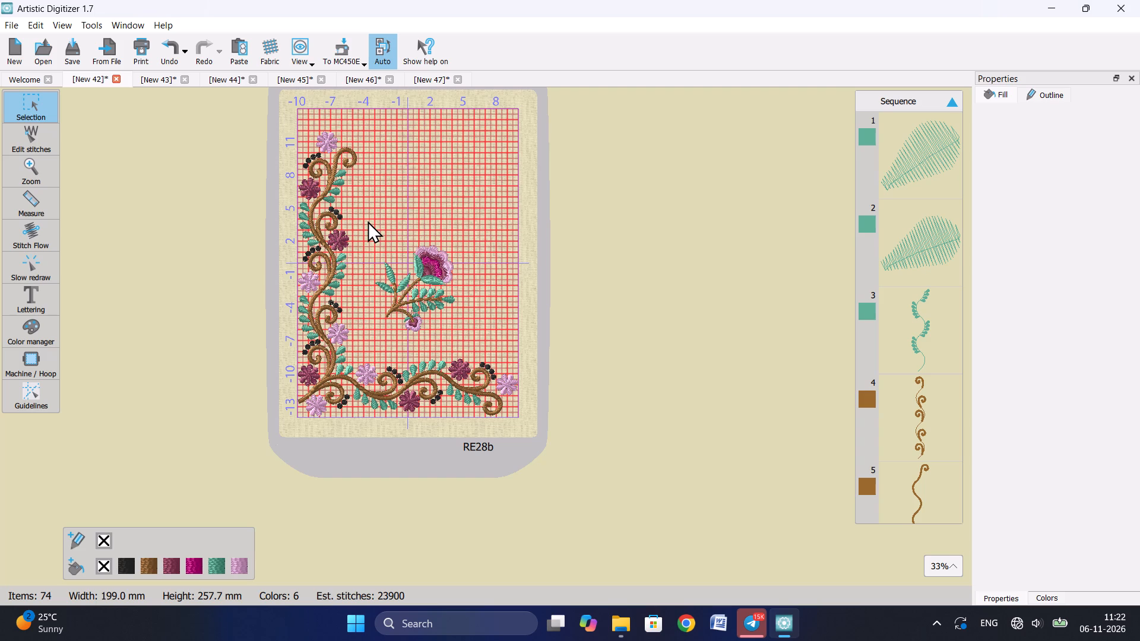
pyautogui.moveTo(370, 230); pyautogui.dragTo(433, 296)
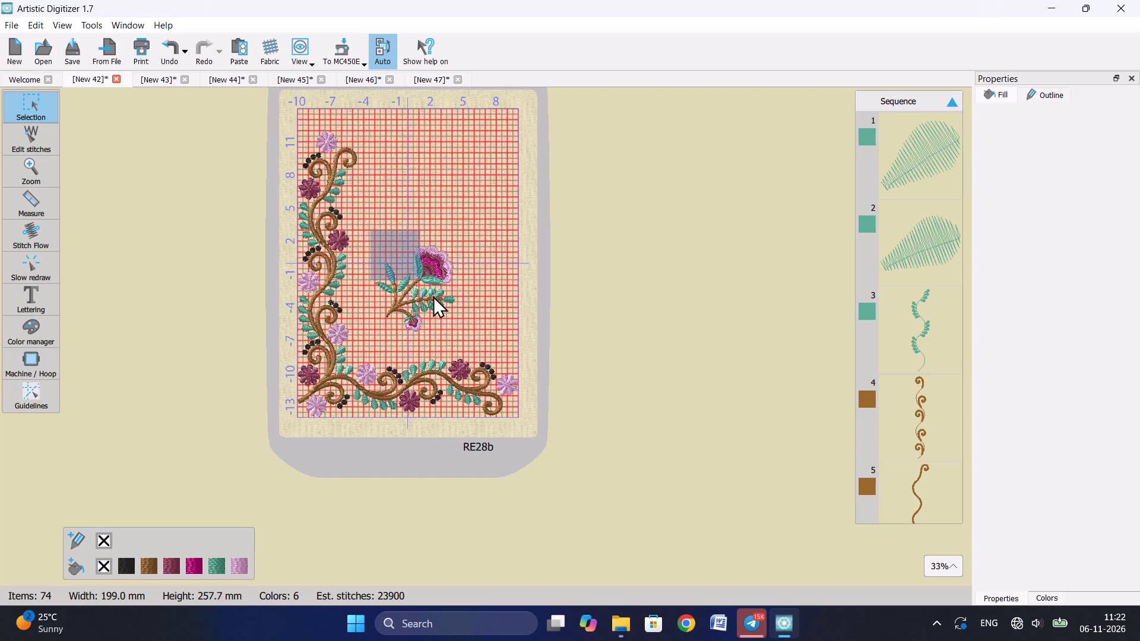
pyautogui.moveTo(433, 296); pyautogui.dragTo(460, 345)
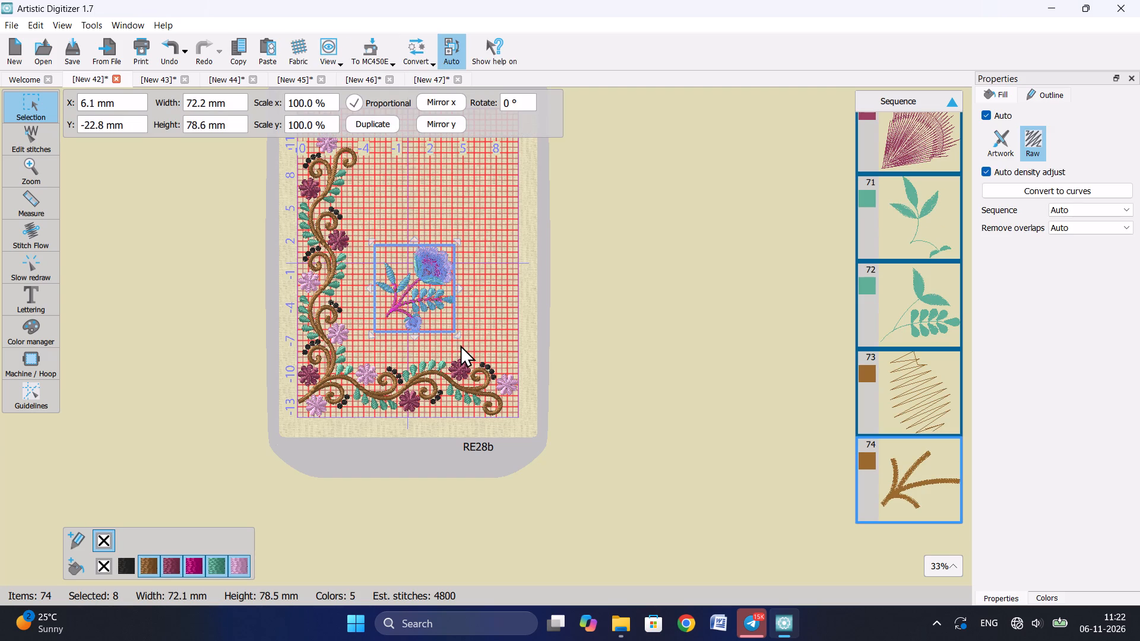
pyautogui.click(486, 312)
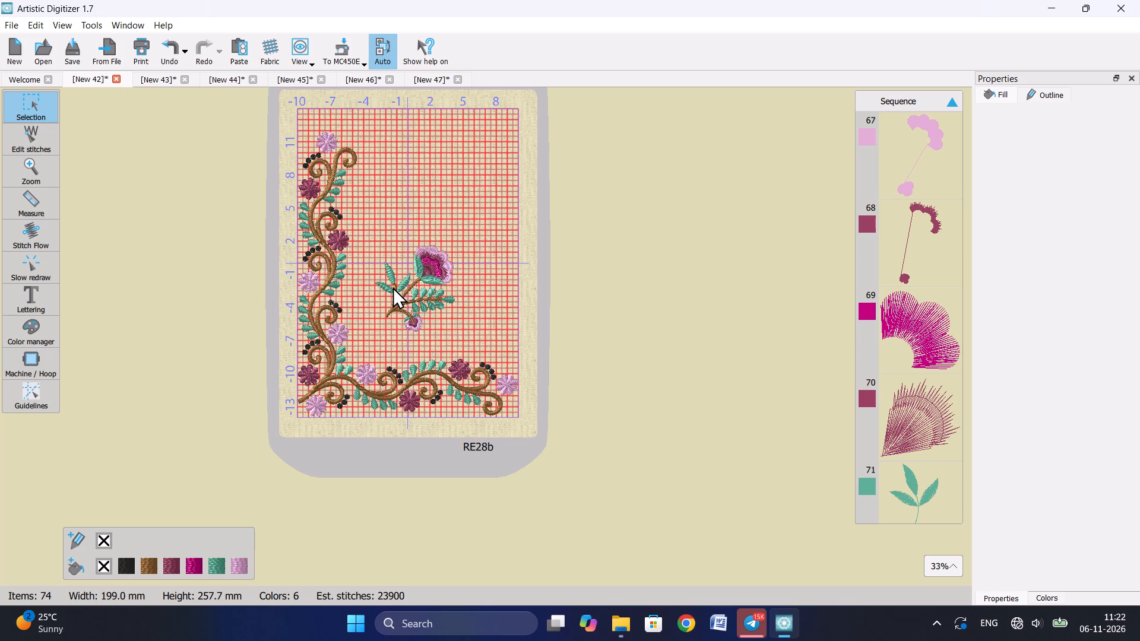
# Save the [New 42] design in Downloads as a JEF Generic (*.JEF) file.
pyautogui.hotkey('ctrl', 'shift', 's')
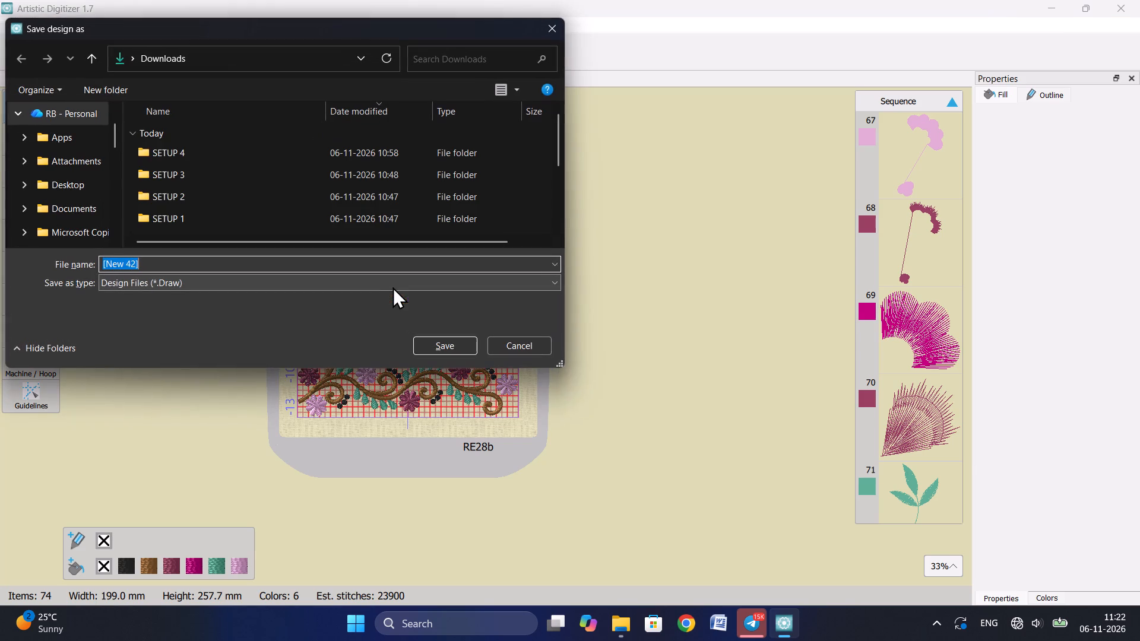
pyautogui.click(247, 280)
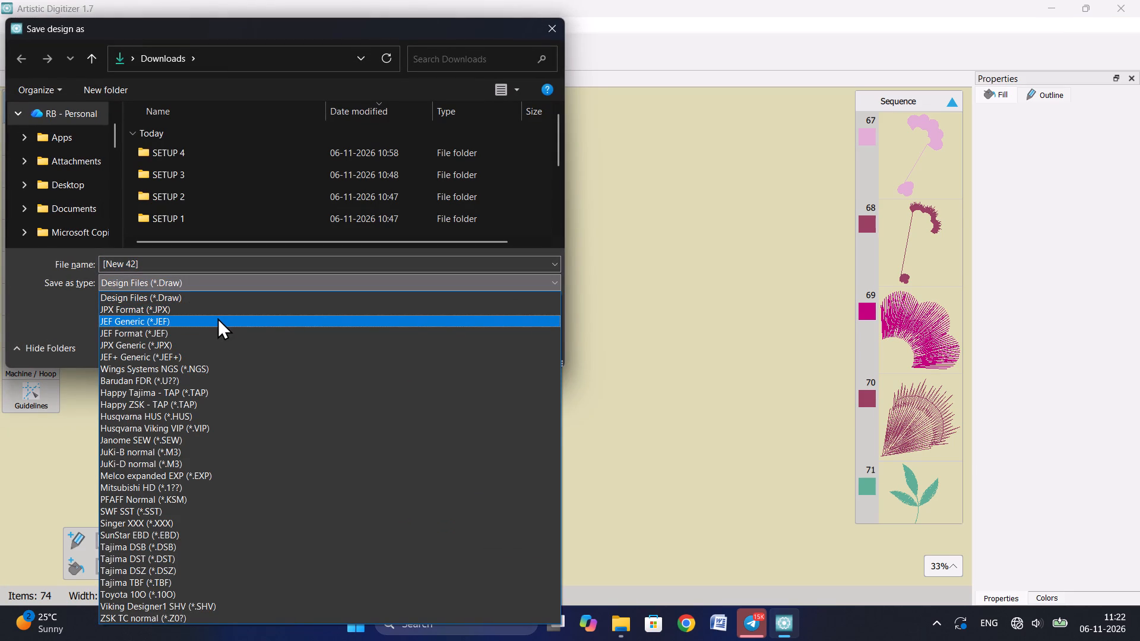
pyautogui.click(217, 318)
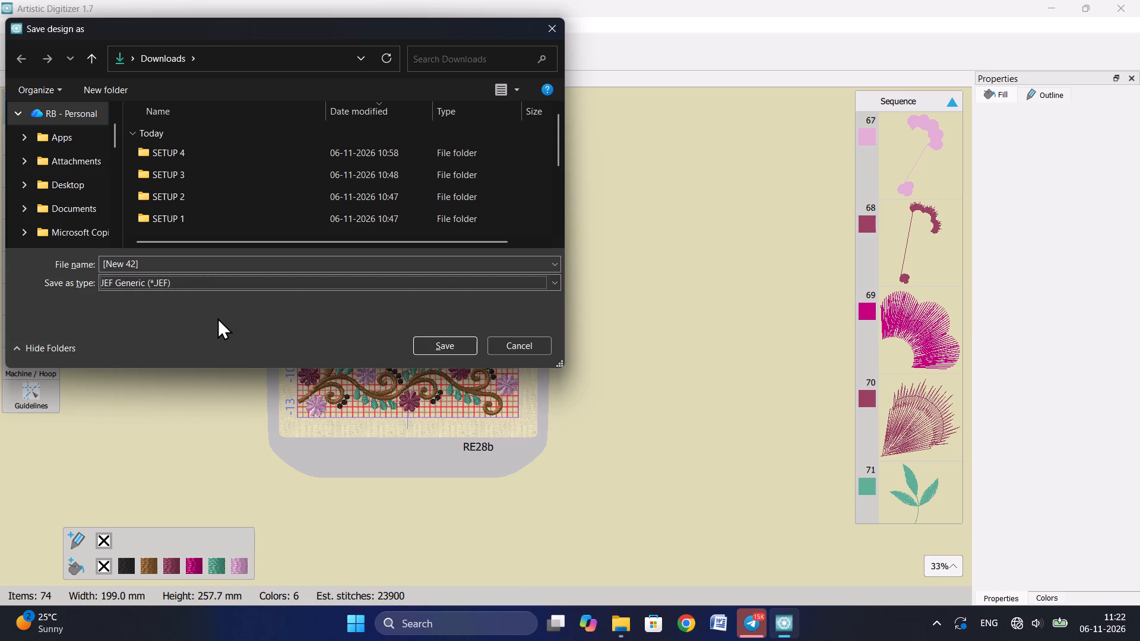
pyautogui.click(452, 343)
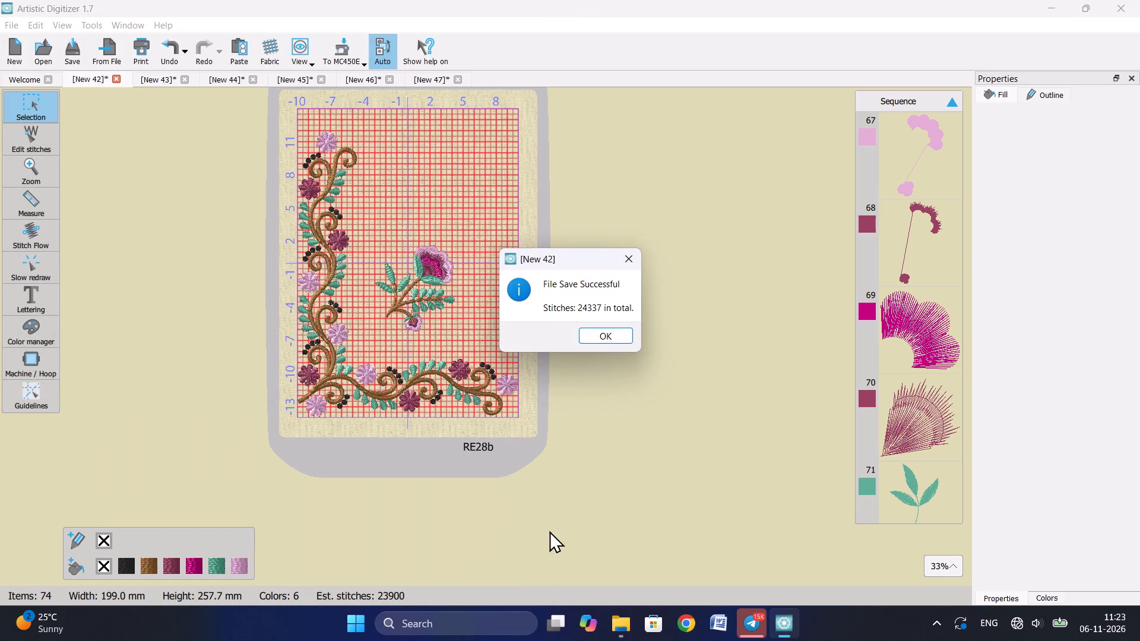
pyautogui.press('Return')
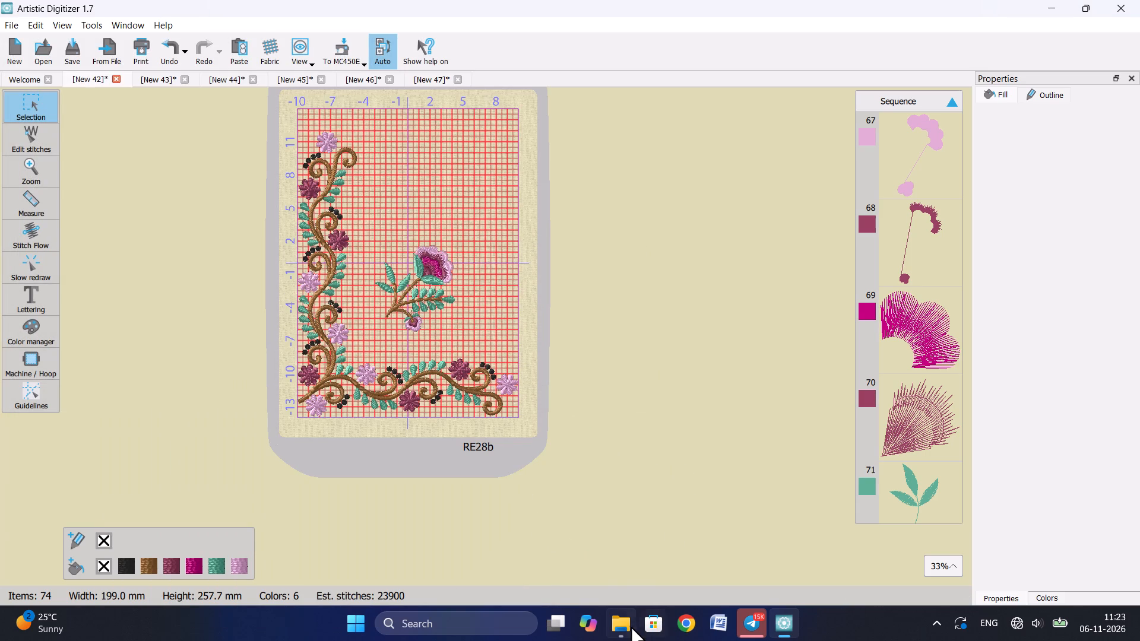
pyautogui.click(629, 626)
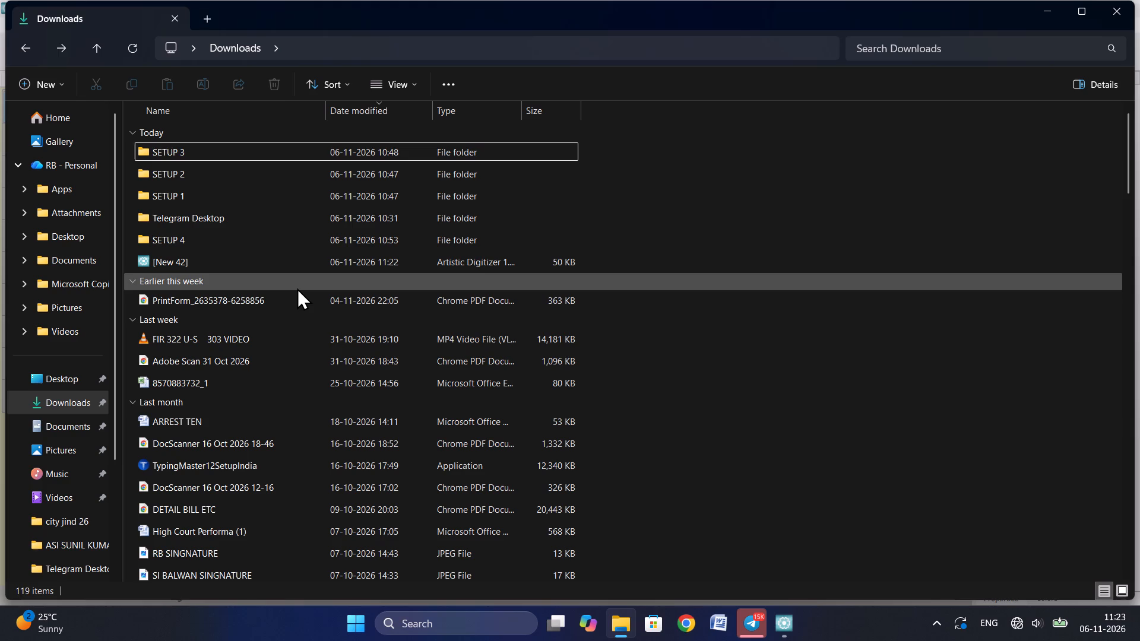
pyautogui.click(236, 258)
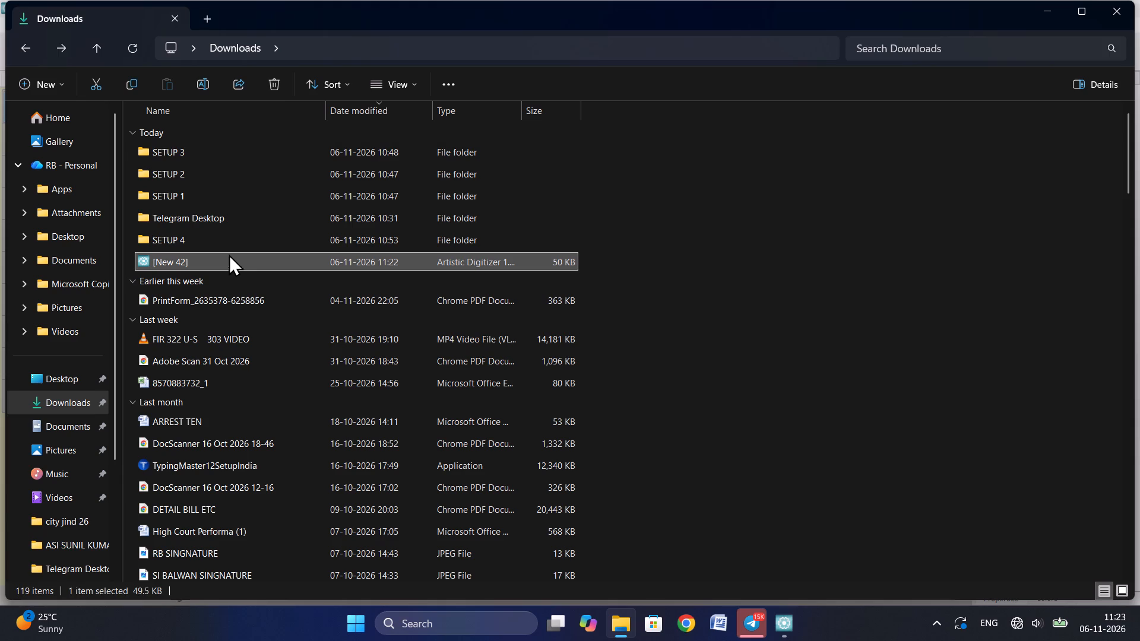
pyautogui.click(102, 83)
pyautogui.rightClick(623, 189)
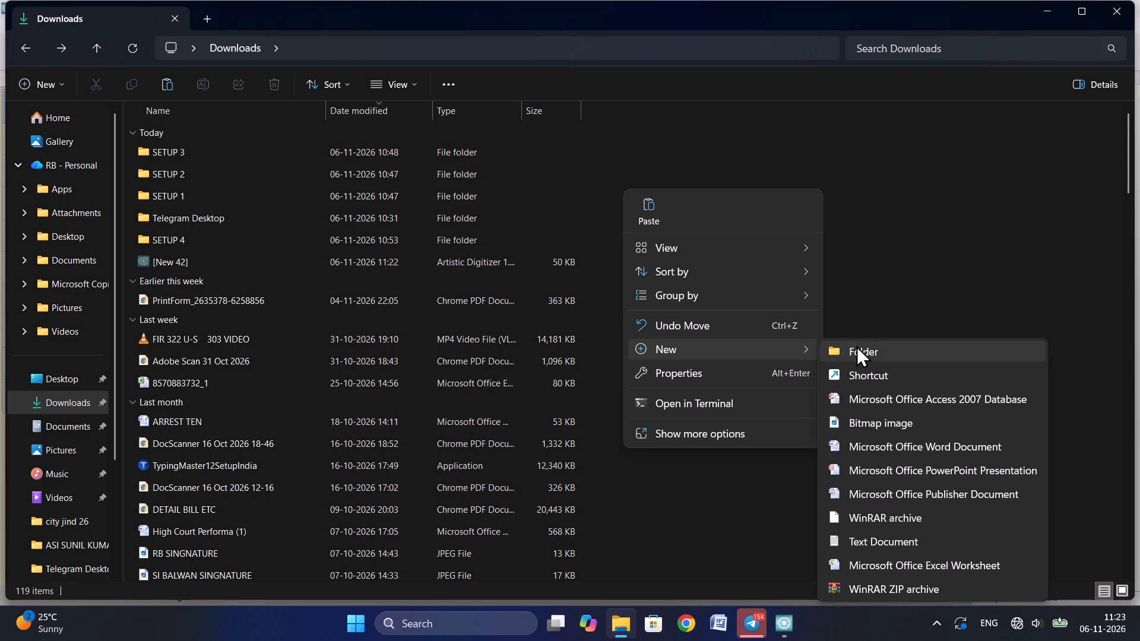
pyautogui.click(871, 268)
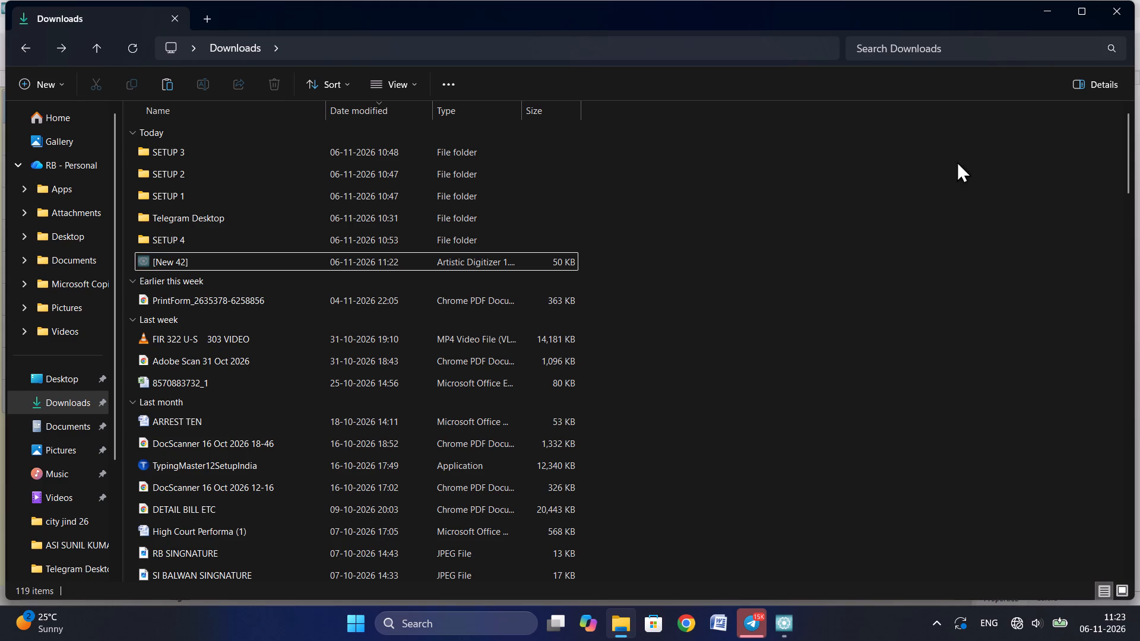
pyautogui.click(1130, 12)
# Exit Artistic Digitizer, discarding the unsaved changes in each open design from [New 42] onward.
pyautogui.click(809, 171)
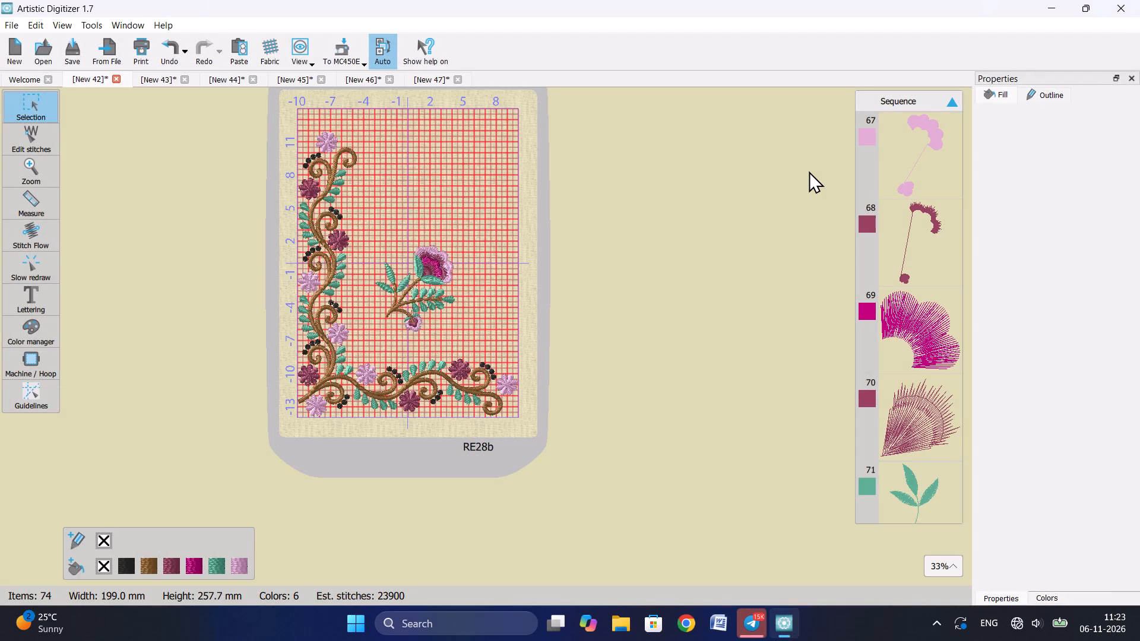
pyautogui.click(1139, 0)
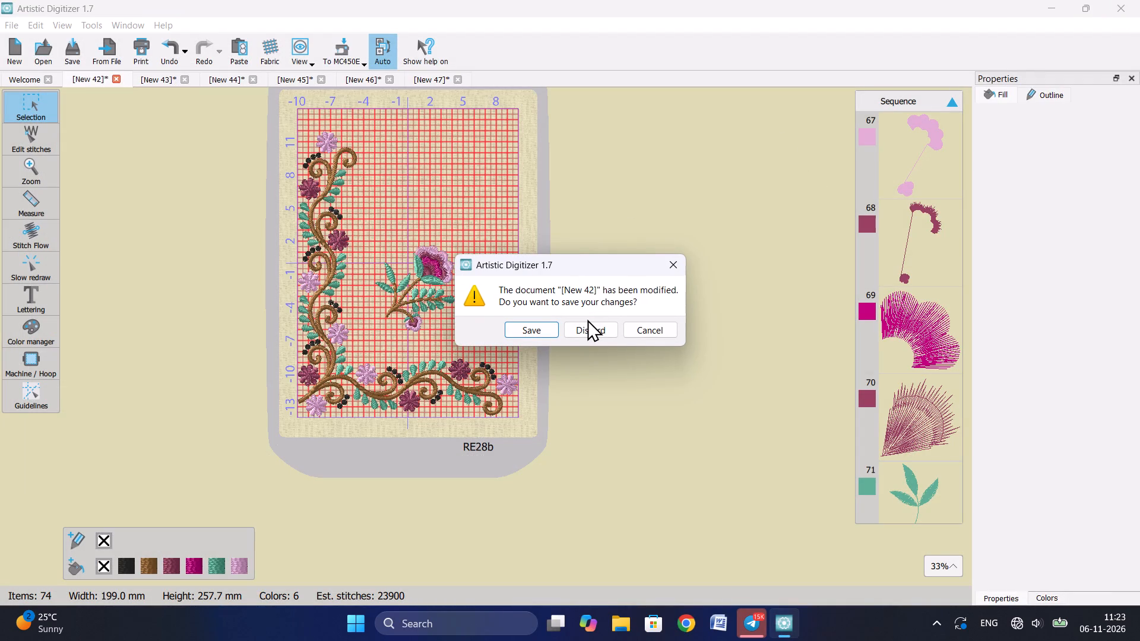
pyautogui.click(587, 320)
pyautogui.click(587, 322)
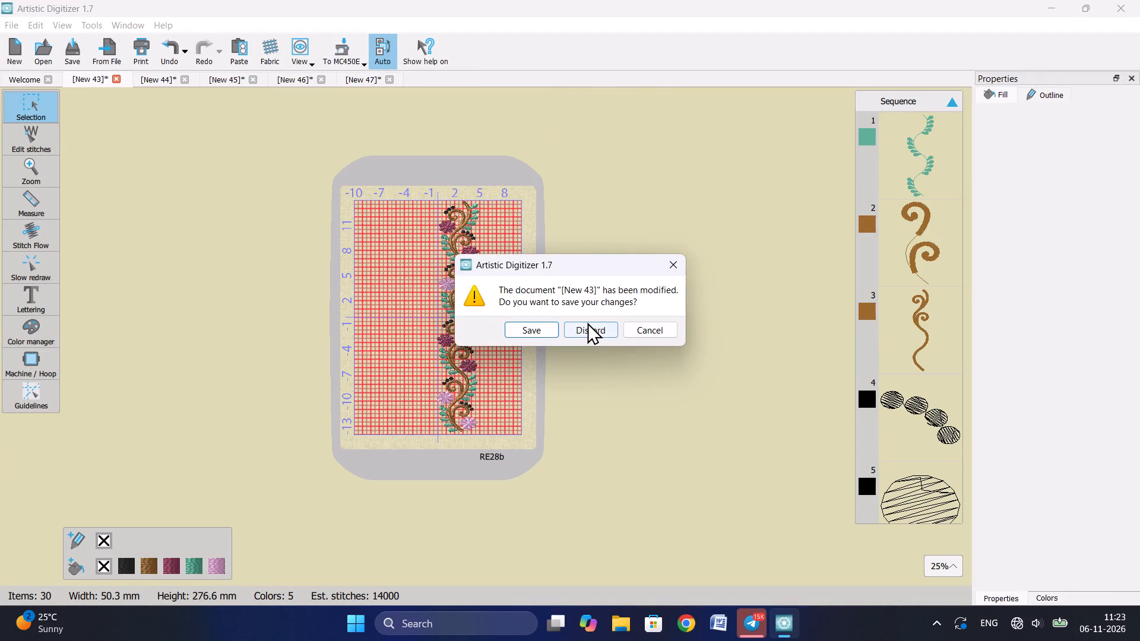
pyautogui.click(587, 322)
pyautogui.click(587, 322)
pyautogui.click(587, 322)
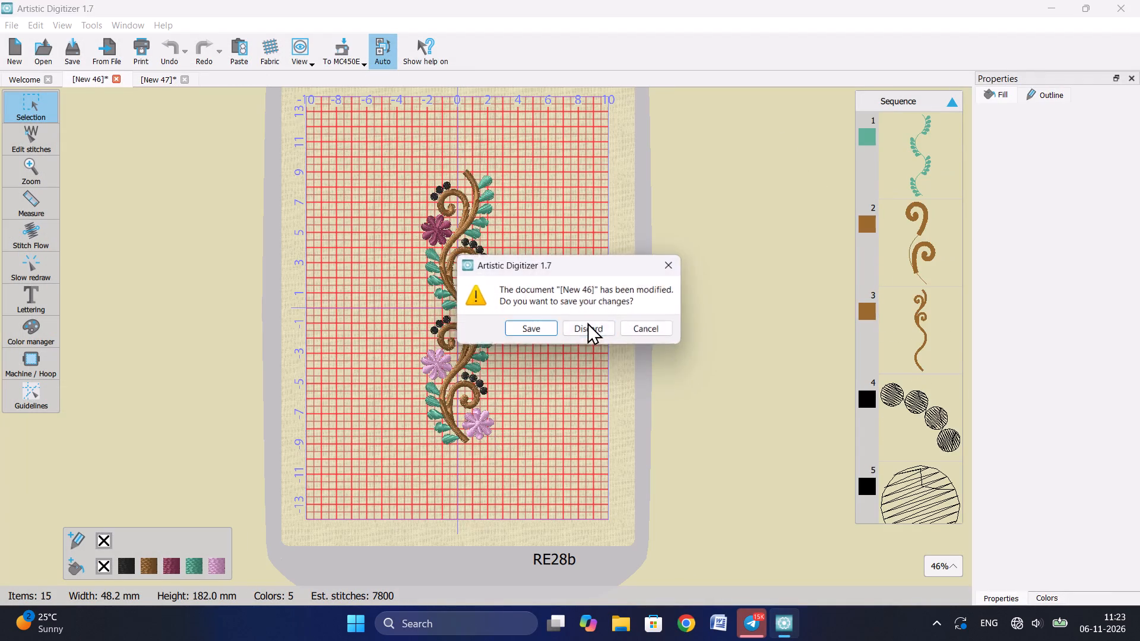
pyautogui.click(587, 322)
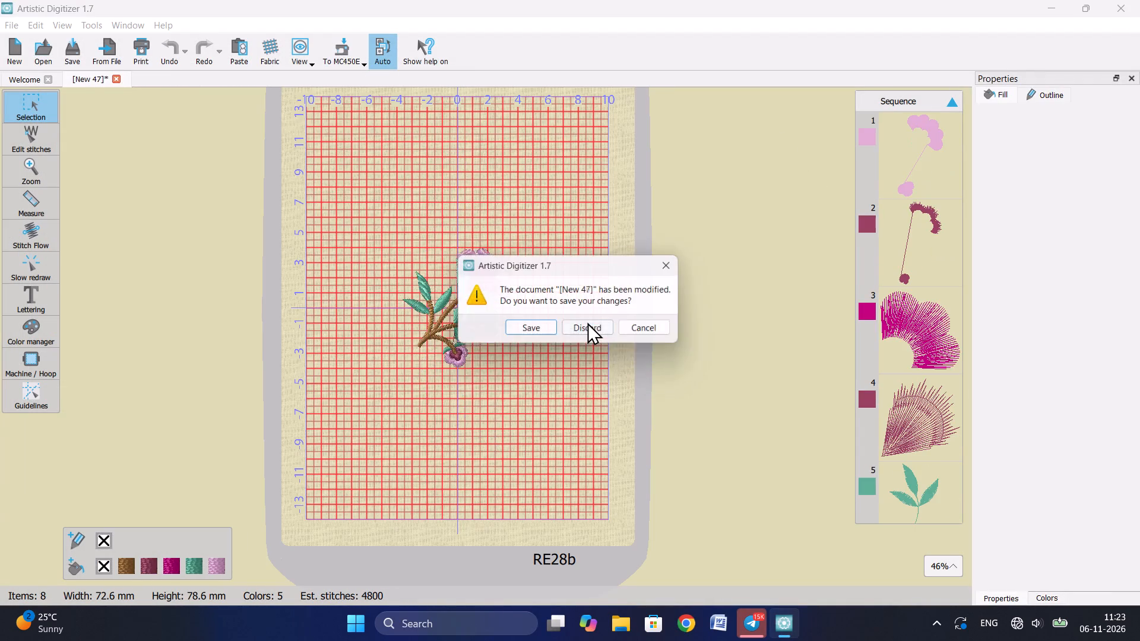